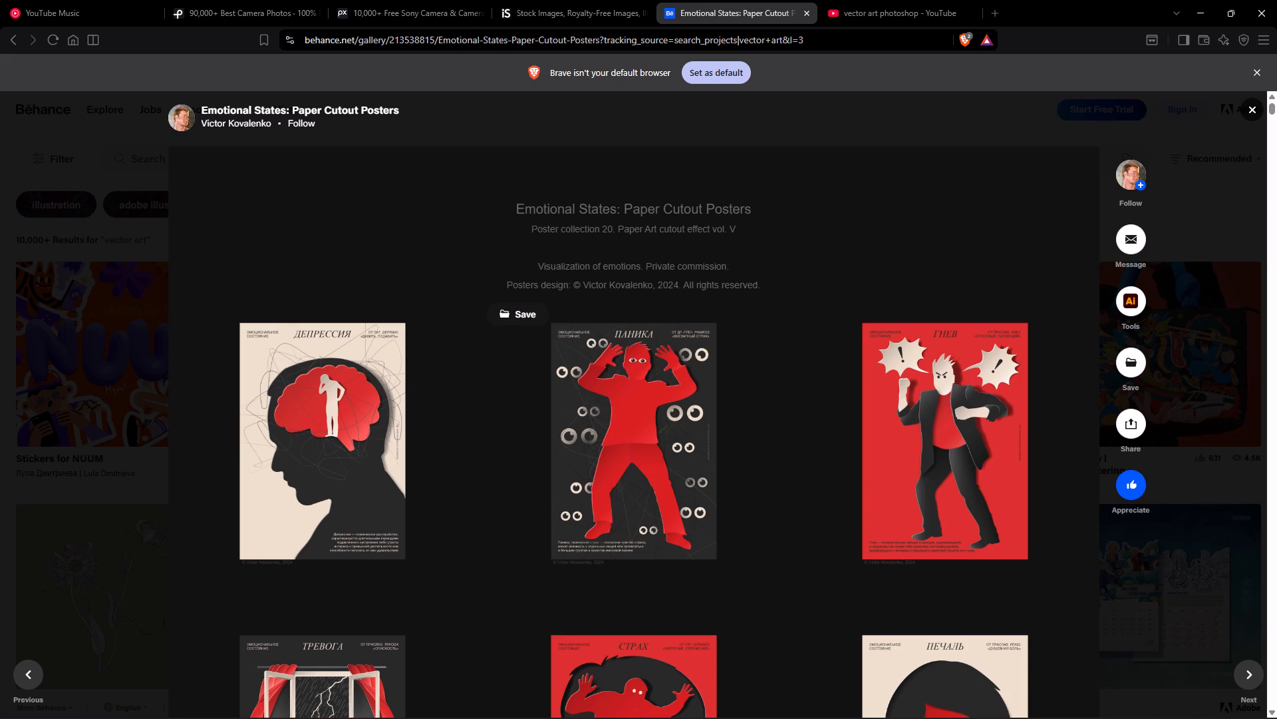
Open the ДЕПРЕССИЯ poster in the large image view and try to save it.
{"action": "left_click", "coordinate": [330, 466]}
{"action": "left_click", "coordinate": [207, 316]}
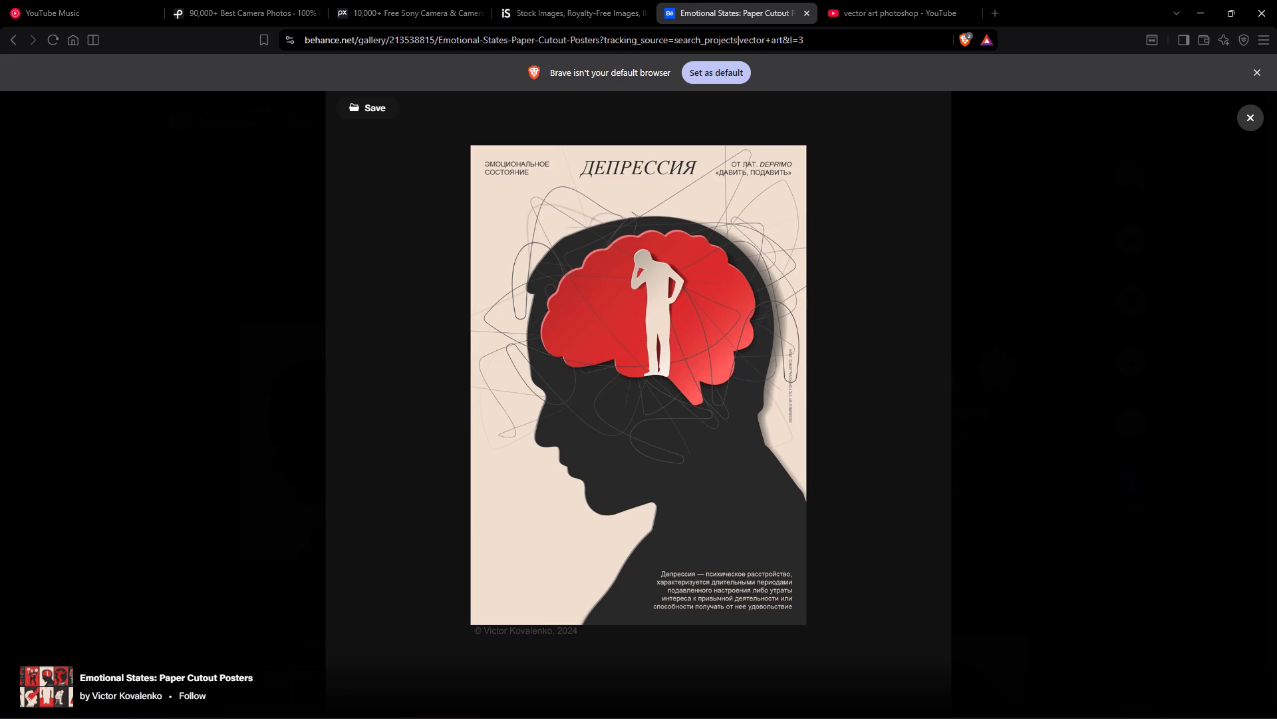
{"action": "left_click", "coordinate": [368, 109]}
Inspect the ДЕПРЕССИЯ poster's artwork at magnified size and return to the fitted view.
{"action": "left_click", "coordinate": [581, 323]}
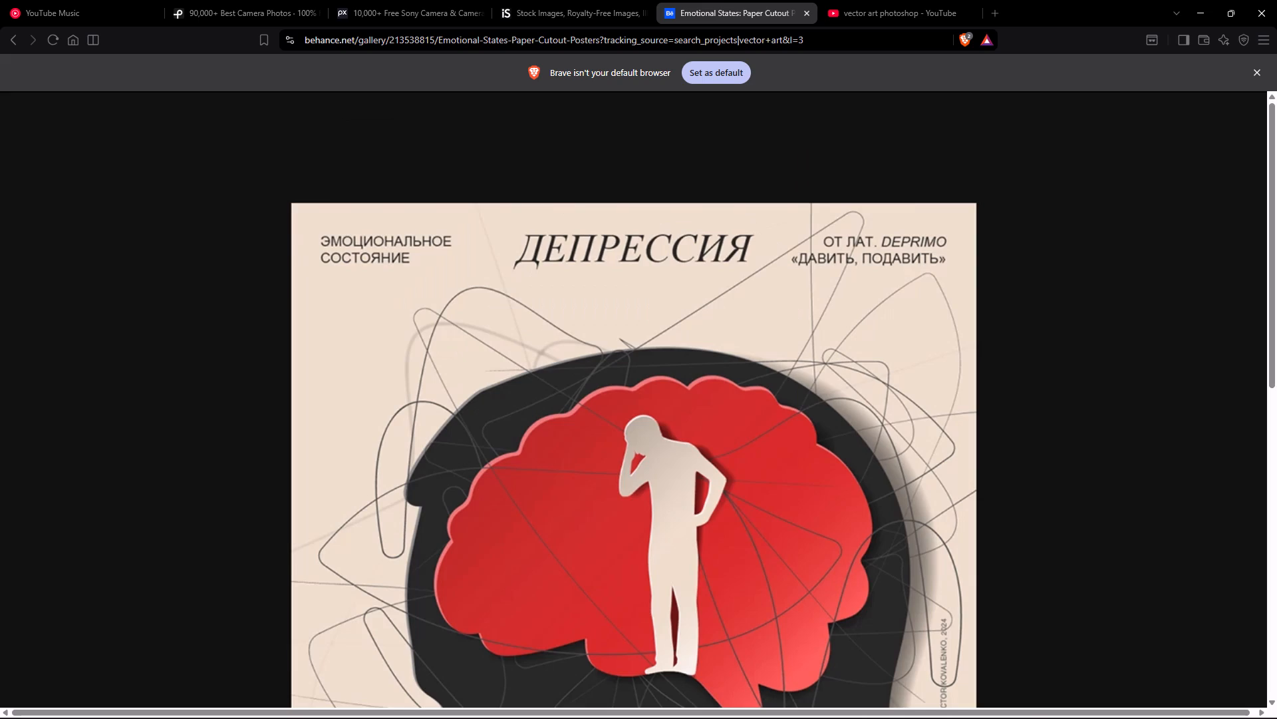
{"action": "scroll", "coordinate": [581, 323], "scroll_direction": "down", "scroll_amount": 11}
{"action": "scroll", "coordinate": [585, 333], "scroll_direction": "up", "scroll_amount": 9}
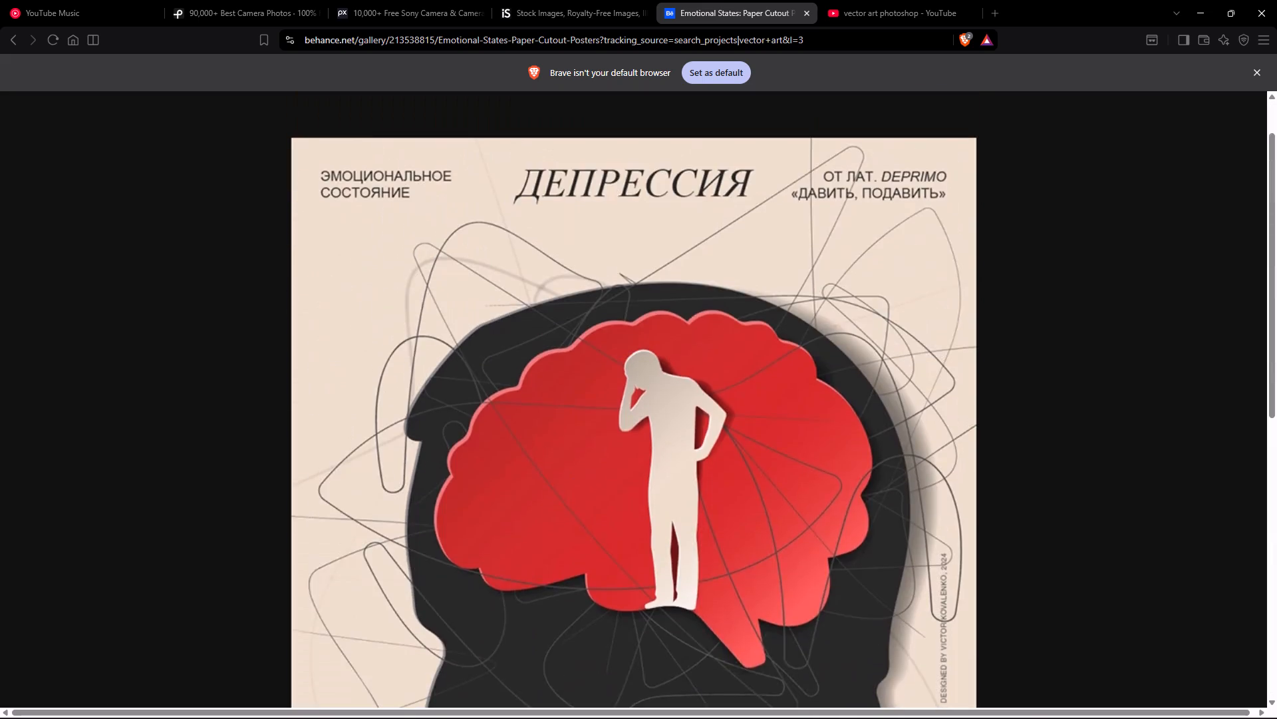
{"action": "left_click", "coordinate": [585, 333]}
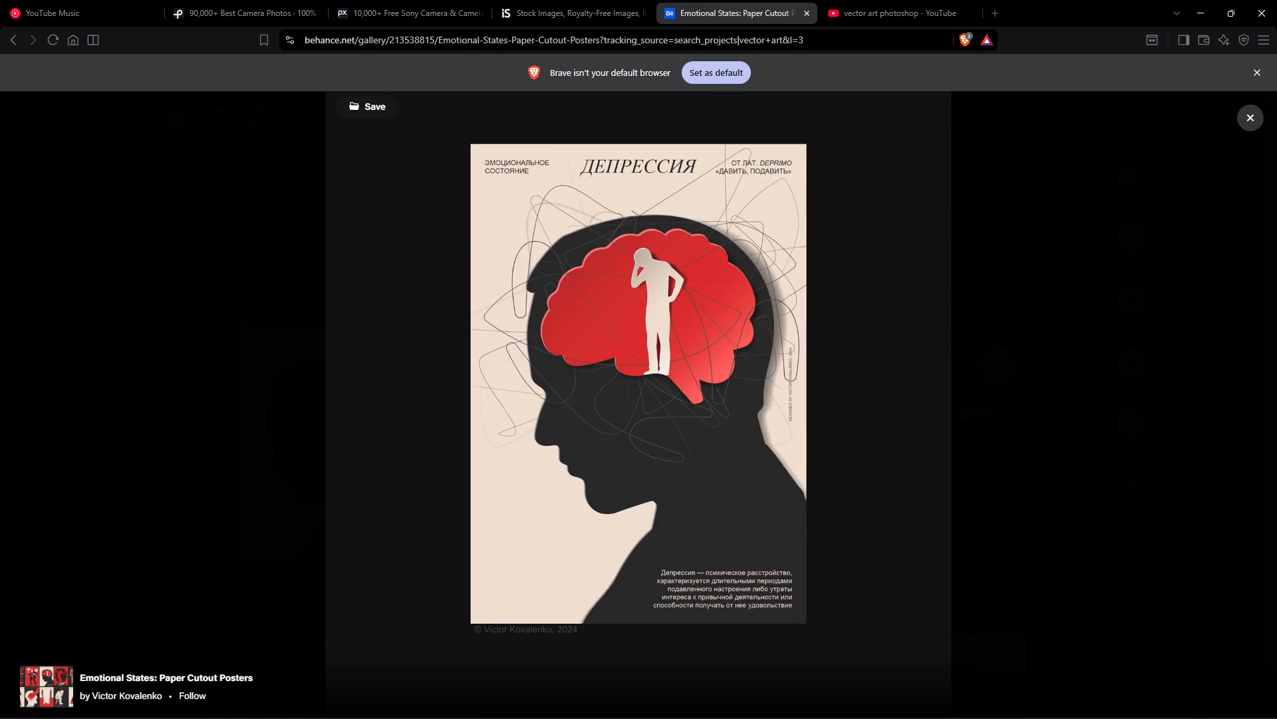
Capture a full-screen screenshot of each poster in turn: ДЕПРЕССИЯ, ПАНИКА, ГНЕВ, ТРЕВОГА, the red СТРАХ and ПЕЧАЛЬ.
{"action": "key", "text": "super+Print"}
{"action": "key", "text": "super+Return"}
{"action": "key", "text": "Right"}
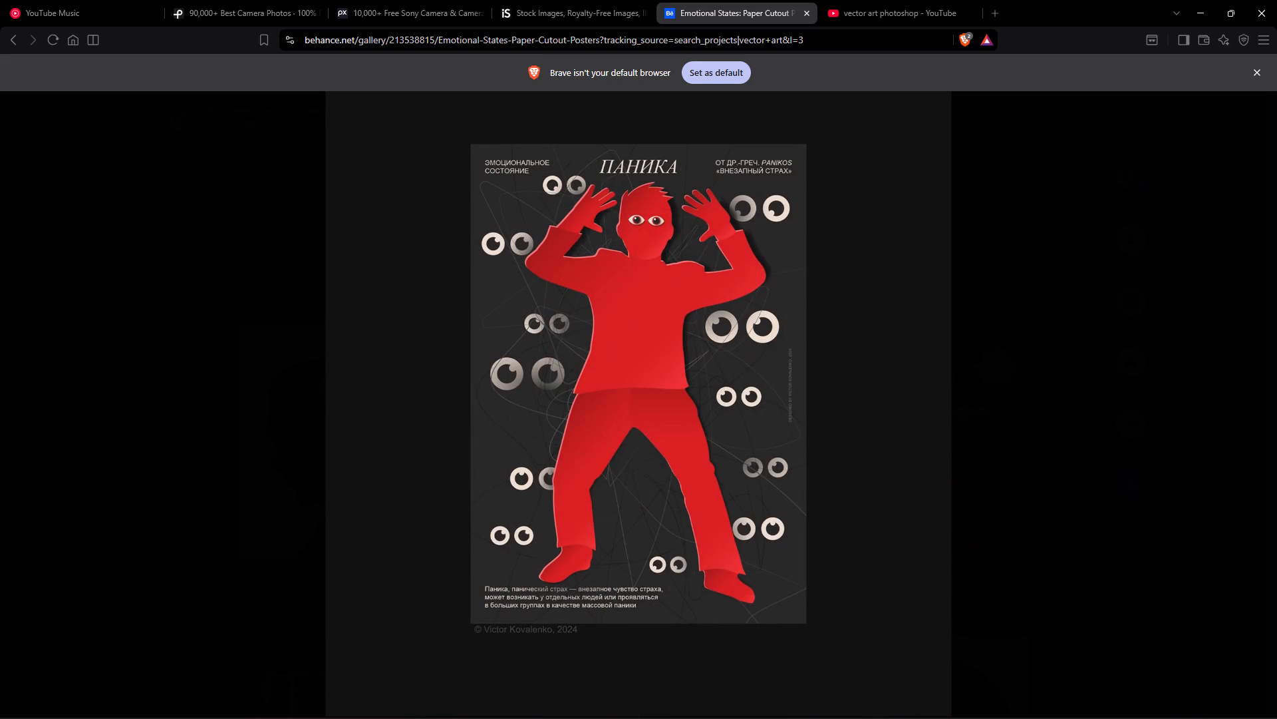
{"action": "key", "text": "super+Print"}
{"action": "key", "text": "Right"}
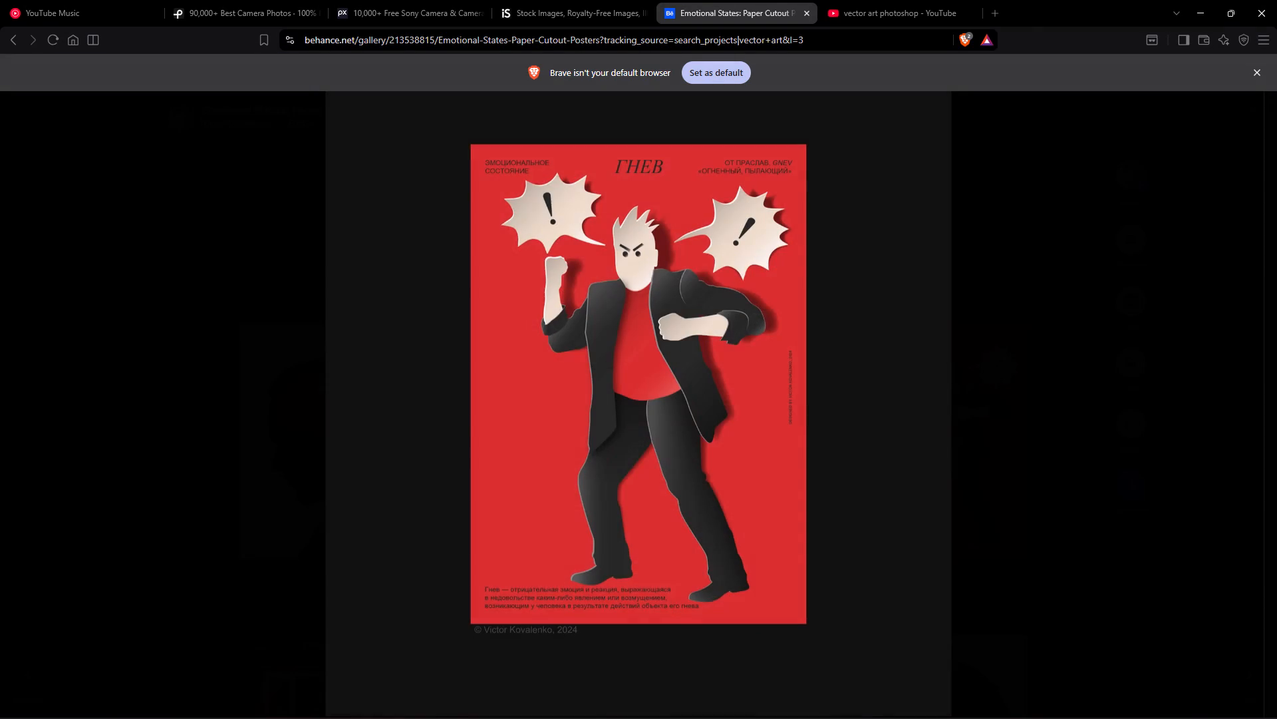
{"action": "key", "text": "super+Print"}
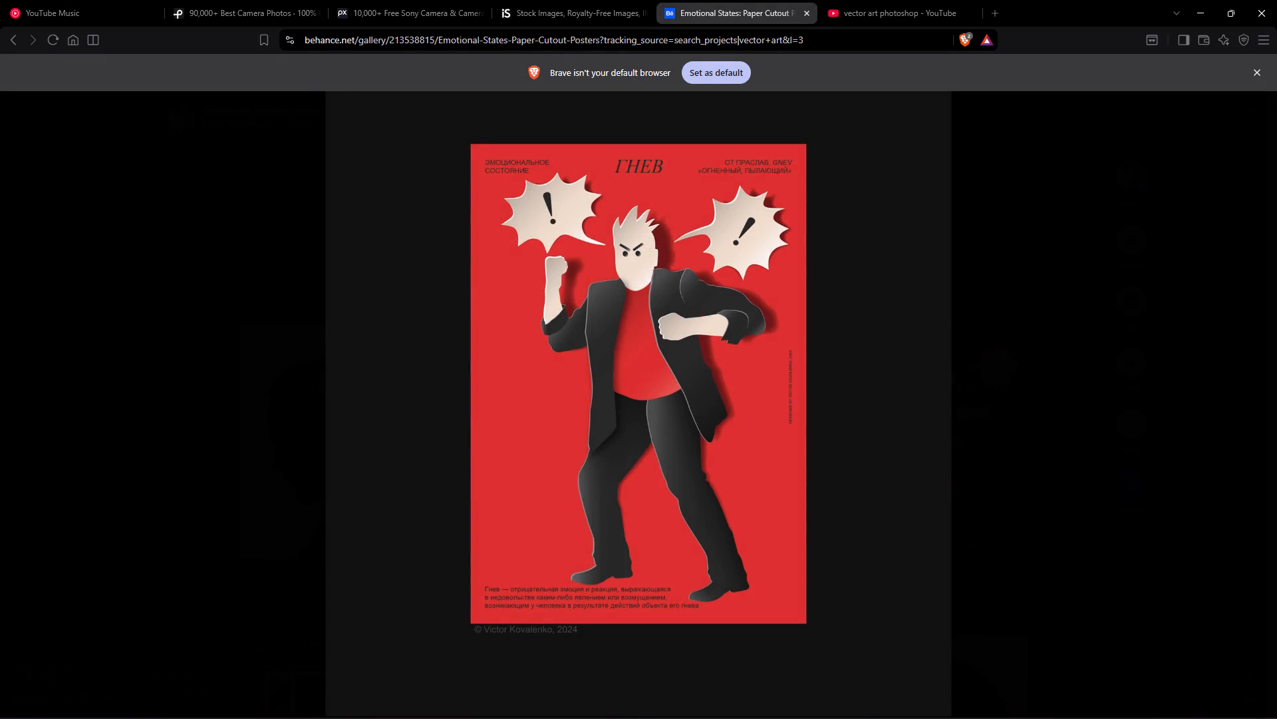
{"action": "key", "text": "Right"}
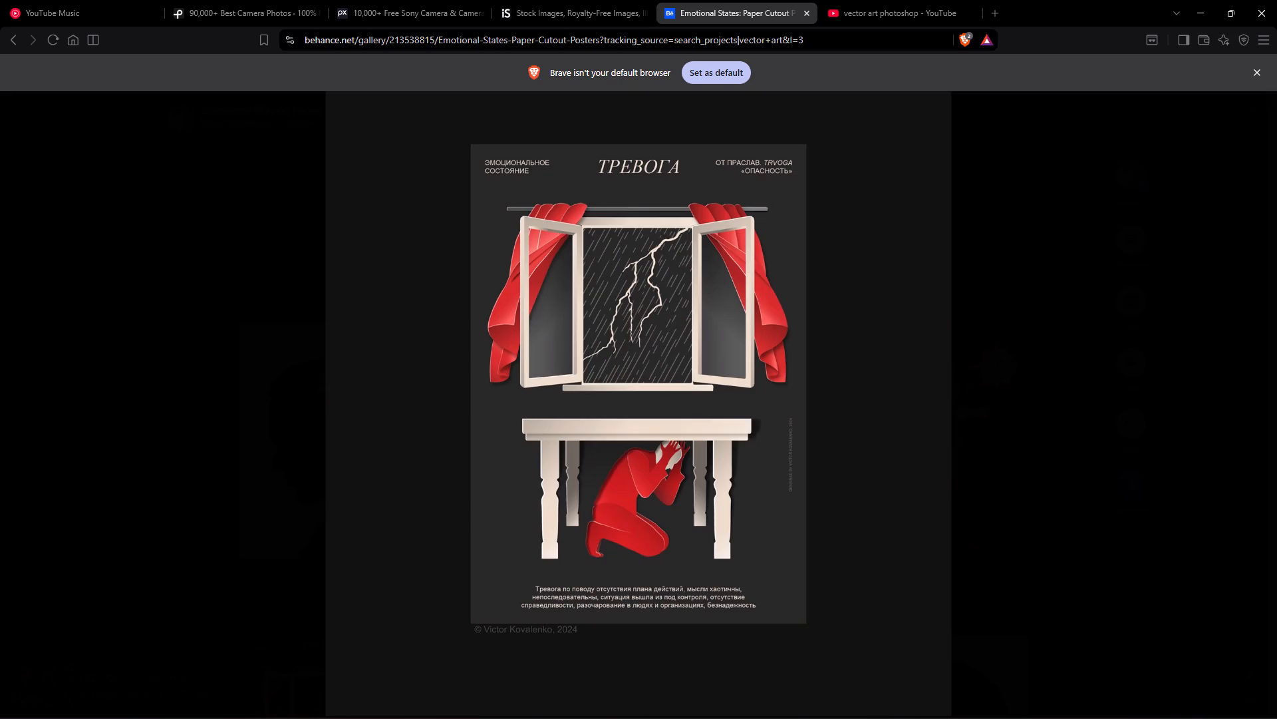
{"action": "key", "text": "super+Print"}
{"action": "key", "text": "Right"}
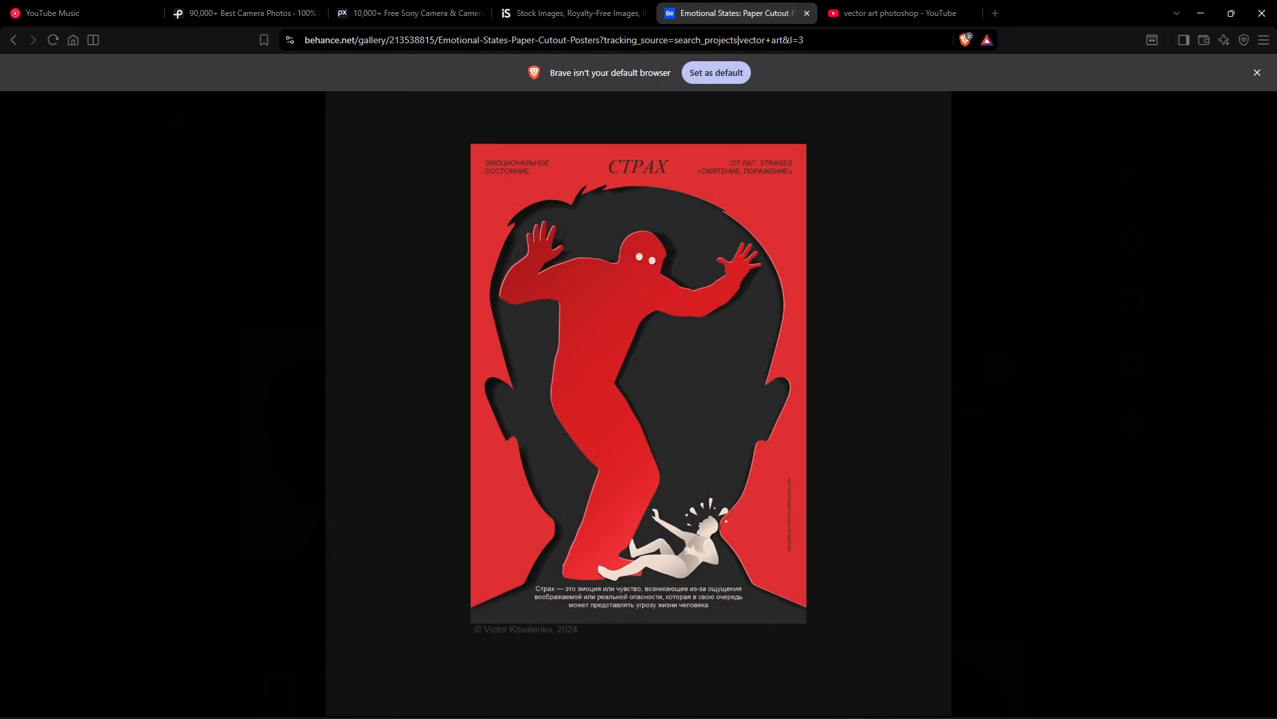
{"action": "key", "text": "super+Print"}
{"action": "key", "text": "Right"}
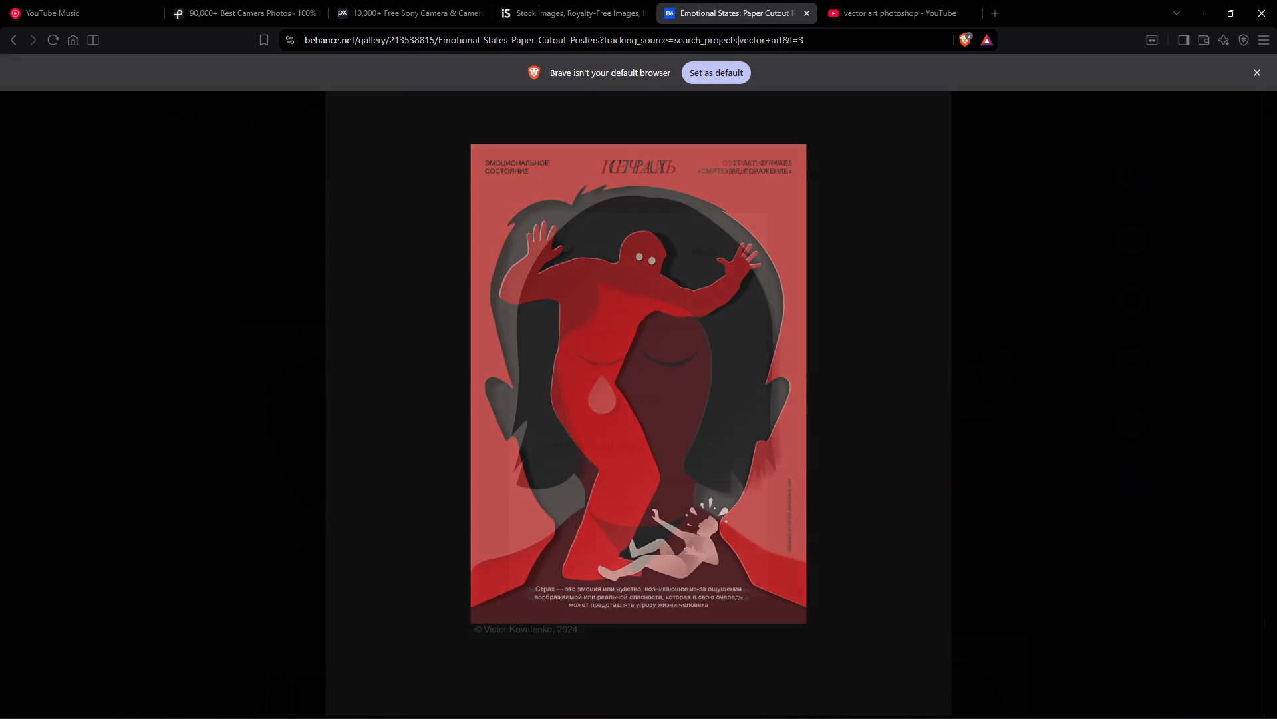
{"action": "key", "text": "super+Print"}
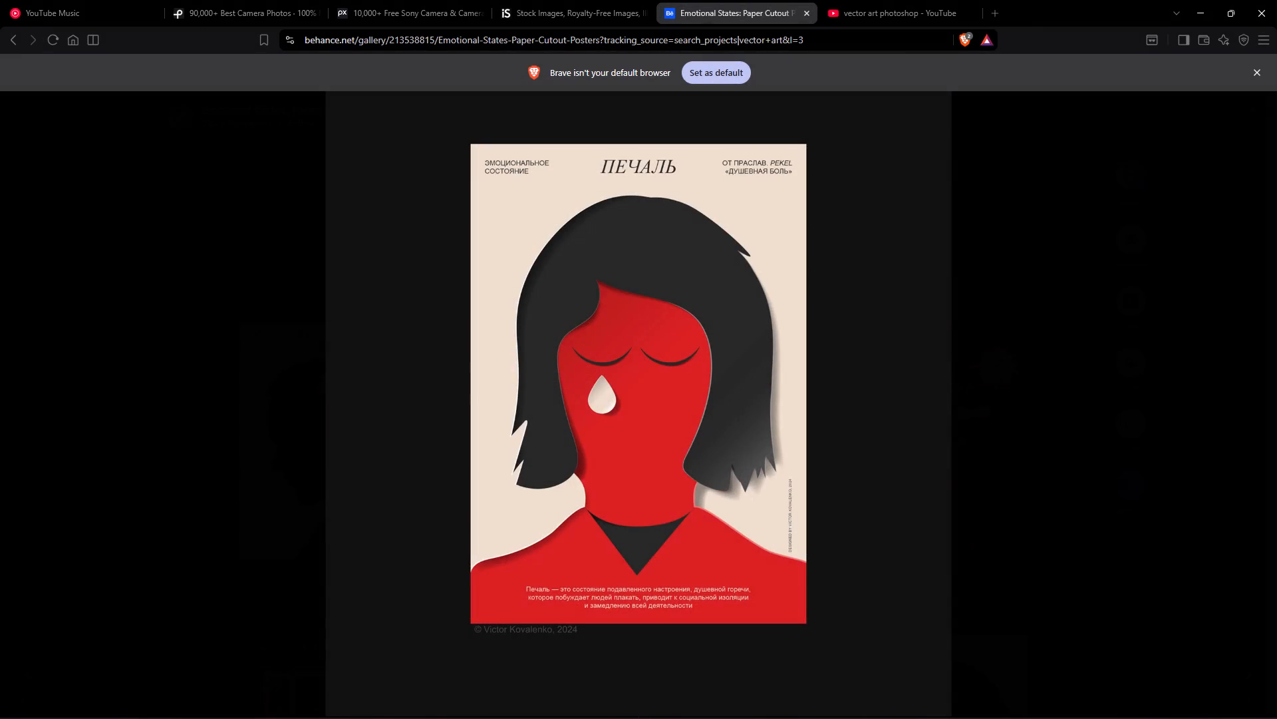
Continue through the large image view, capturing screenshots of the ГРУСТЬ, ЯРОСТЬ, УНЫНИЕ and covered-face СТРАХ posters.
{"action": "key", "text": "Right"}
{"action": "key", "text": "super+Print"}
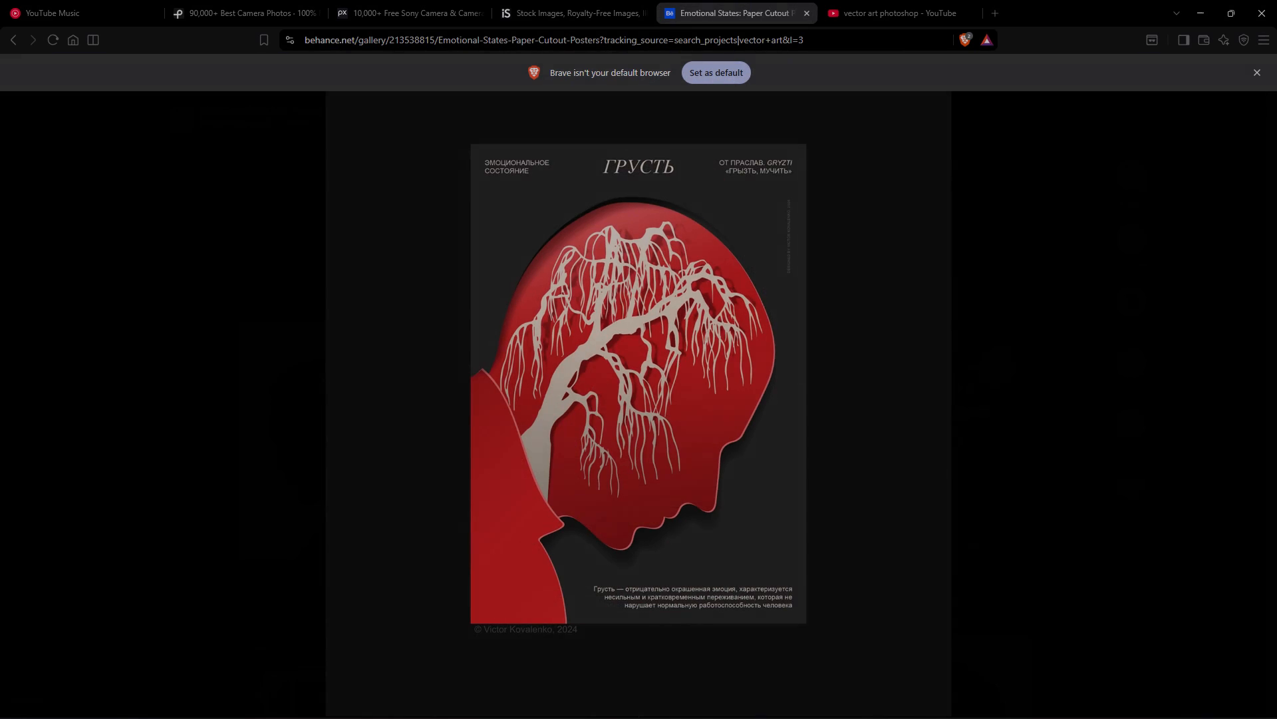
{"action": "key", "text": "Right"}
{"action": "key", "text": "super+Print"}
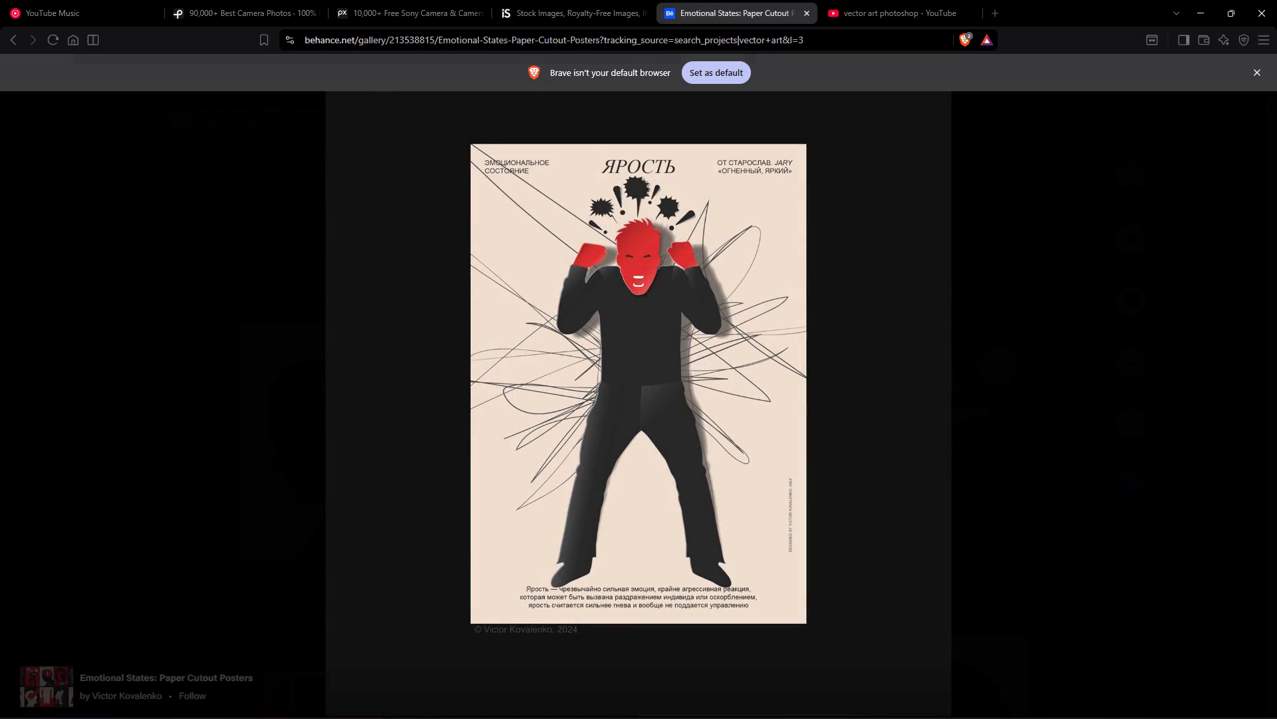
{"action": "key", "text": "Right"}
{"action": "key", "text": "super+Print"}
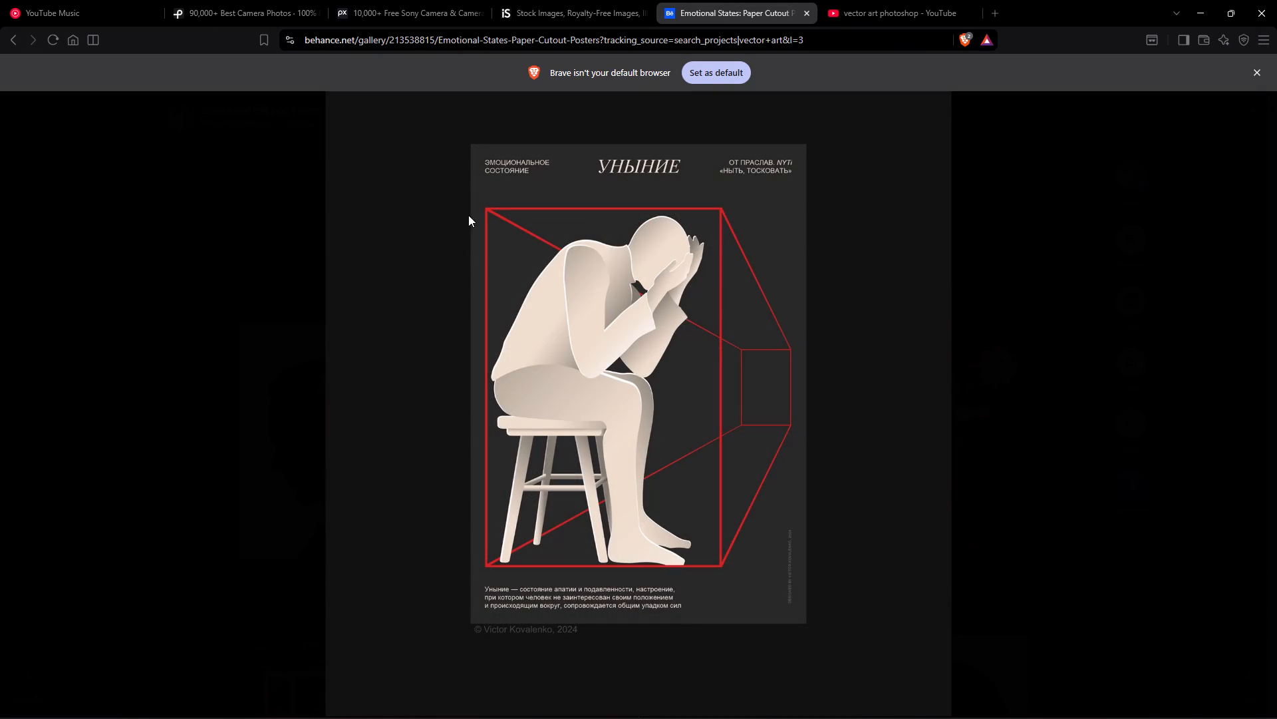
{"action": "key", "text": "Right"}
{"action": "key", "text": "super+Print"}
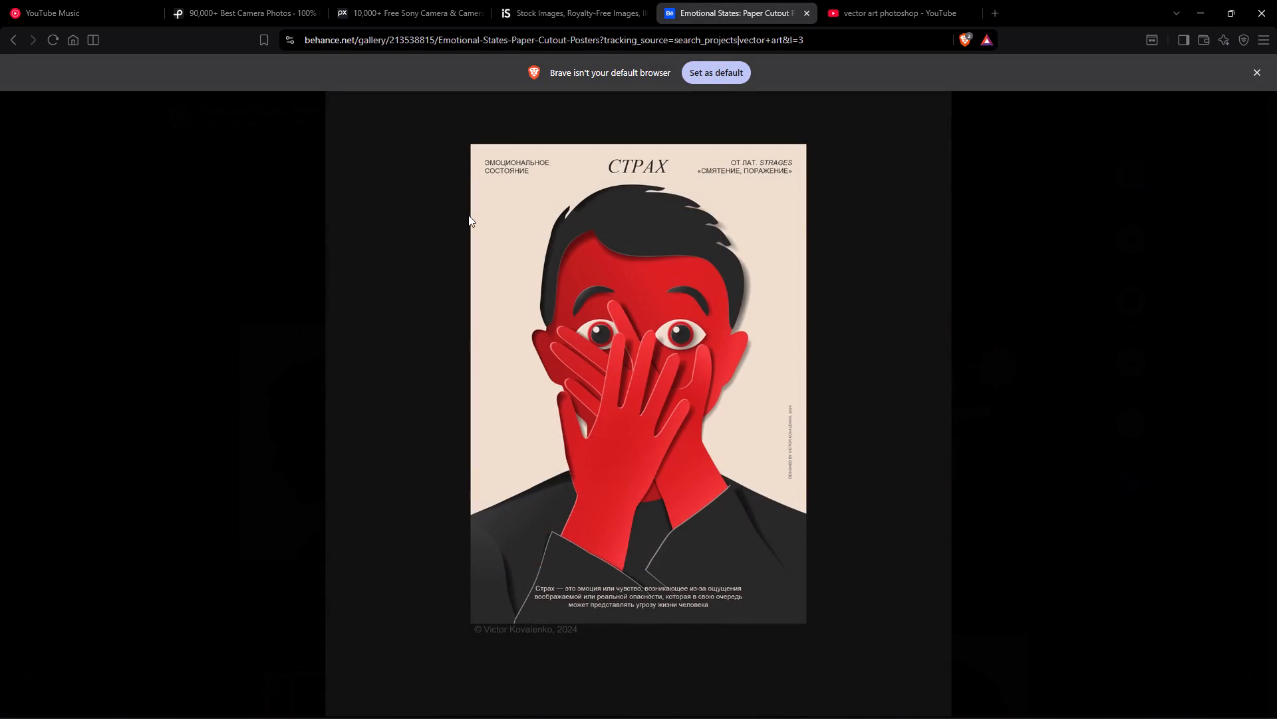
Leave the large image view past the АГРЕССИЯ poster and dismiss the moodboard sign-in prompt.
{"action": "left_click", "coordinate": [1117, 302]}
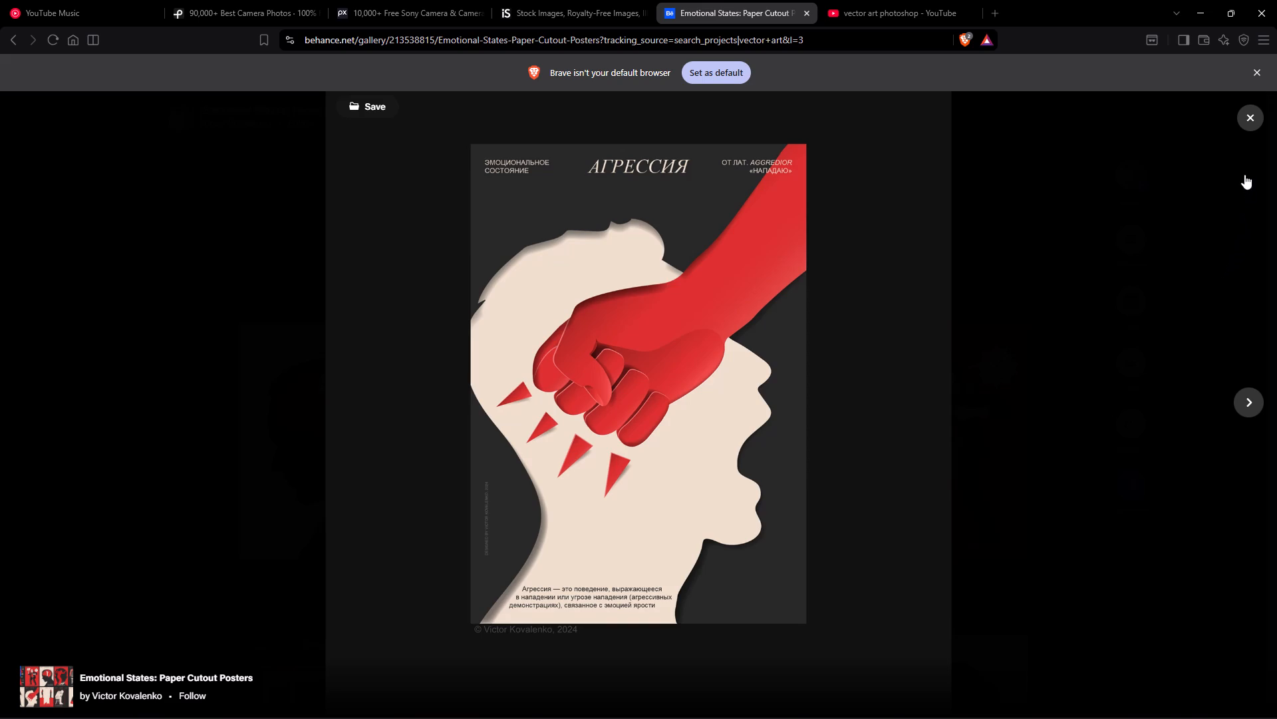
{"action": "left_click", "coordinate": [1251, 126]}
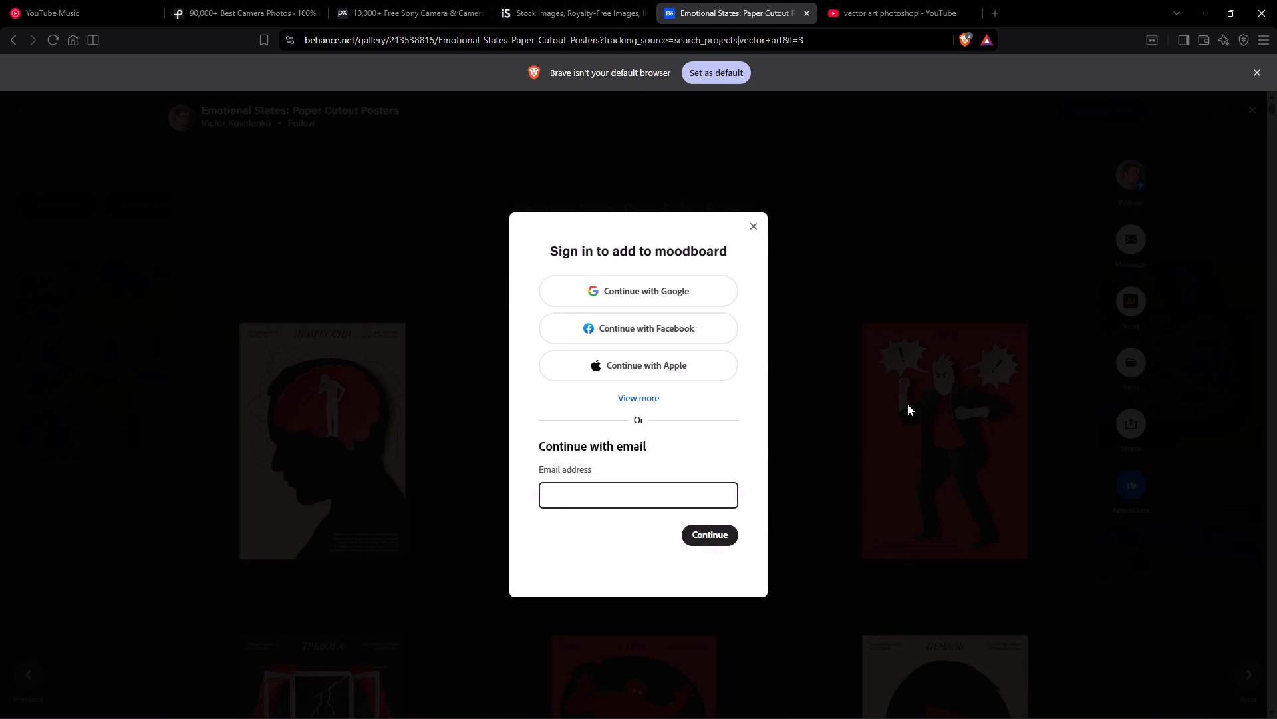
{"action": "left_click", "coordinate": [1081, 328]}
Look over the remaining posters in the project, open the ОБИДА poster in the large view and capture a screenshot.
{"action": "scroll", "coordinate": [1075, 383], "scroll_direction": "down", "scroll_amount": 2}
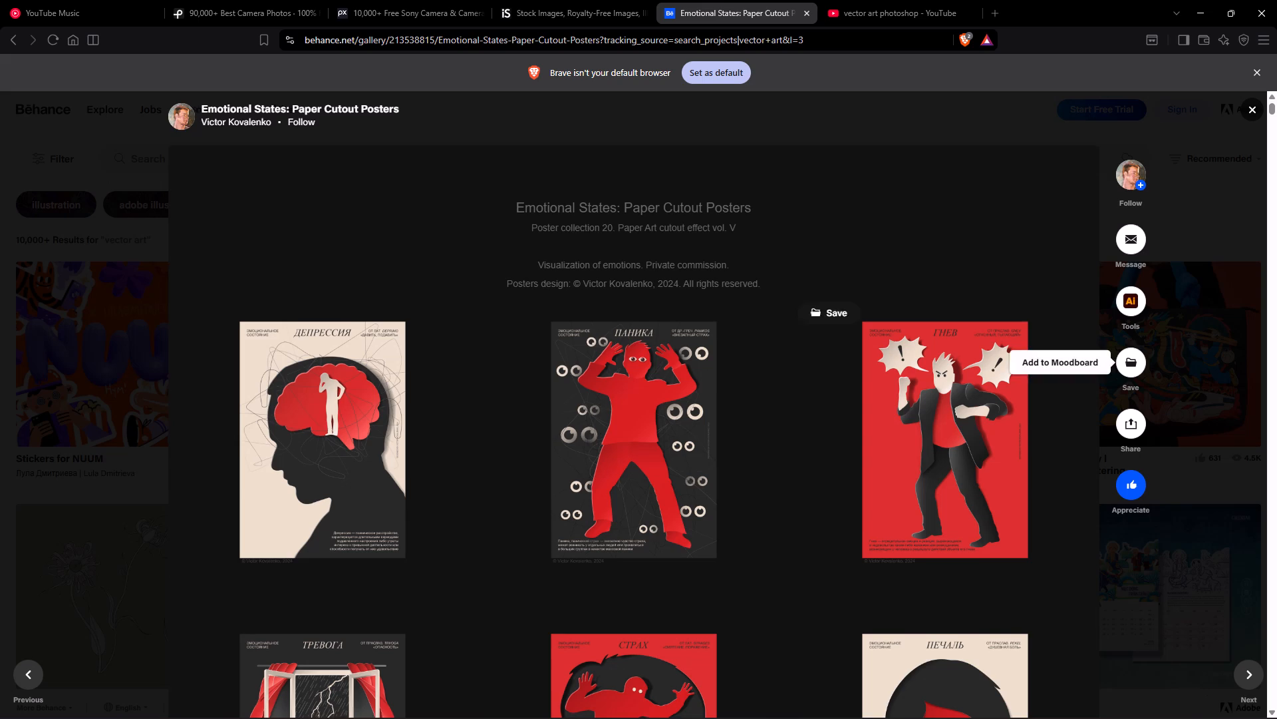
{"action": "scroll", "coordinate": [1012, 425], "scroll_direction": "down", "scroll_amount": 10}
{"action": "scroll", "coordinate": [896, 470], "scroll_direction": "down", "scroll_amount": 8}
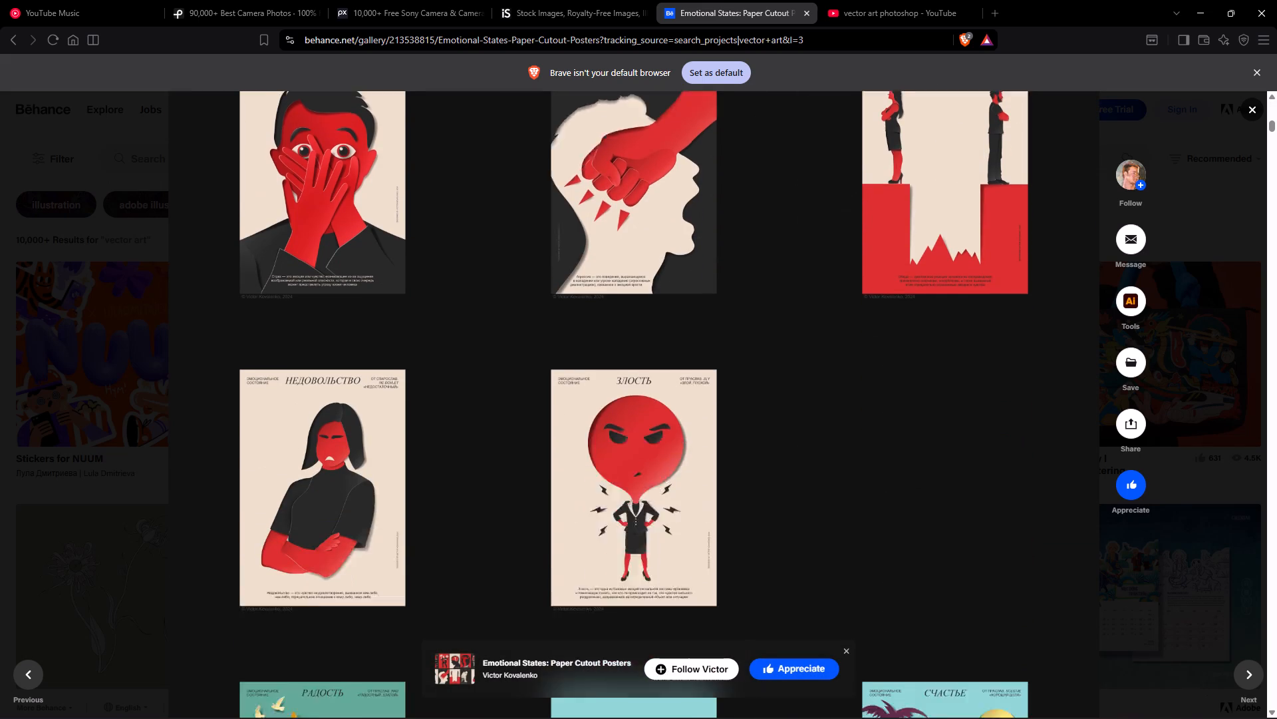
{"action": "scroll", "coordinate": [561, 454], "scroll_direction": "down", "scroll_amount": 6}
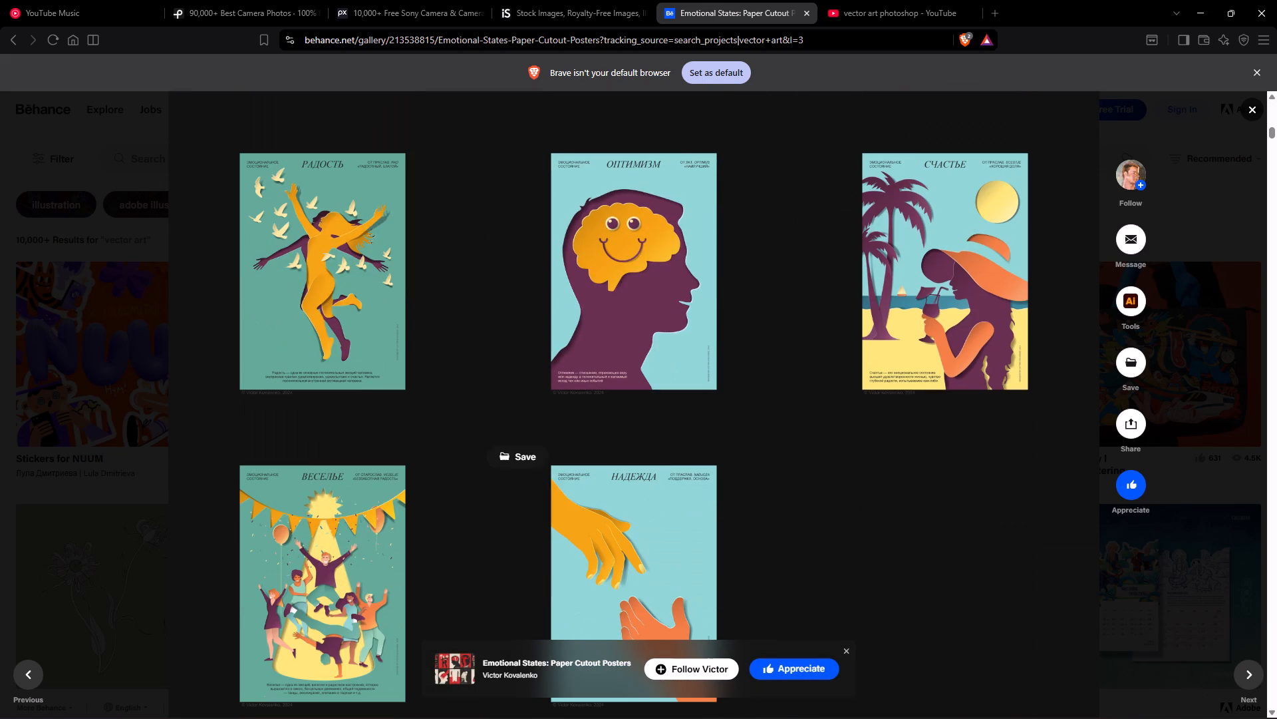
{"action": "scroll", "coordinate": [563, 454], "scroll_direction": "down", "scroll_amount": 7}
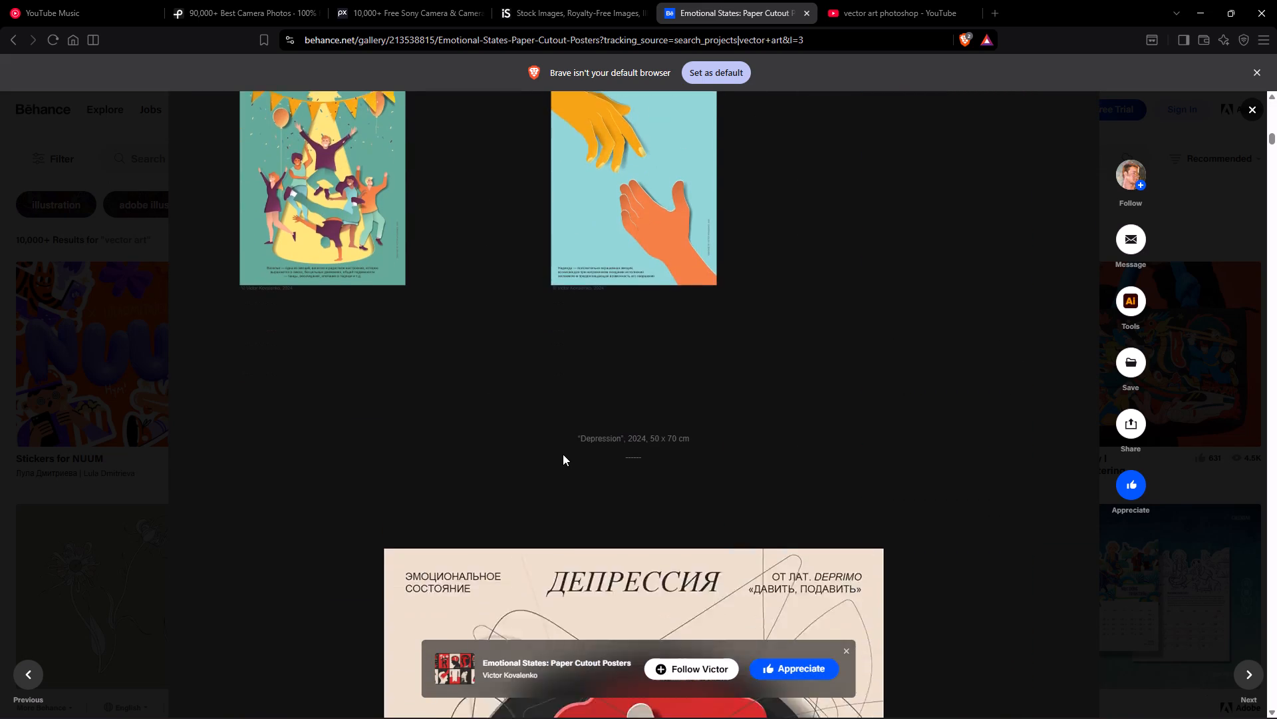
{"action": "scroll", "coordinate": [563, 454], "scroll_direction": "up", "scroll_amount": 18}
{"action": "left_click", "coordinate": [897, 355]}
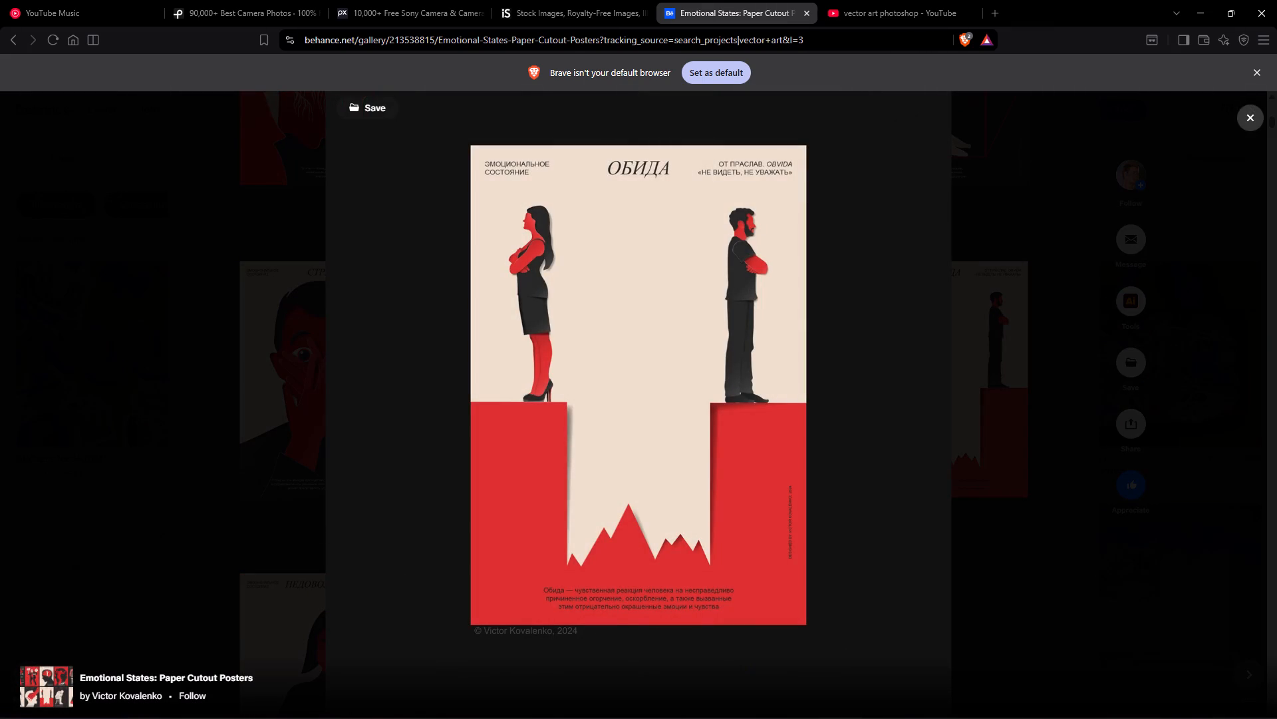
{"action": "key", "text": "super+Print"}
Inspect the ОБИДА poster's figures at magnified size and return to the fitted view.
{"action": "left_click_drag", "start_coordinate": [899, 354], "coordinate": [905, 364]}
{"action": "scroll", "coordinate": [829, 334], "scroll_direction": "down", "scroll_amount": 3}
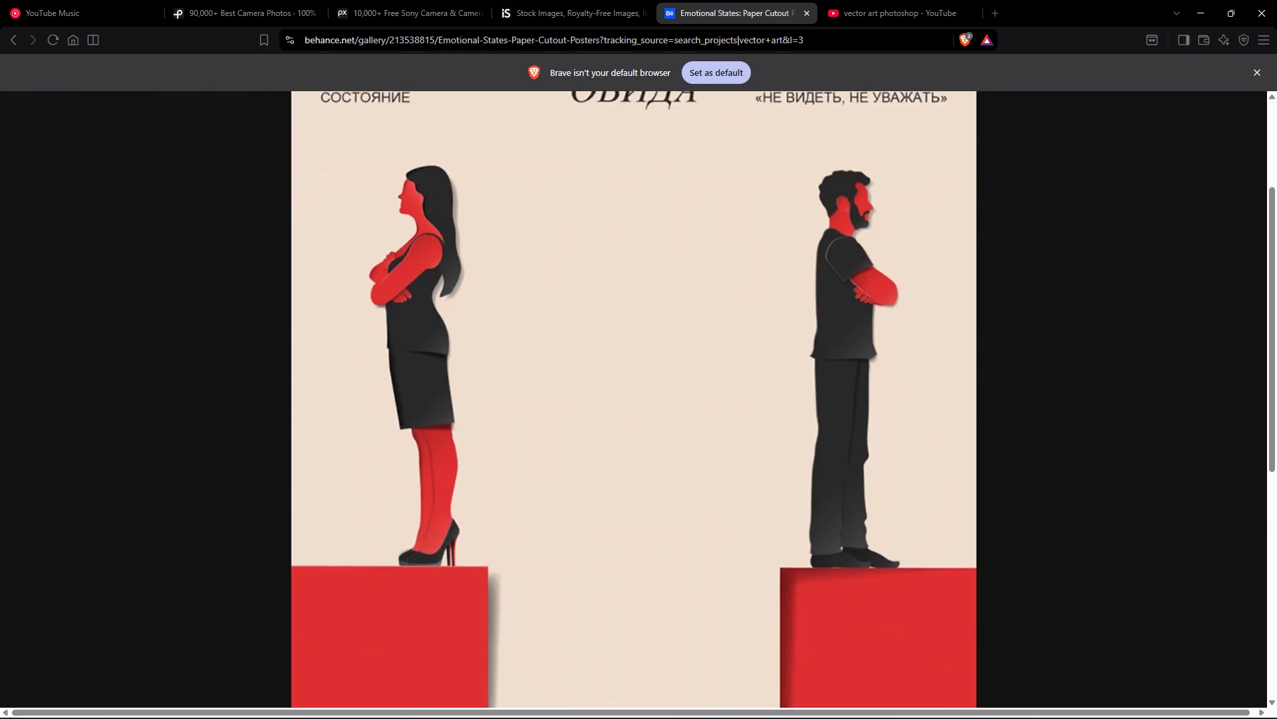
{"action": "left_click", "coordinate": [1079, 363]}
{"action": "scroll", "coordinate": [783, 435], "scroll_direction": "down", "scroll_amount": 7}
Skip ahead to the РАДОСТЬ poster and capture full-screen screenshots of РАДОСТЬ and ОПТИМИЗМ.
{"action": "key", "text": "Right"}
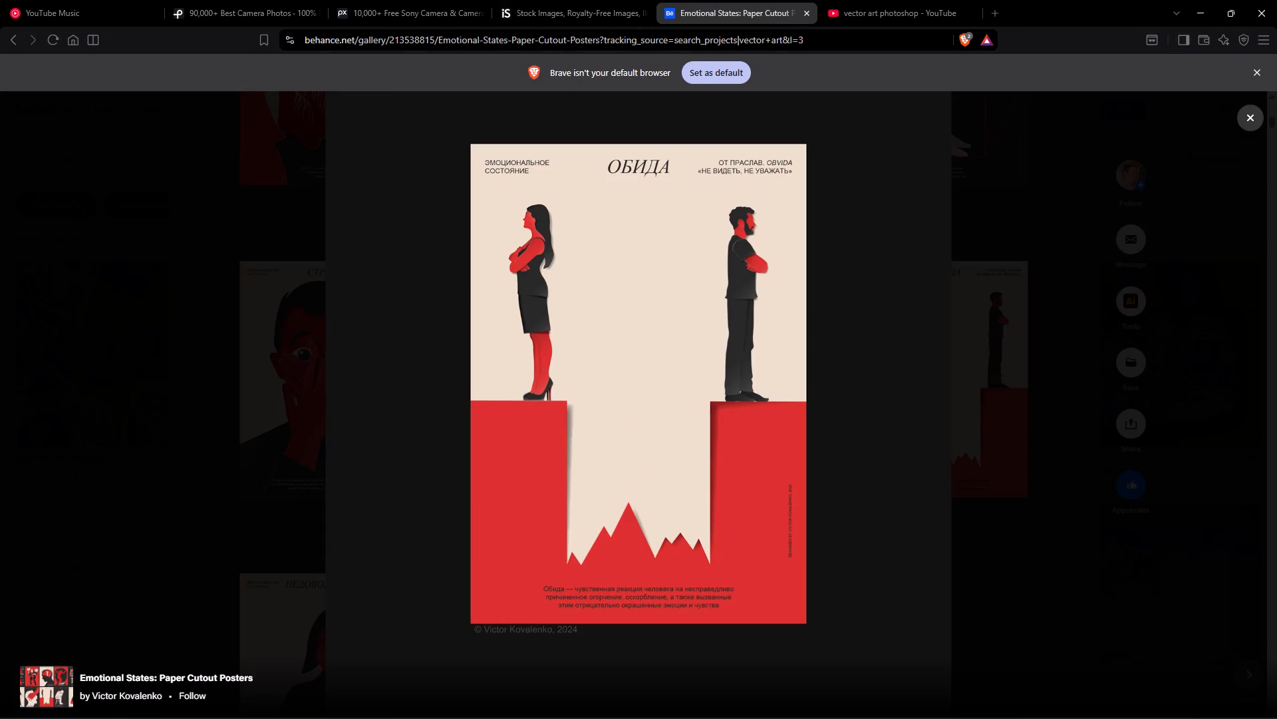
{"action": "key", "text": "Right"}
{"action": "key", "text": "Right"}
{"action": "key", "text": "Right"}
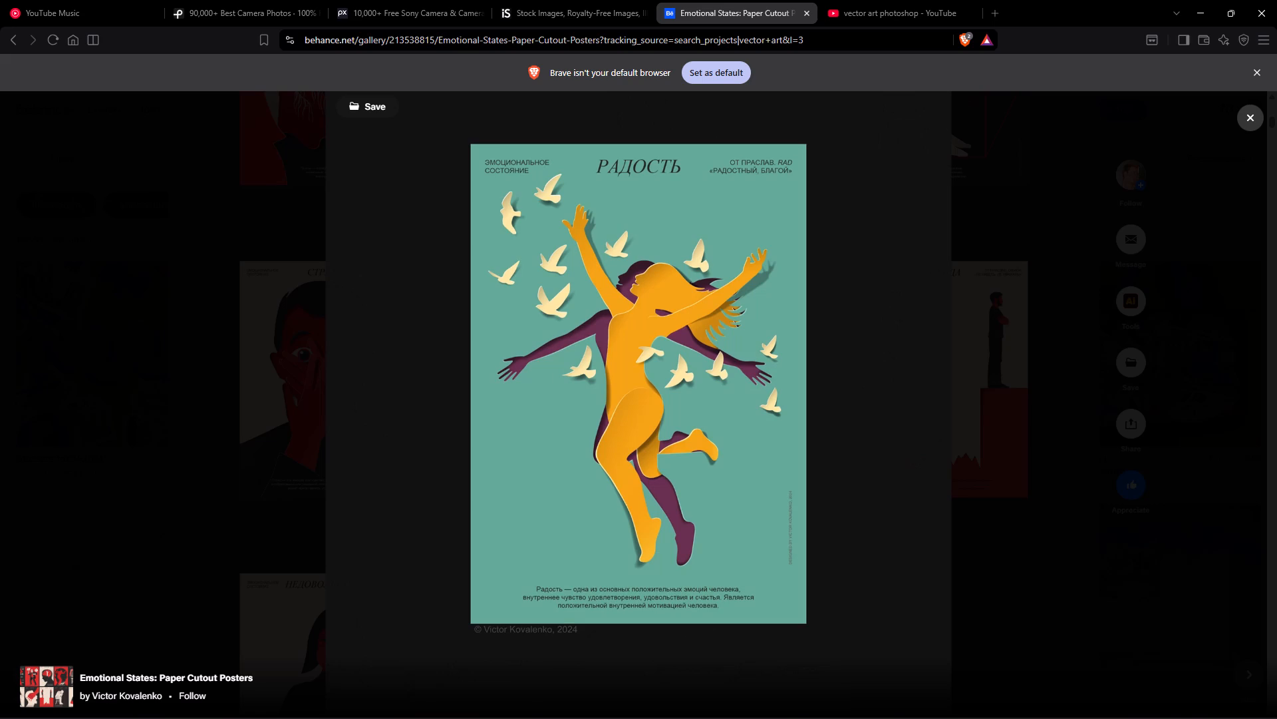
{"action": "key", "text": "super+Print"}
{"action": "key", "text": "Right"}
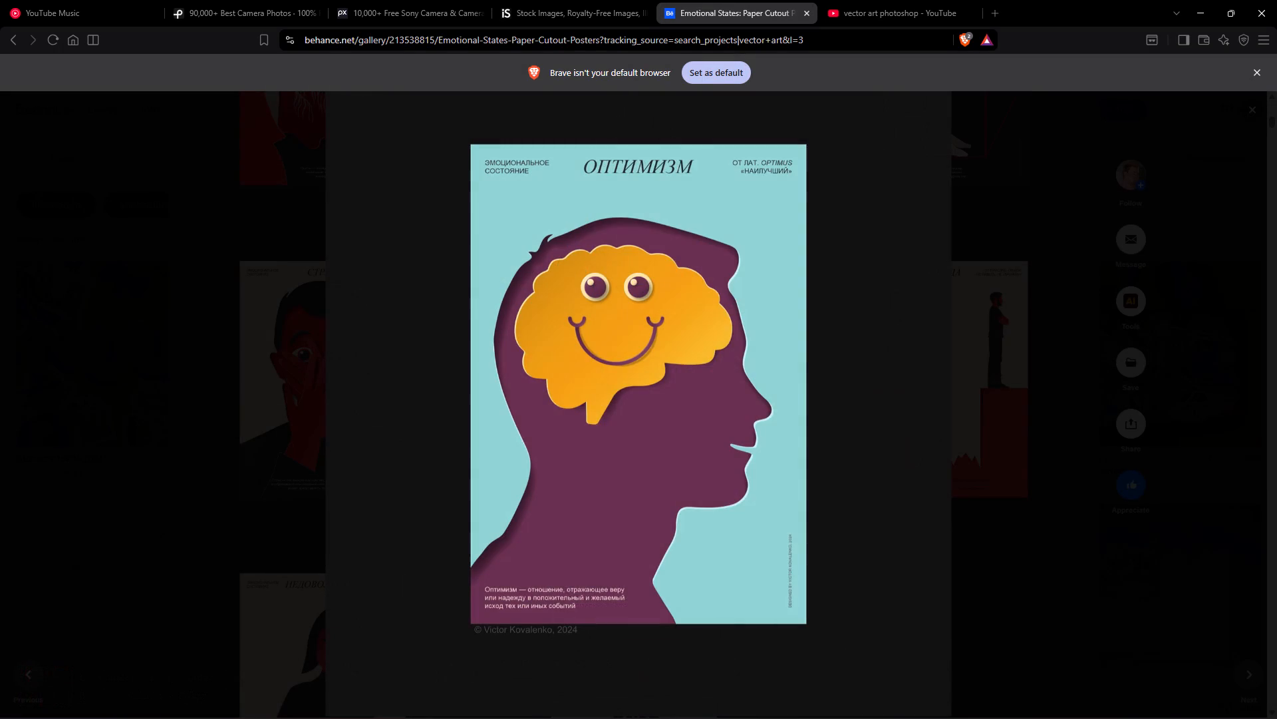
{"action": "key", "text": "super+Print"}
Capture full-screen screenshots of the СЧАСТЬЕ, ВЕСЕЛЬЕ and НАДЕЖДА posters, keeping each fitted in the large view.
{"action": "key", "text": "Right"}
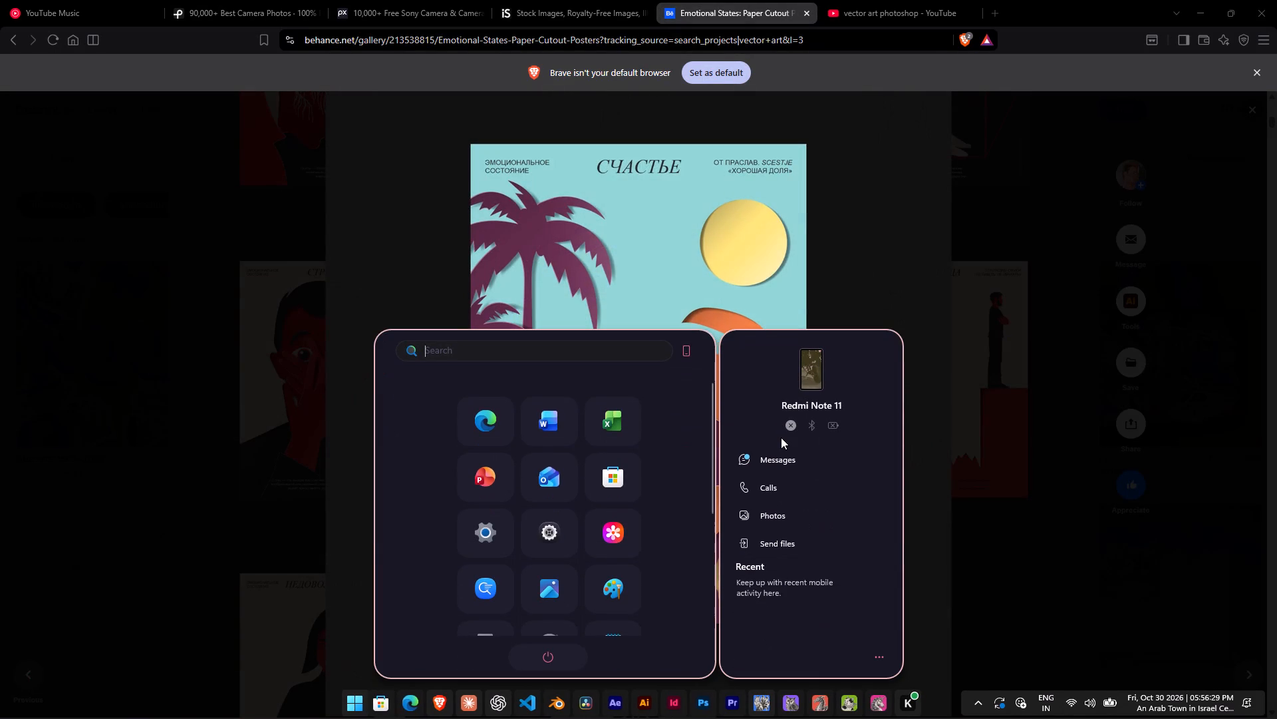
{"action": "left_click", "coordinate": [809, 282]}
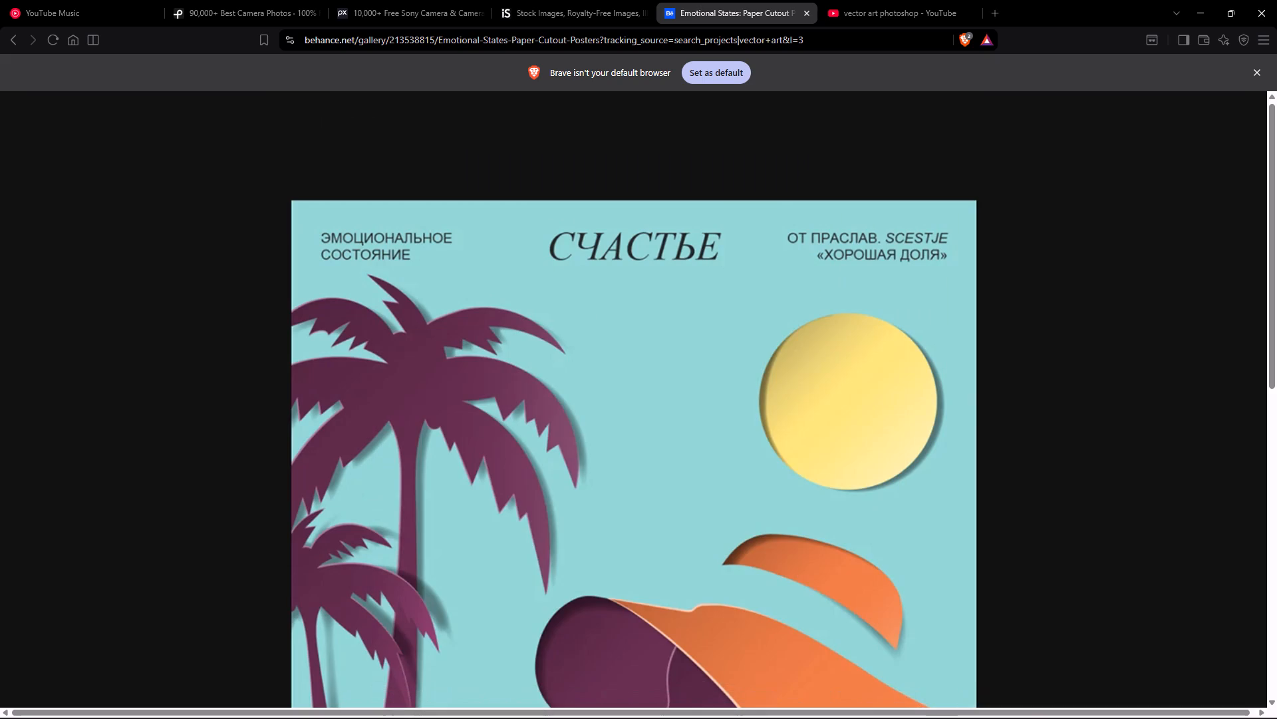
{"action": "left_click", "coordinate": [768, 288]}
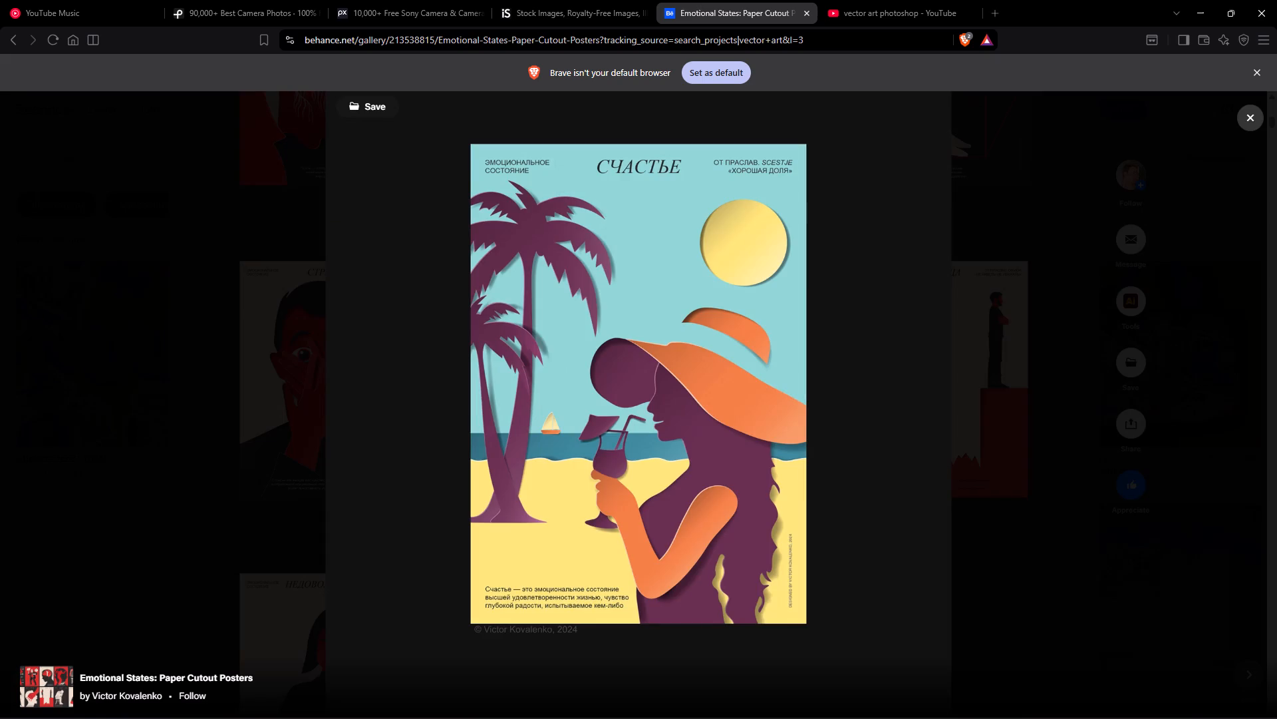
{"action": "key", "text": "super+Print"}
{"action": "key", "text": "Right"}
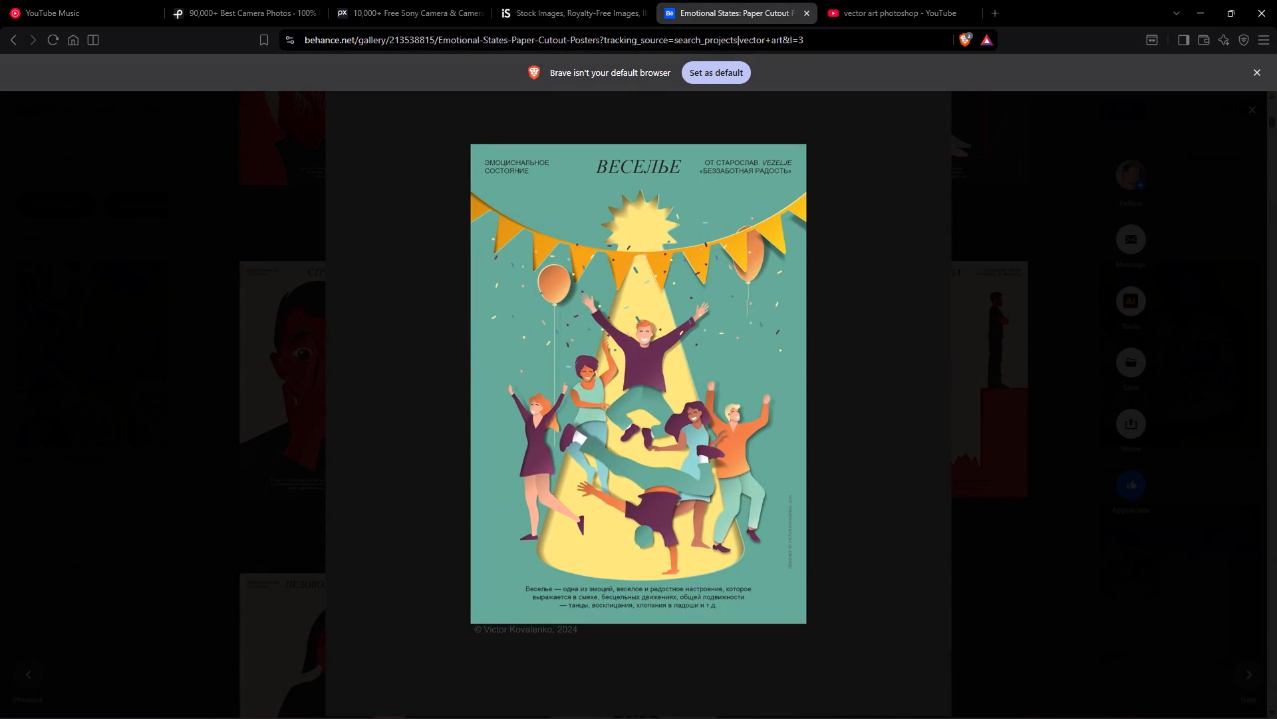
{"action": "key", "text": "super+F12"}
{"action": "key", "text": "super+Print"}
{"action": "key", "text": "Right"}
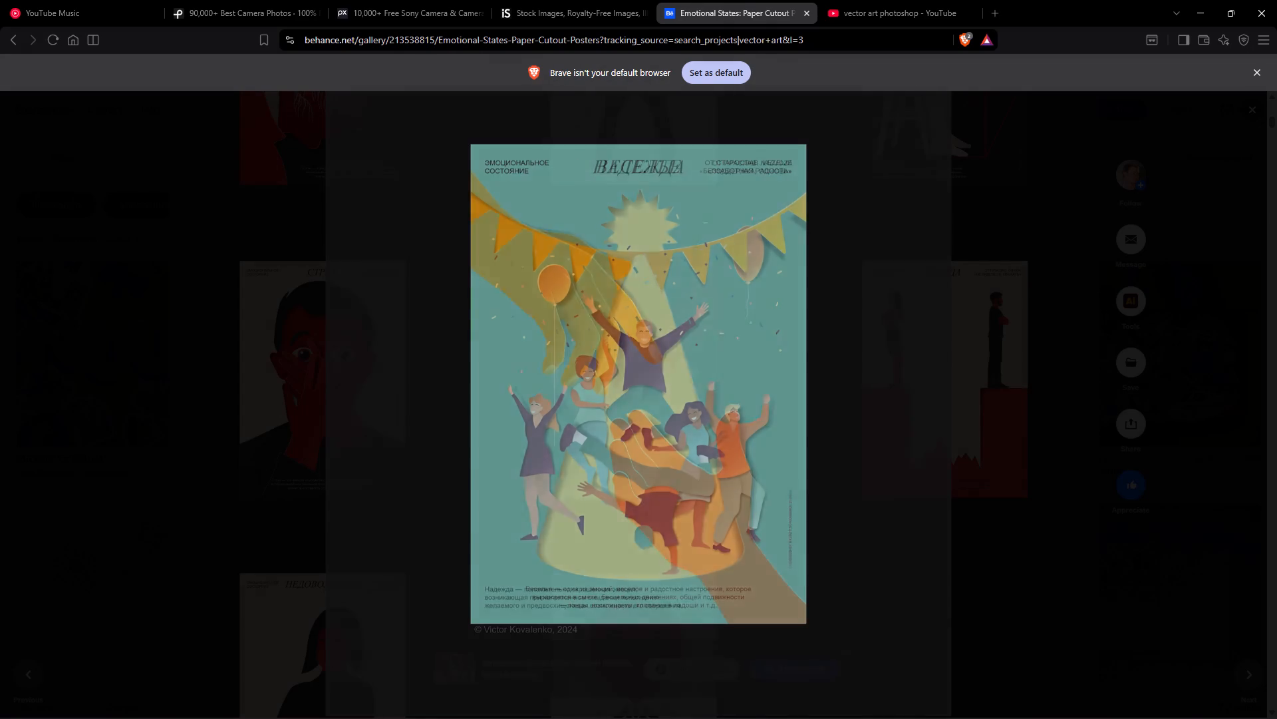
{"action": "key", "text": "super+Print"}
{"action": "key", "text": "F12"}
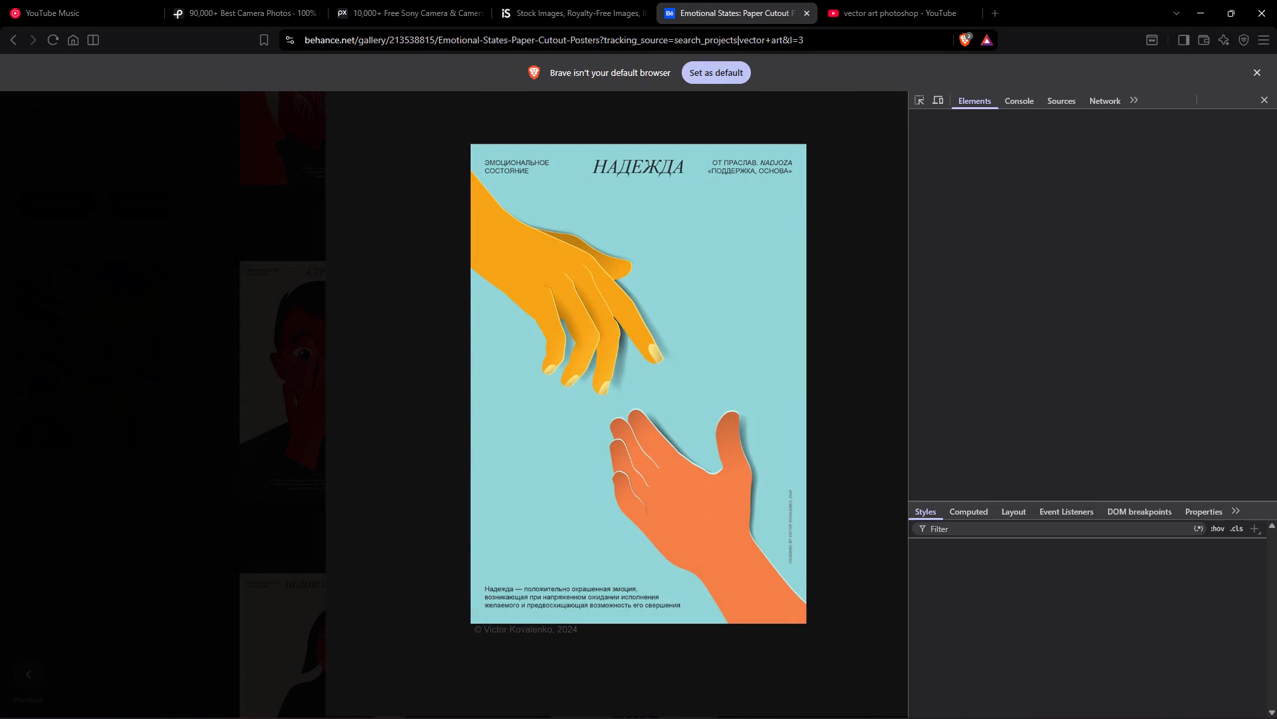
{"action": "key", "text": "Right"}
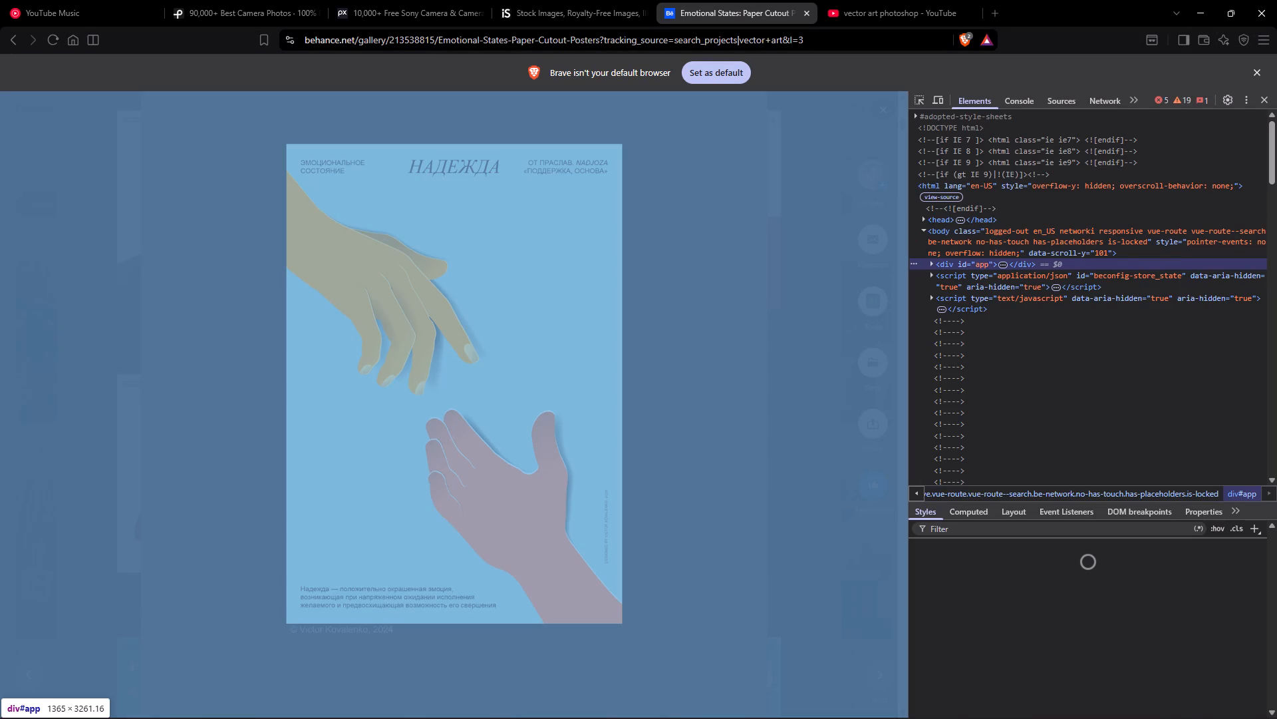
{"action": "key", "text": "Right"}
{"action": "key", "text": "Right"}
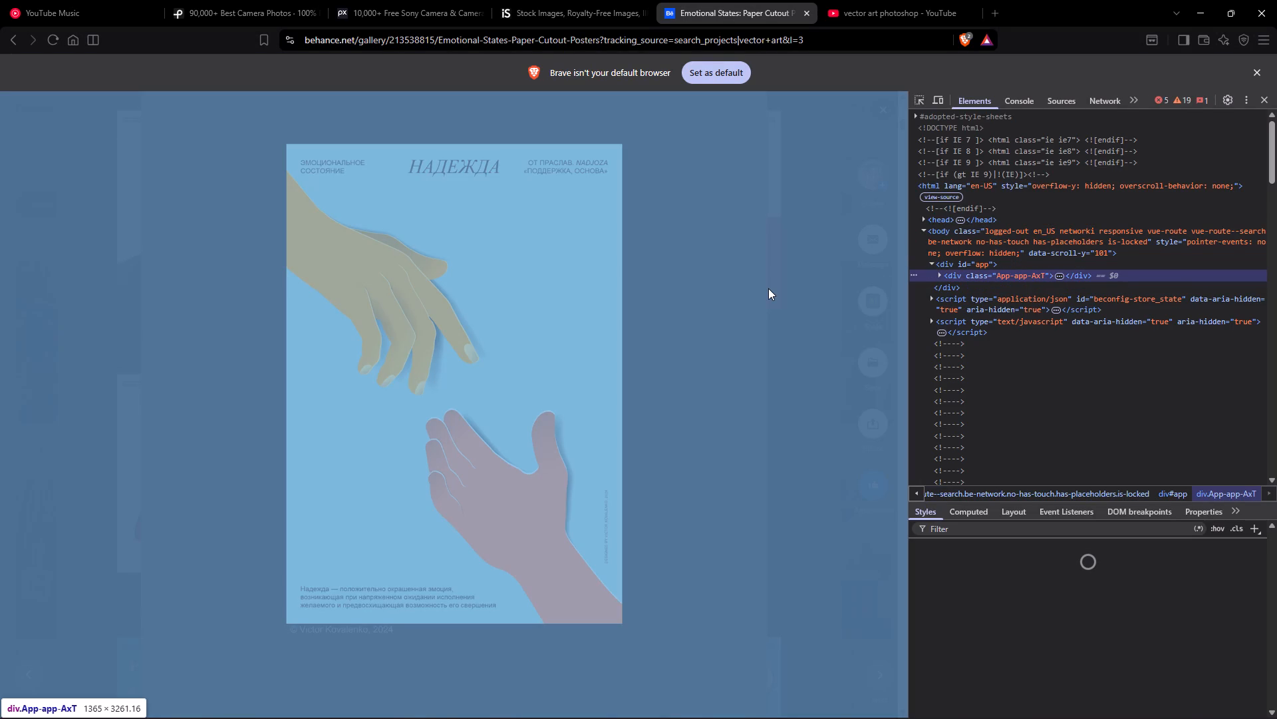
Clear the default-browser notice and the developer tools from the window, and capture the НАДЕЖДА poster again.
{"action": "left_click", "coordinate": [1252, 73]}
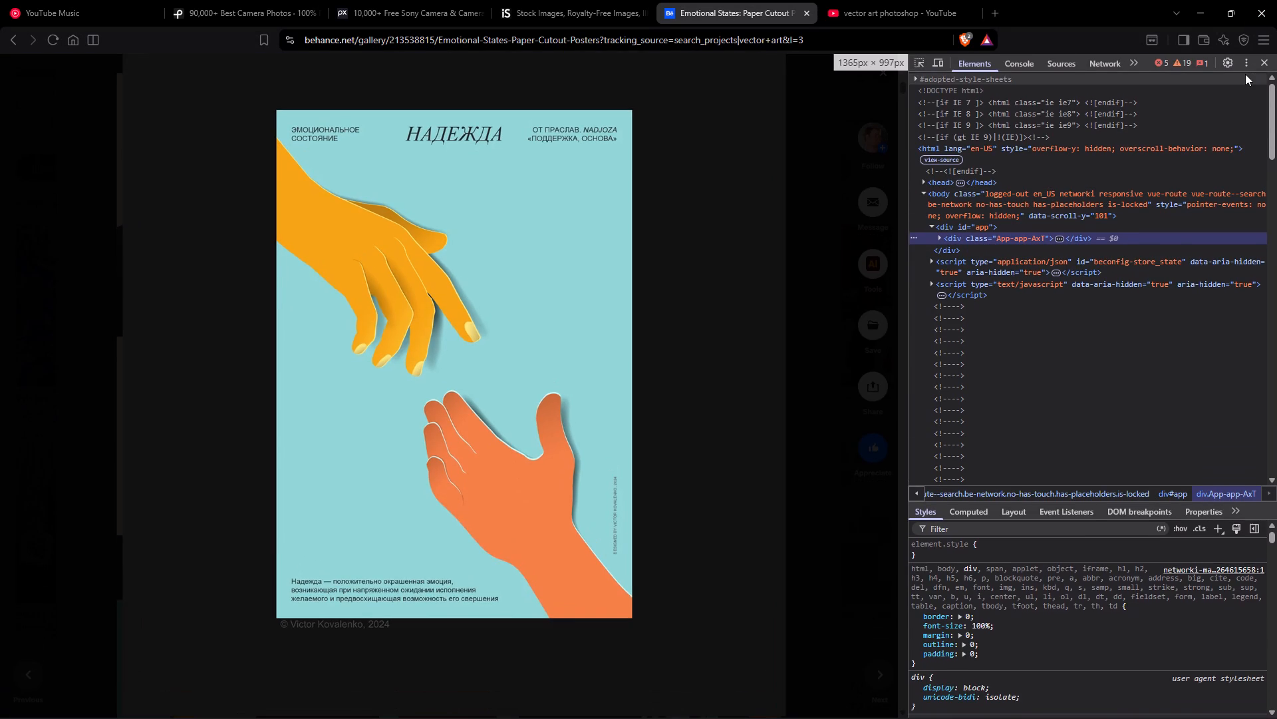
{"action": "left_click", "coordinate": [1263, 63]}
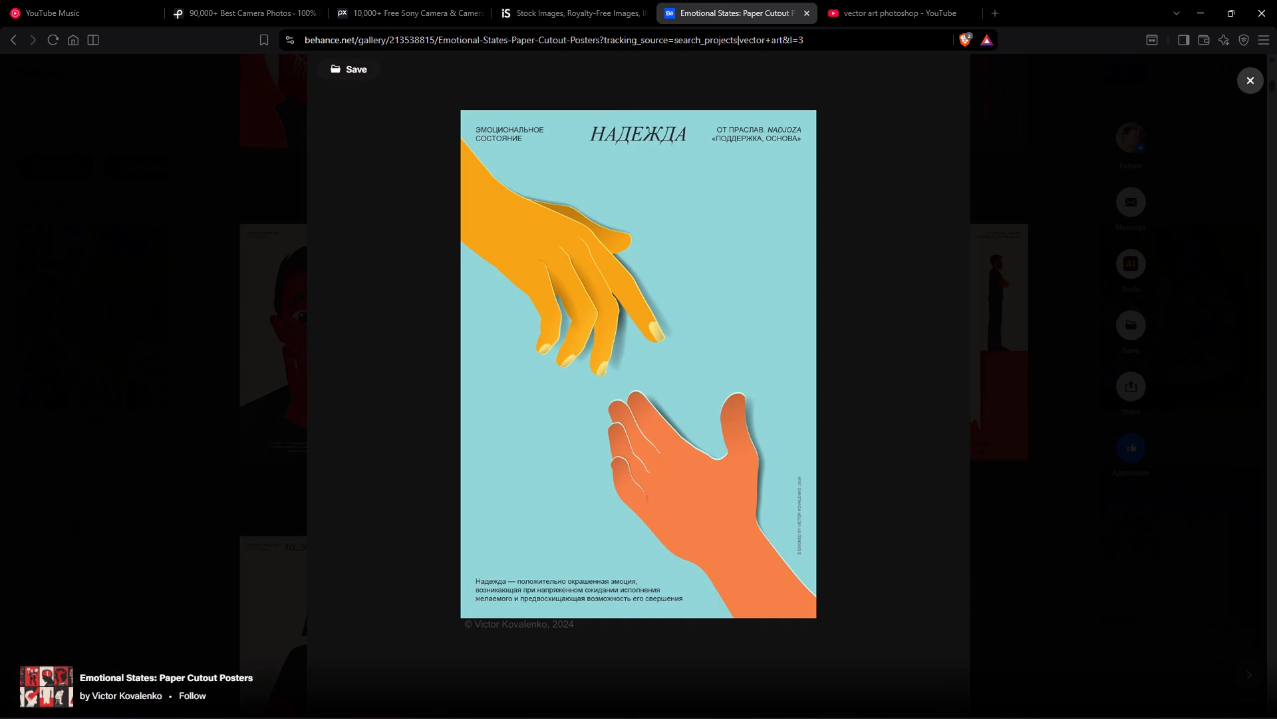
{"action": "key", "text": "super+Print"}
Leave the enlarged poster view, examine the remaining posters from ДЕПРЕССИЯ through ГНЕВ, and close the paper-cutout project.
{"action": "key", "text": "Right"}
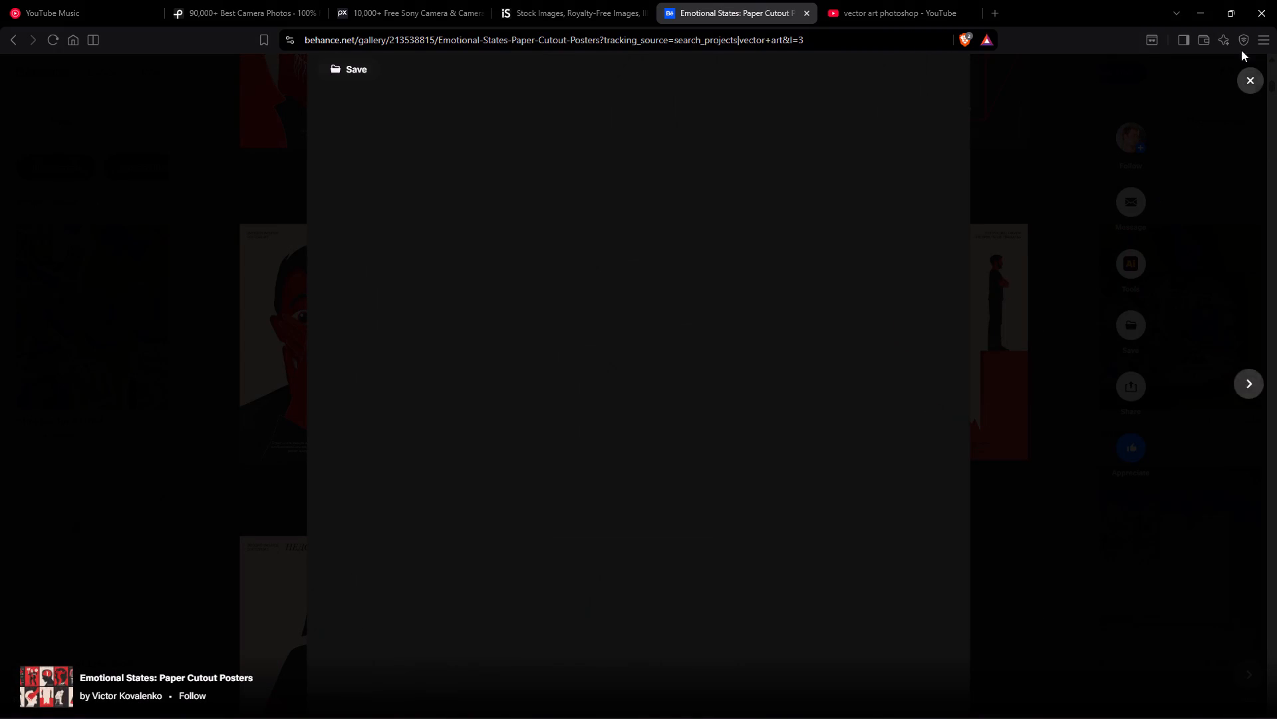
{"action": "left_click", "coordinate": [1250, 69]}
{"action": "scroll", "coordinate": [803, 382], "scroll_direction": "down", "scroll_amount": 16}
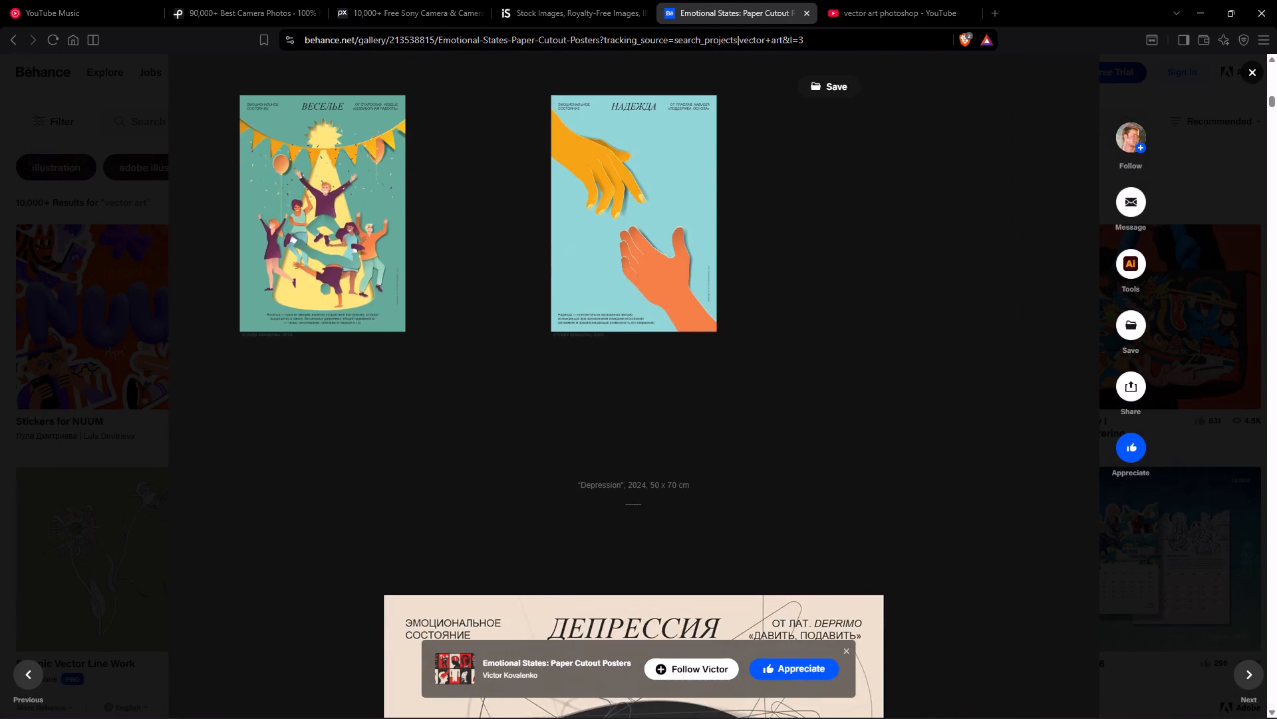
{"action": "scroll", "coordinate": [805, 382], "scroll_direction": "down", "scroll_amount": 17}
{"action": "scroll", "coordinate": [813, 397], "scroll_direction": "down", "scroll_amount": 7}
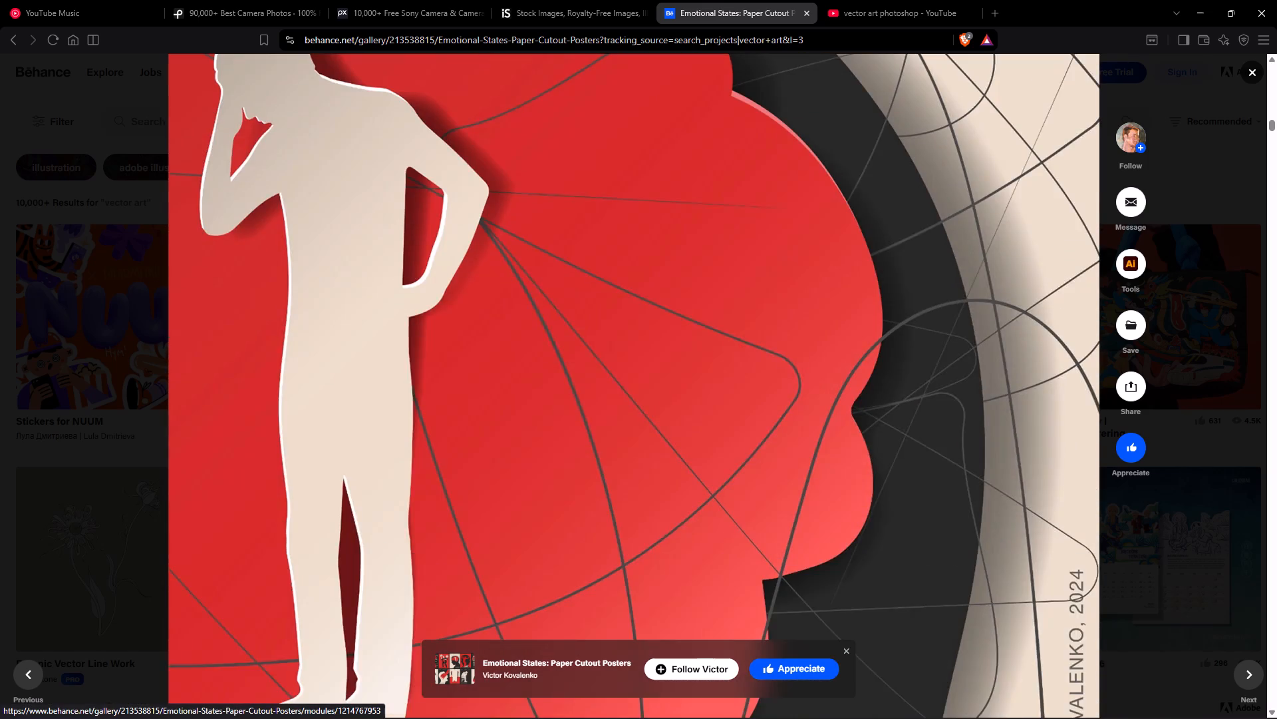
{"action": "scroll", "coordinate": [813, 397], "scroll_direction": "down", "scroll_amount": 16}
{"action": "scroll", "coordinate": [813, 403], "scroll_direction": "down", "scroll_amount": 19}
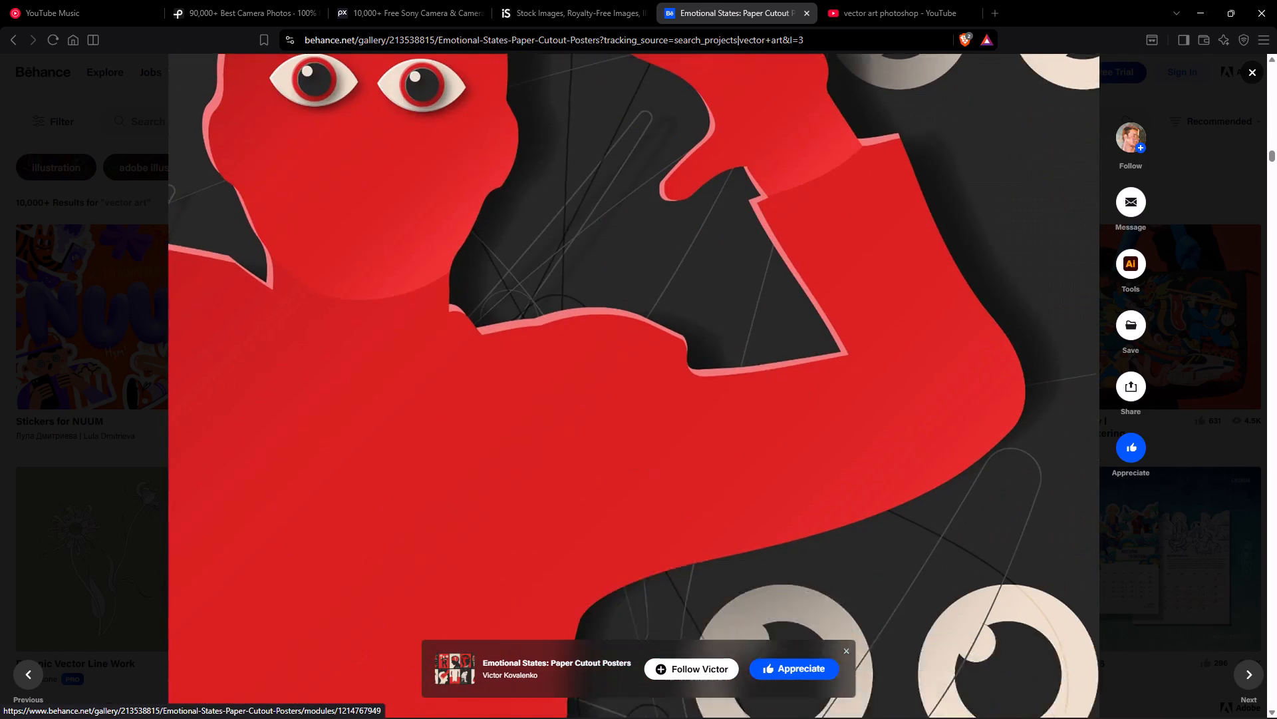
{"action": "scroll", "coordinate": [825, 393], "scroll_direction": "down", "scroll_amount": 8}
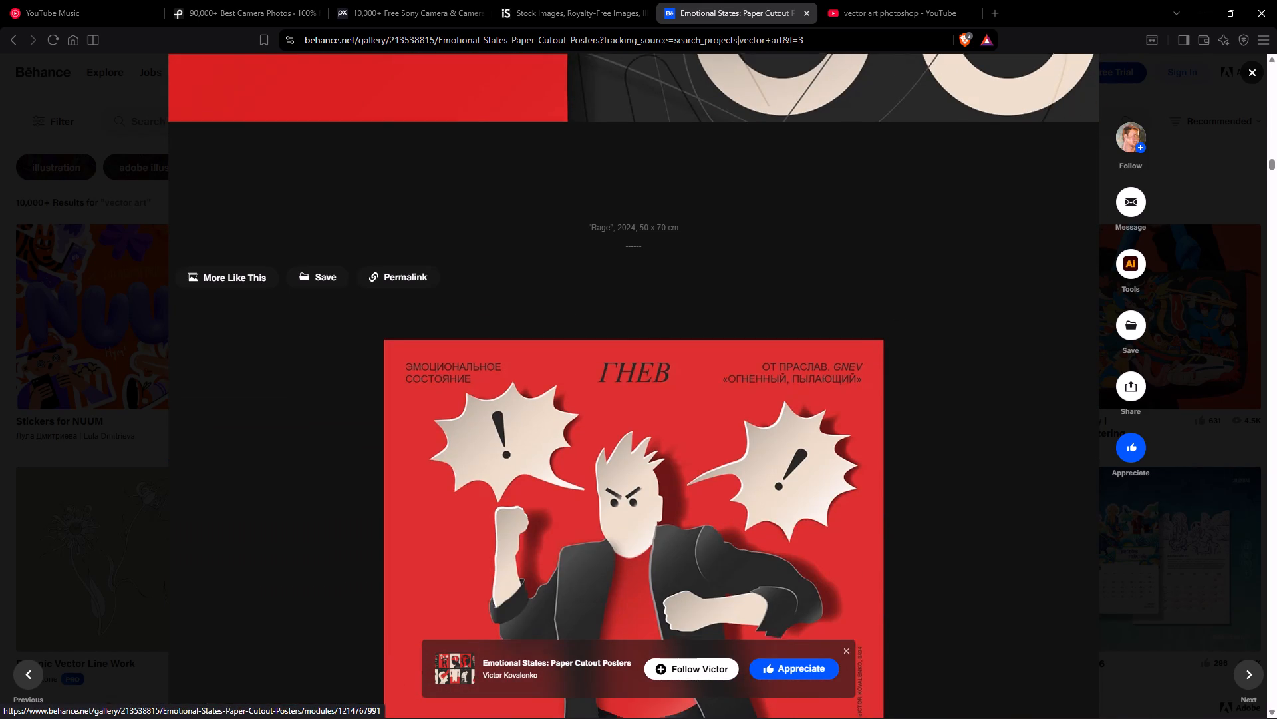
{"action": "scroll", "coordinate": [829, 388], "scroll_direction": "down", "scroll_amount": 17}
{"action": "scroll", "coordinate": [831, 389], "scroll_direction": "down", "scroll_amount": 8}
{"action": "scroll", "coordinate": [831, 389], "scroll_direction": "up", "scroll_amount": 7}
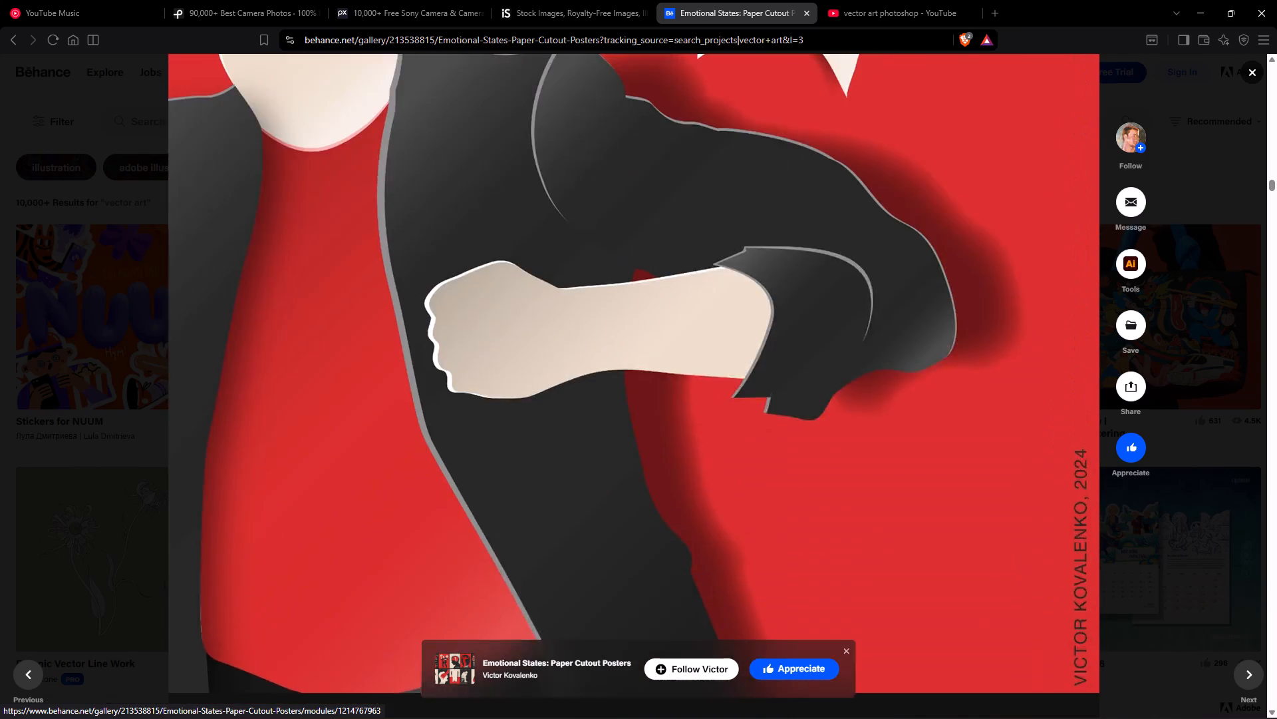
{"action": "scroll", "coordinate": [831, 389], "scroll_direction": "up", "scroll_amount": 5}
{"action": "left_click", "coordinate": [1254, 69]}
Open the GO FIGURE! project from the vector art results, examine its sports figure illustrations, and close it.
{"action": "scroll", "coordinate": [910, 199], "scroll_direction": "down", "scroll_amount": 6}
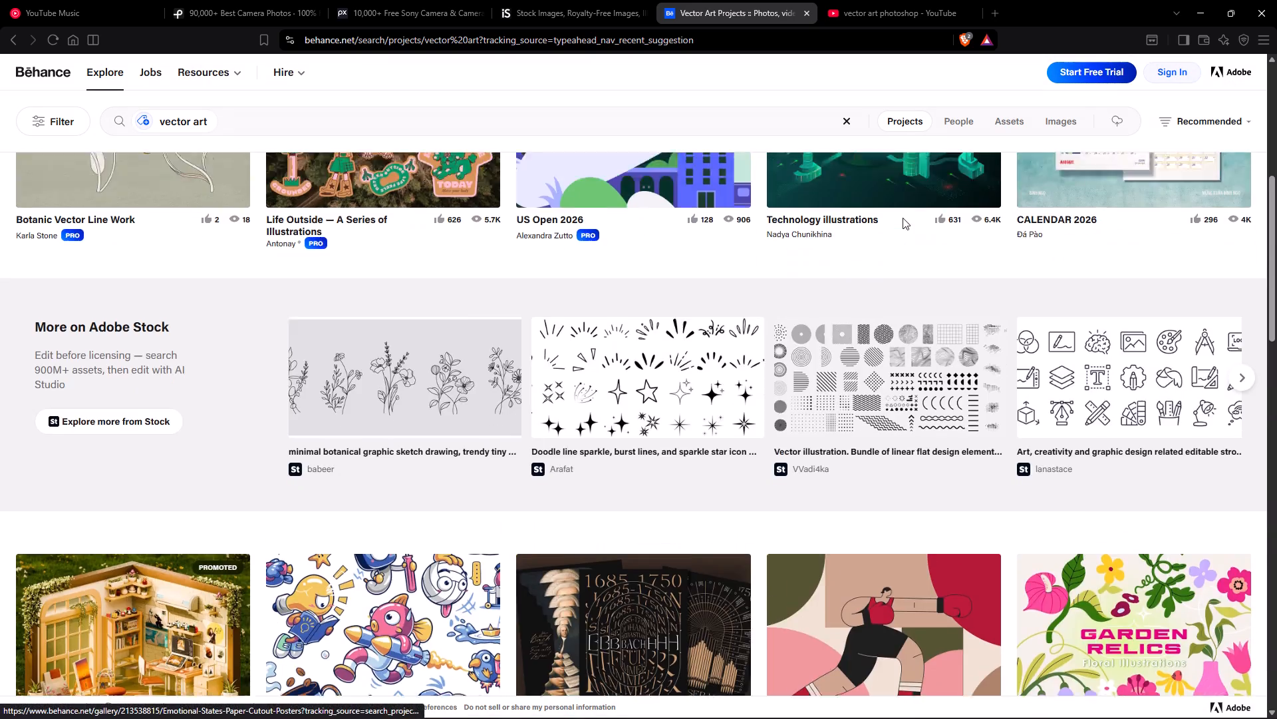
{"action": "scroll", "coordinate": [903, 218], "scroll_direction": "down", "scroll_amount": 7}
{"action": "left_click", "coordinate": [881, 211]}
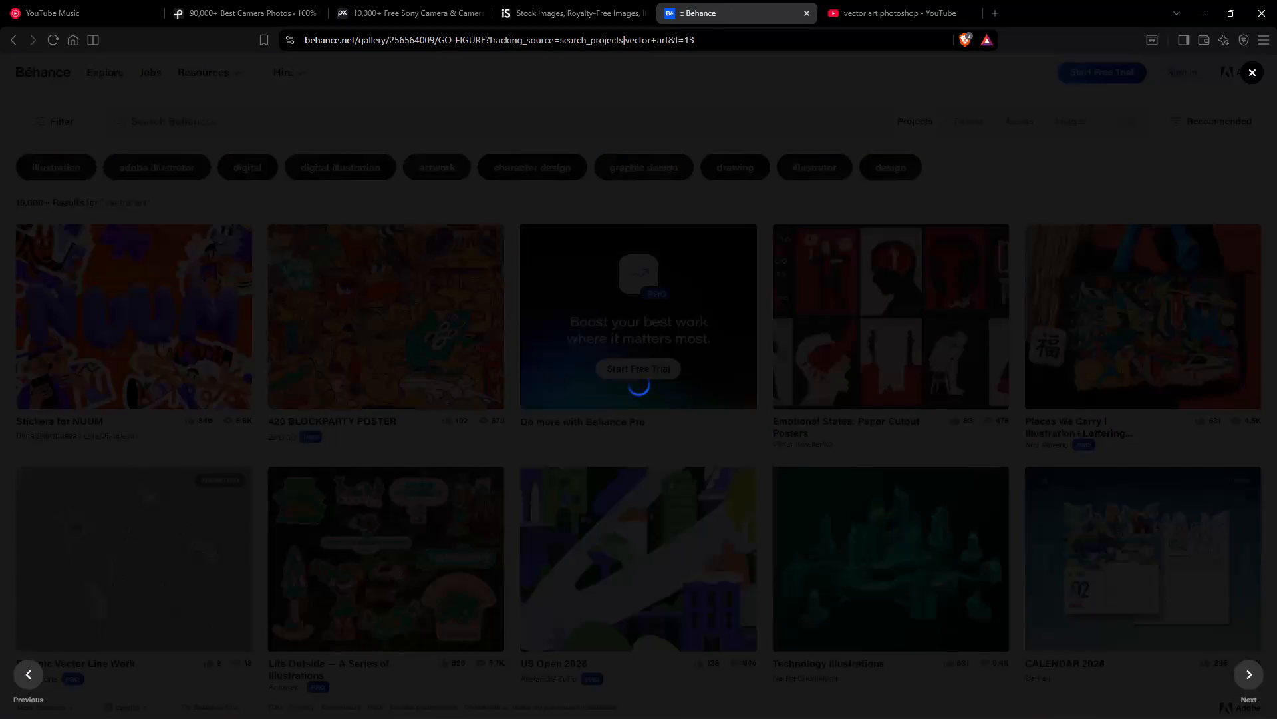
{"action": "scroll", "coordinate": [672, 387], "scroll_direction": "down", "scroll_amount": 12}
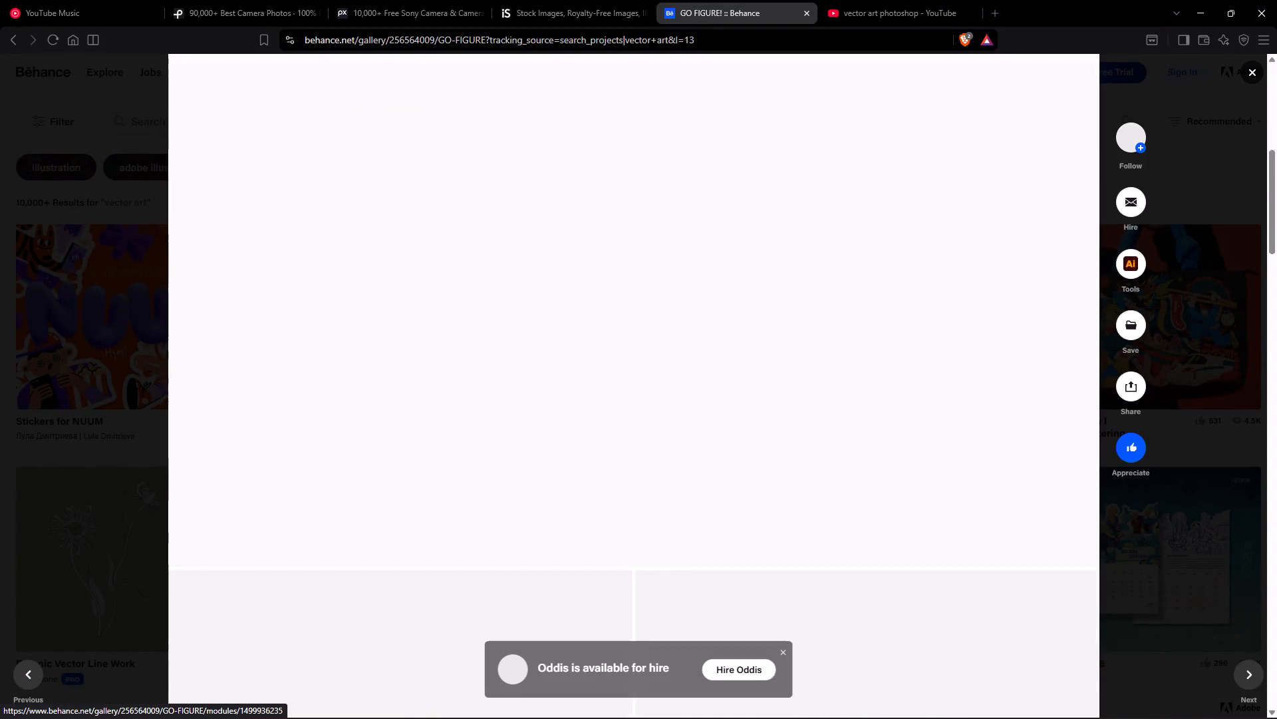
{"action": "scroll", "coordinate": [712, 364], "scroll_direction": "up", "scroll_amount": 9}
{"action": "scroll", "coordinate": [710, 370], "scroll_direction": "down", "scroll_amount": 7}
{"action": "scroll", "coordinate": [764, 330], "scroll_direction": "down", "scroll_amount": 8}
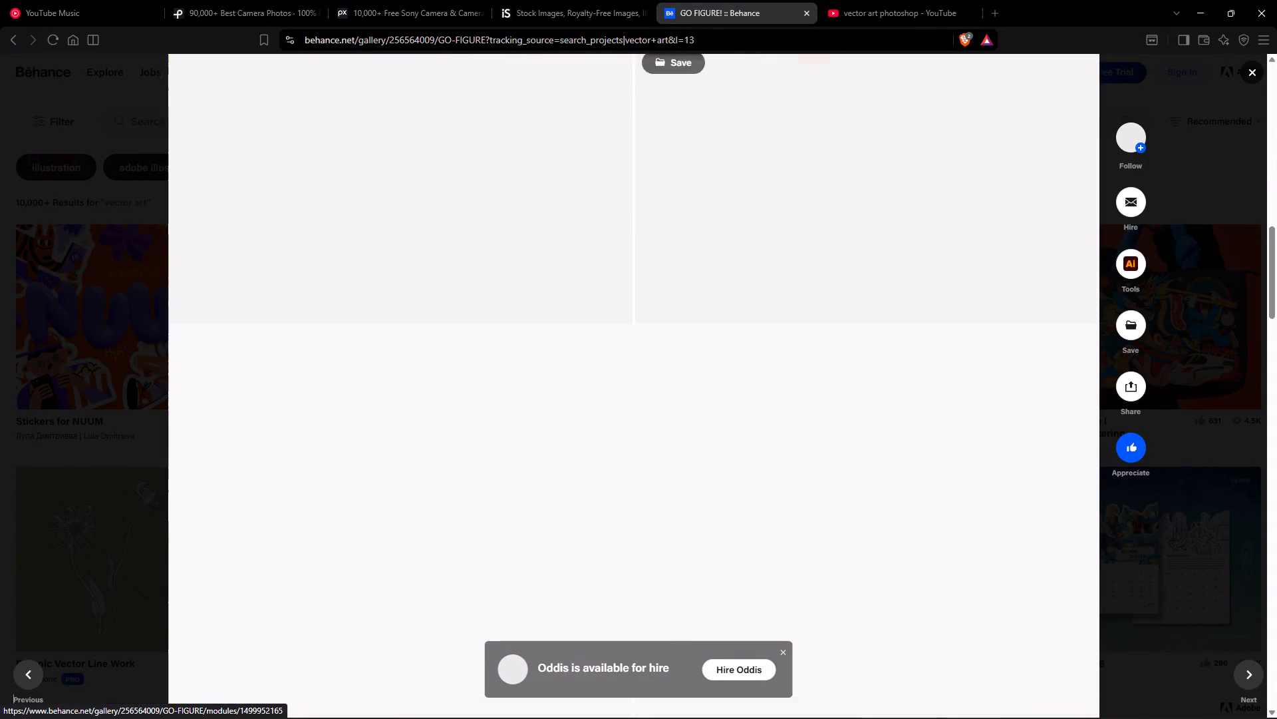
{"action": "scroll", "coordinate": [805, 304], "scroll_direction": "down", "scroll_amount": 2}
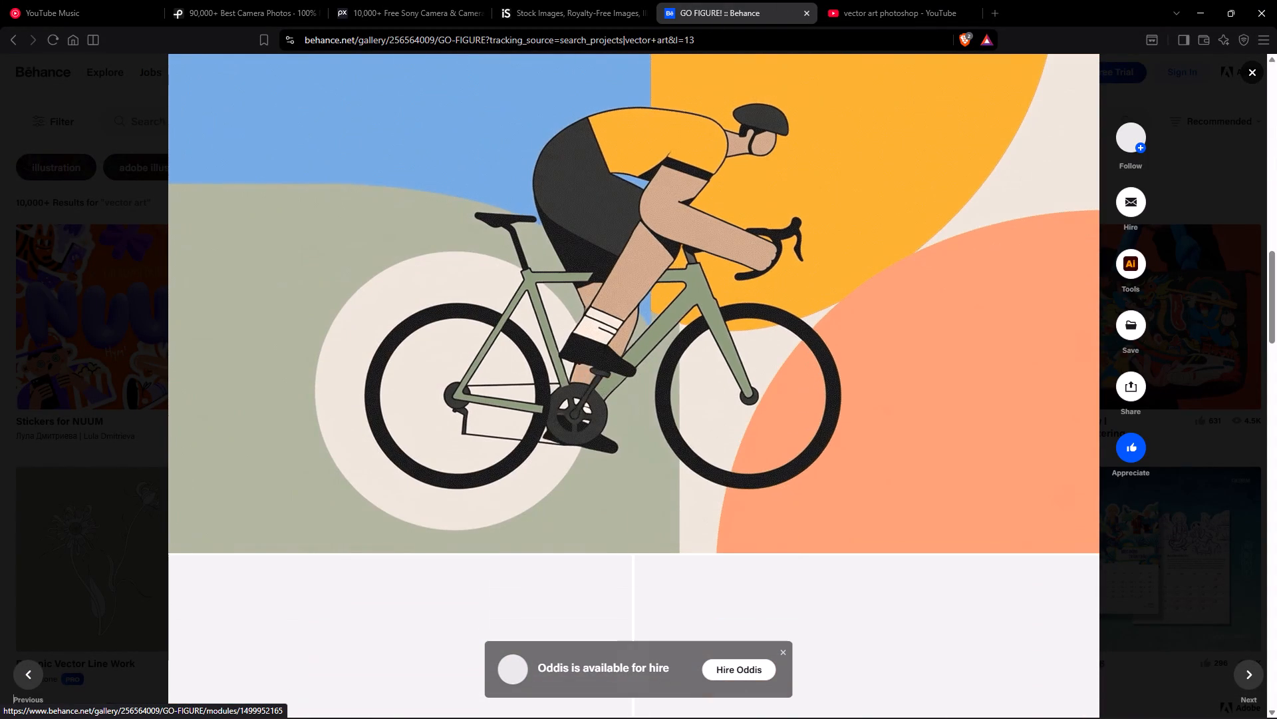
{"action": "scroll", "coordinate": [805, 306], "scroll_direction": "up", "scroll_amount": 7}
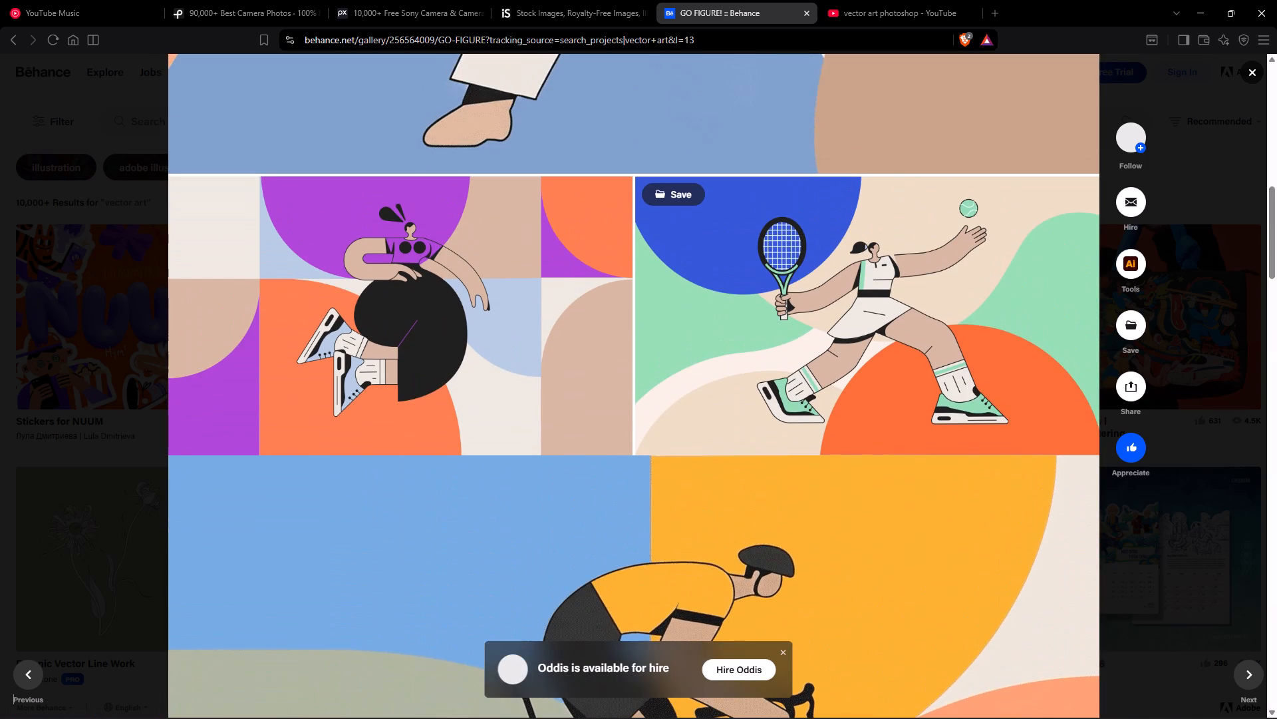
{"action": "scroll", "coordinate": [805, 306], "scroll_direction": "up", "scroll_amount": 5}
{"action": "scroll", "coordinate": [803, 310], "scroll_direction": "down", "scroll_amount": 12}
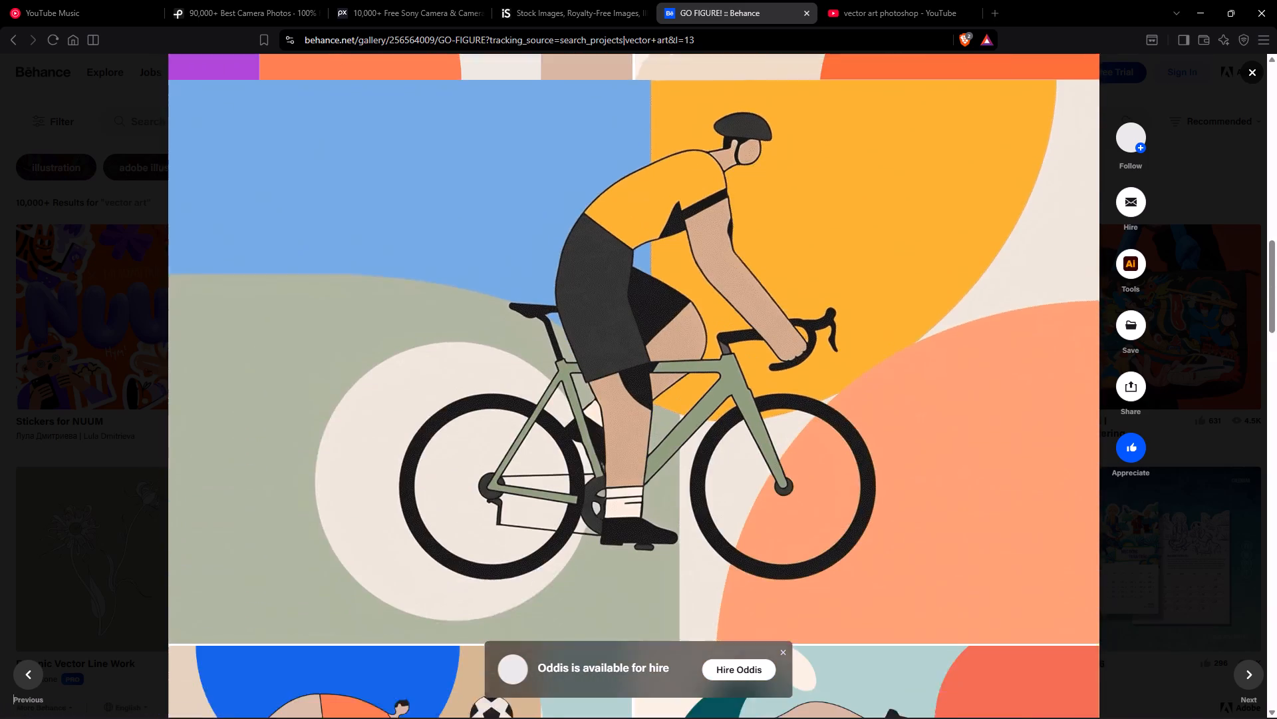
{"action": "scroll", "coordinate": [801, 322], "scroll_direction": "down", "scroll_amount": 10}
{"action": "left_click", "coordinate": [9, 305]}
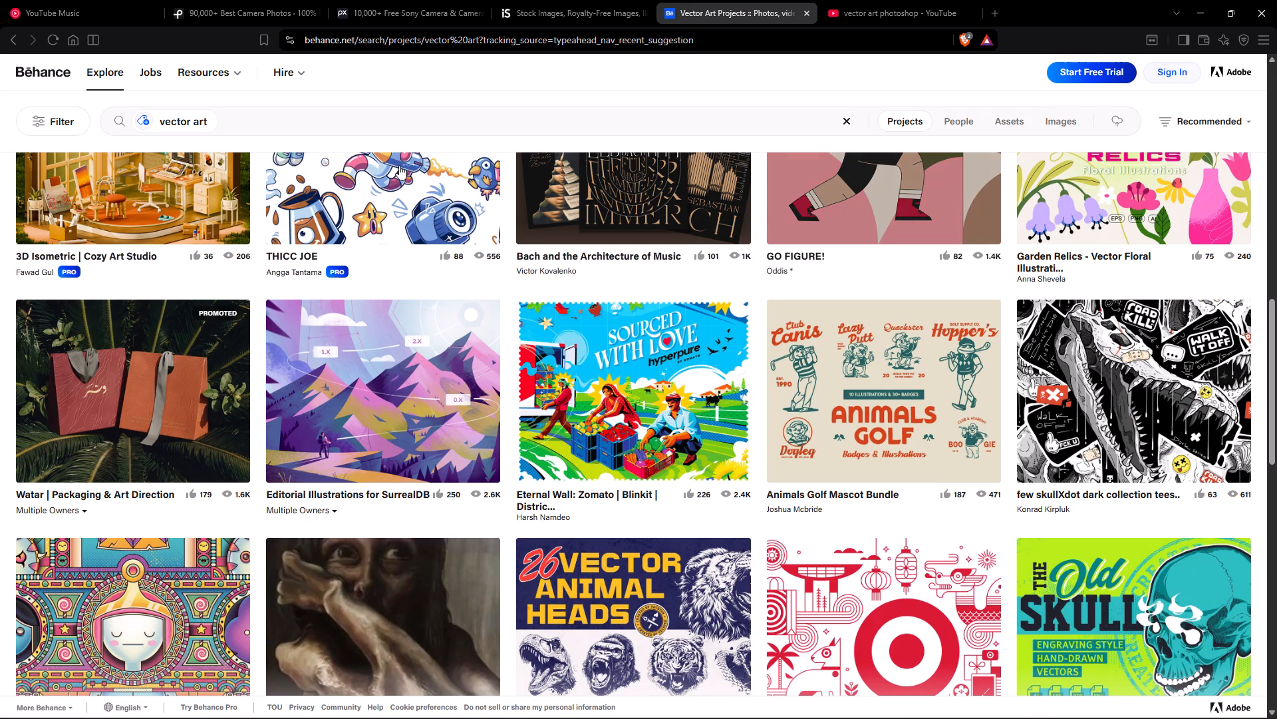
Open the Editorial Illustrations for SurrealDB project, examine its mountain and 3.0 artwork with the process sketches, and close it.
{"action": "scroll", "coordinate": [403, 341], "scroll_direction": "down", "scroll_amount": 4}
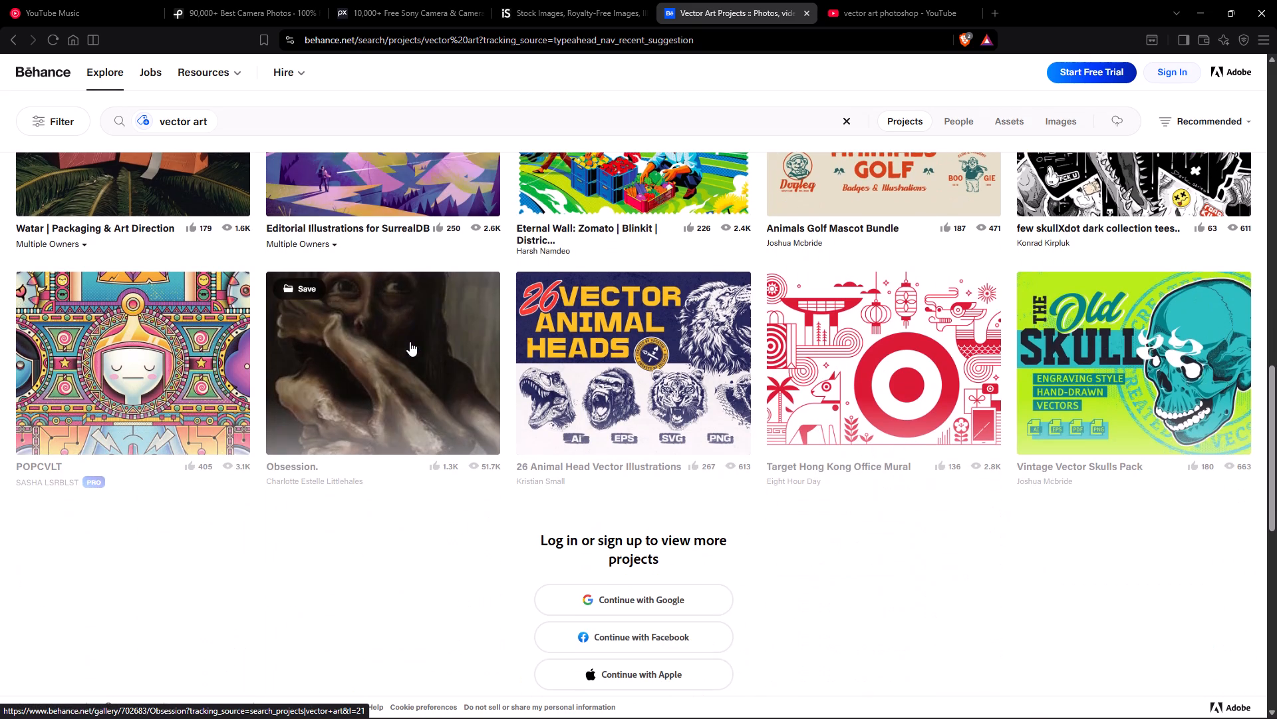
{"action": "left_click", "coordinate": [412, 196]}
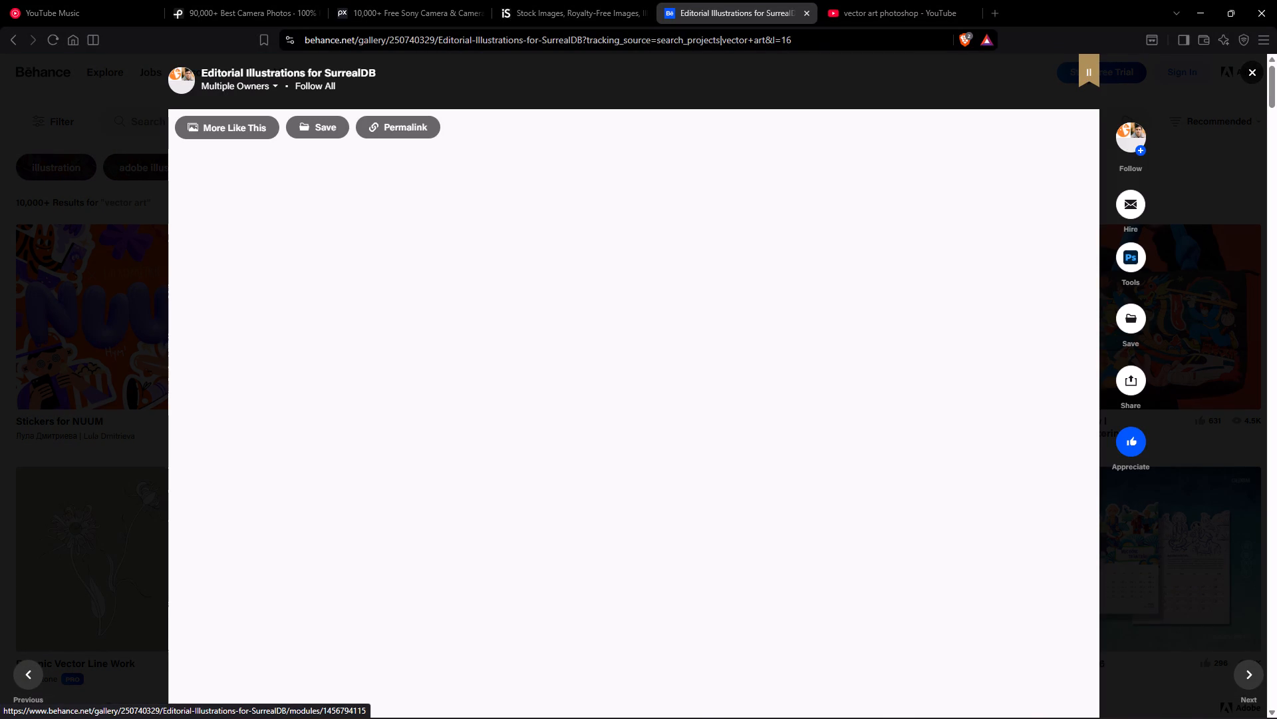
{"action": "scroll", "coordinate": [539, 213], "scroll_direction": "down", "scroll_amount": 3}
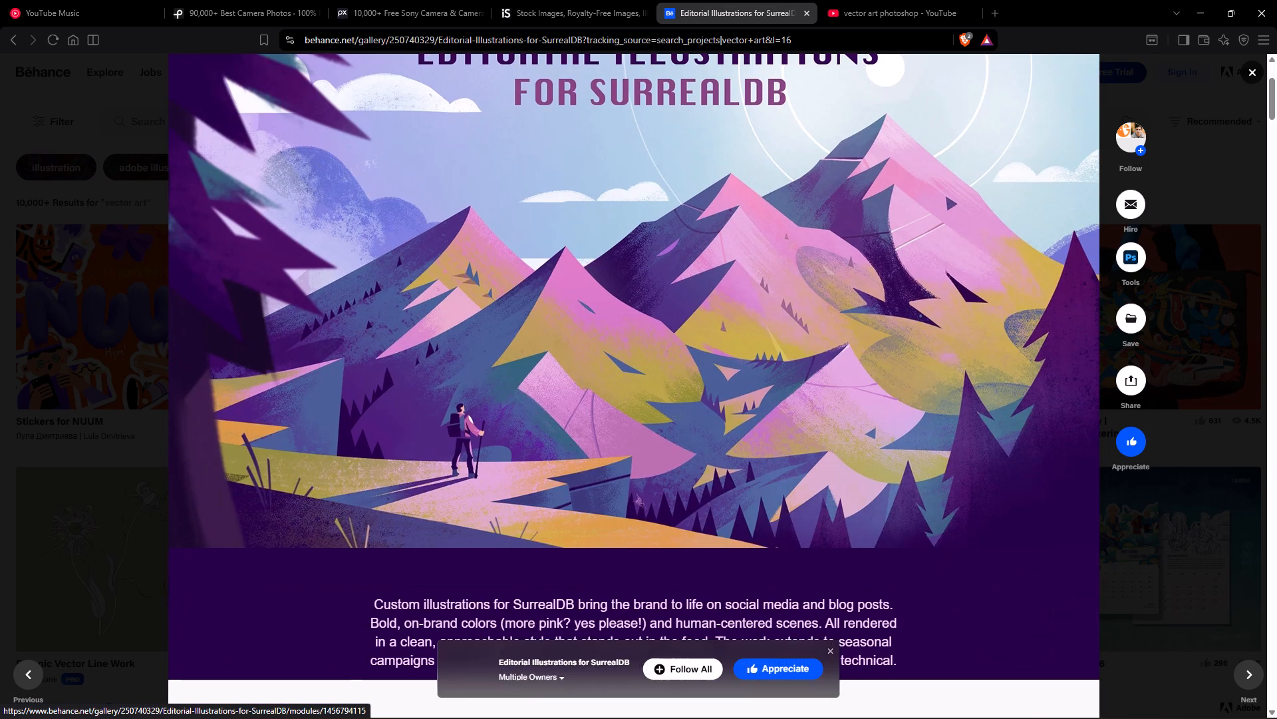
{"action": "scroll", "coordinate": [557, 262], "scroll_direction": "up", "scroll_amount": 3}
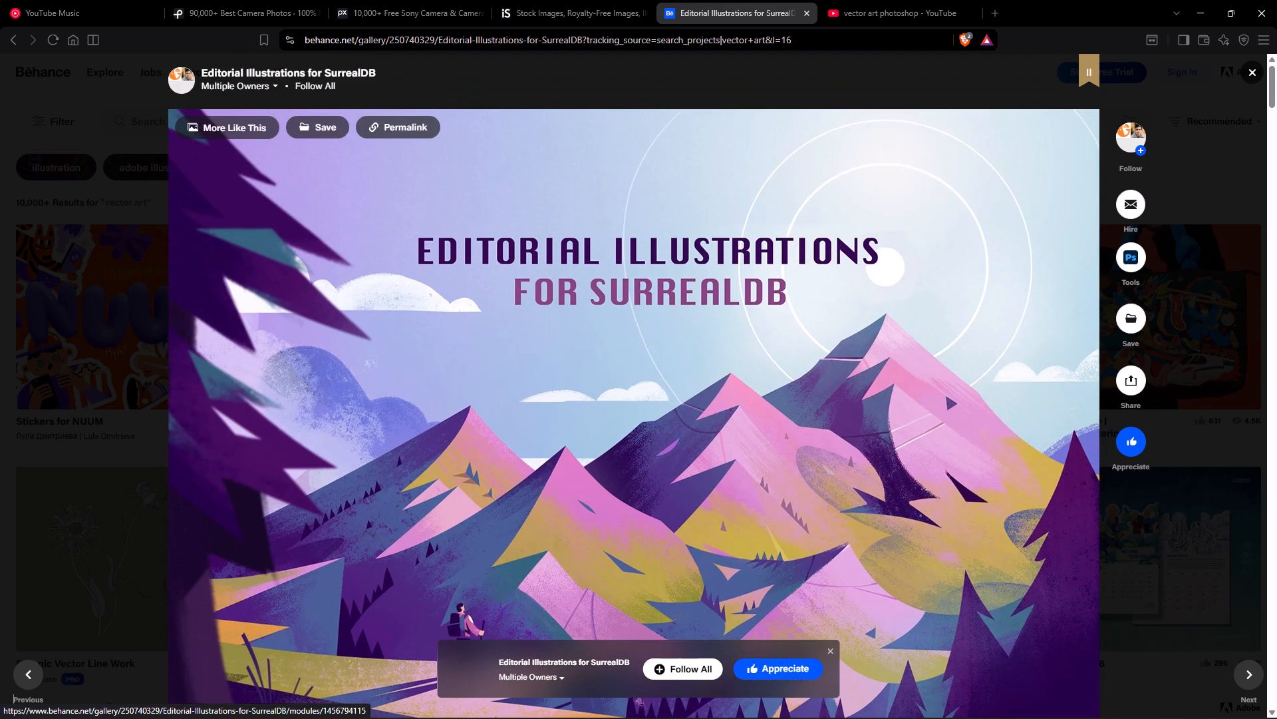
{"action": "scroll", "coordinate": [557, 262], "scroll_direction": "down", "scroll_amount": 14}
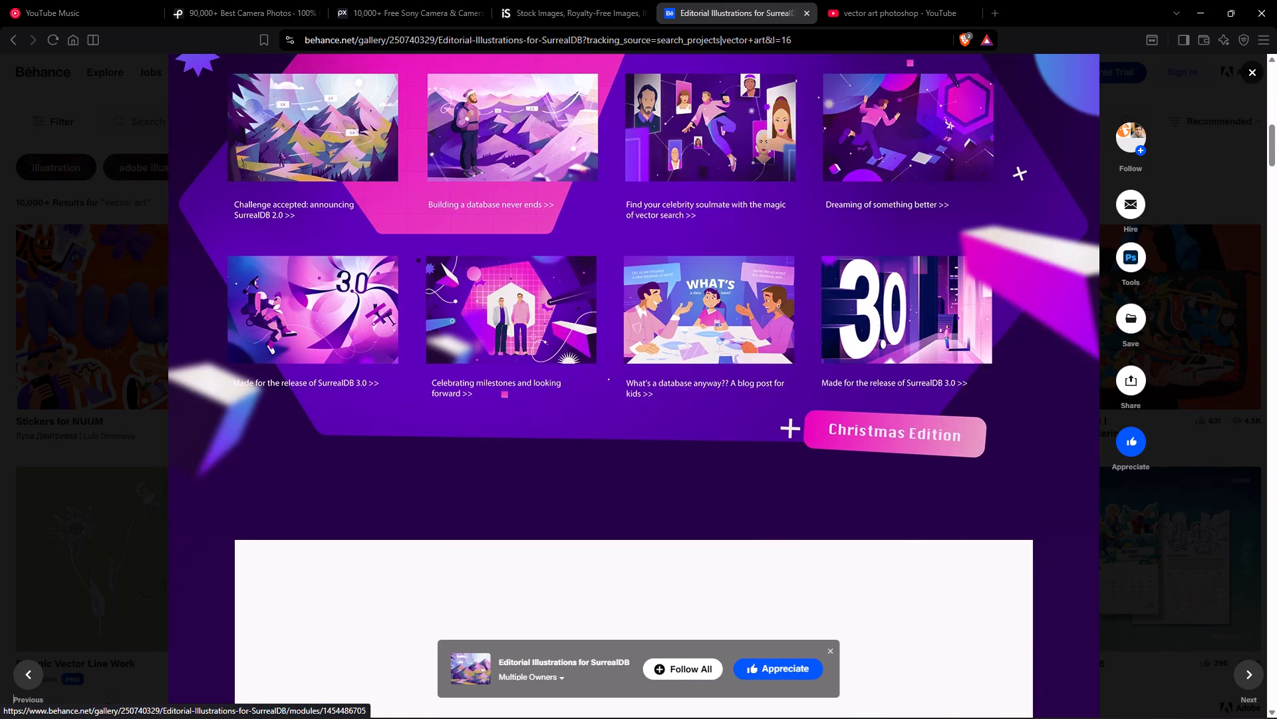
{"action": "scroll", "coordinate": [582, 273], "scroll_direction": "down", "scroll_amount": 7}
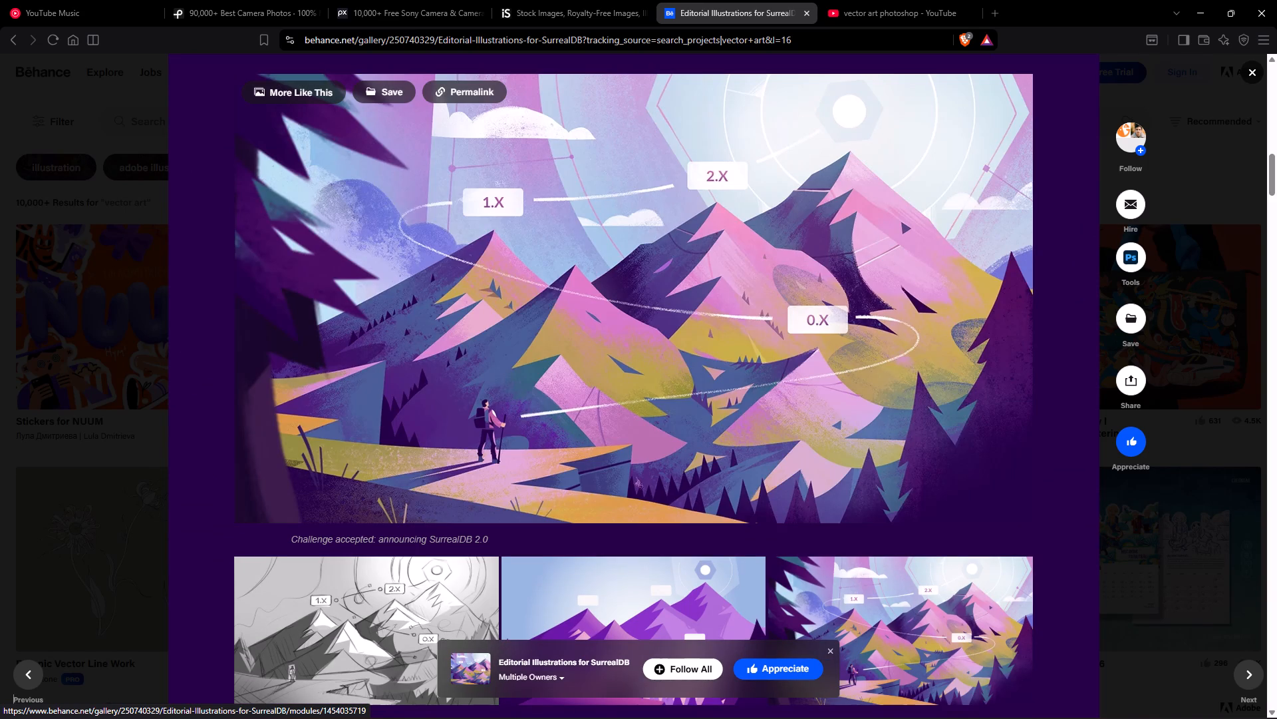
{"action": "scroll", "coordinate": [581, 276], "scroll_direction": "down", "scroll_amount": 6}
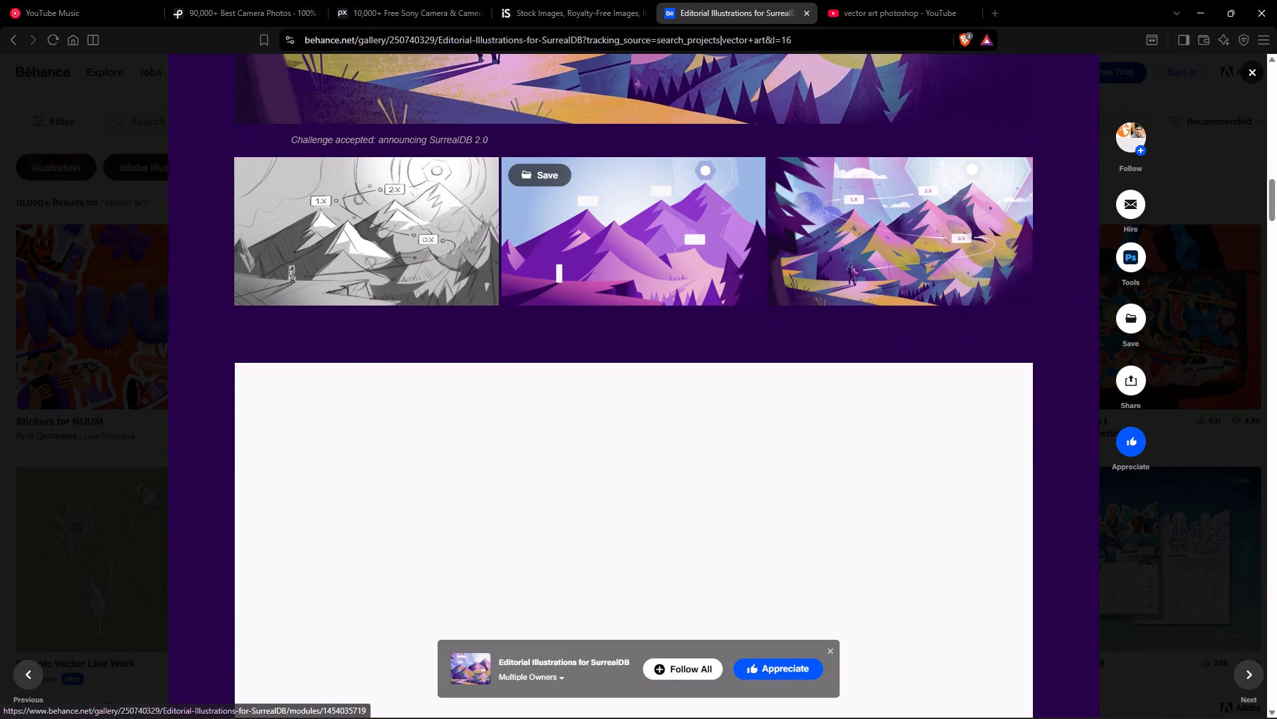
{"action": "scroll", "coordinate": [581, 277], "scroll_direction": "down", "scroll_amount": 7}
{"action": "scroll", "coordinate": [583, 281], "scroll_direction": "up", "scroll_amount": 3}
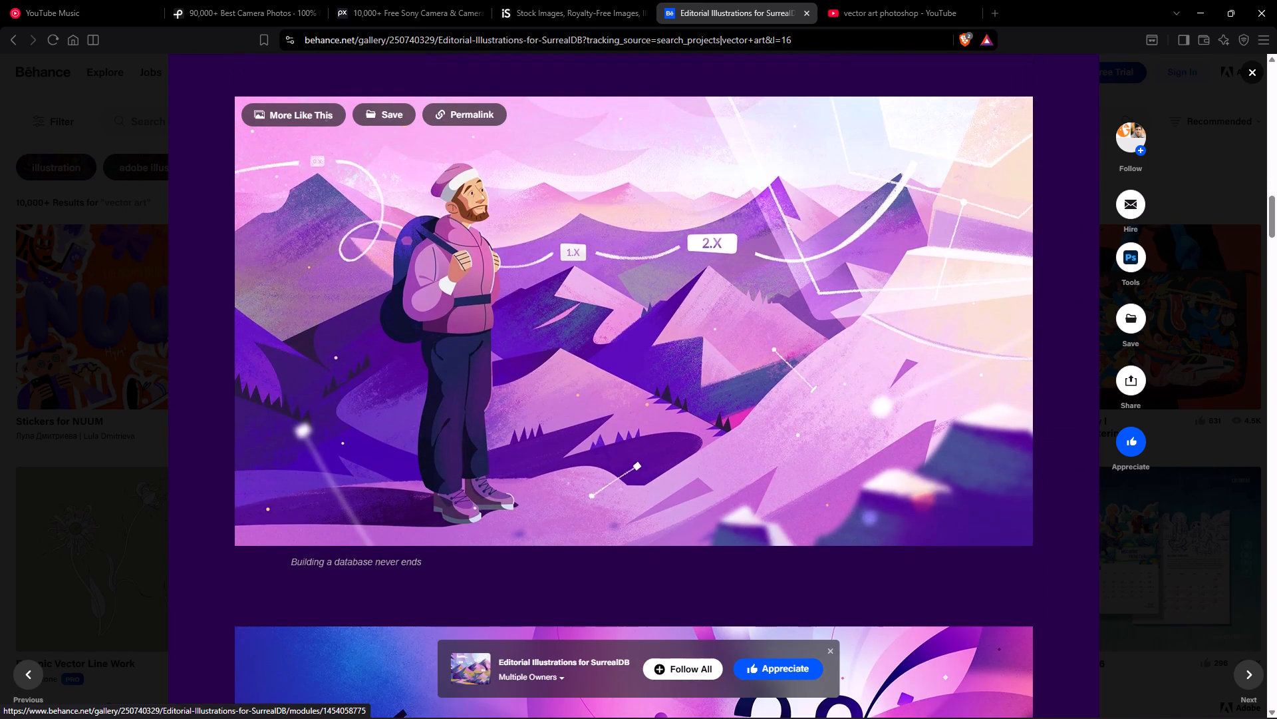
{"action": "scroll", "coordinate": [583, 281], "scroll_direction": "down", "scroll_amount": 14}
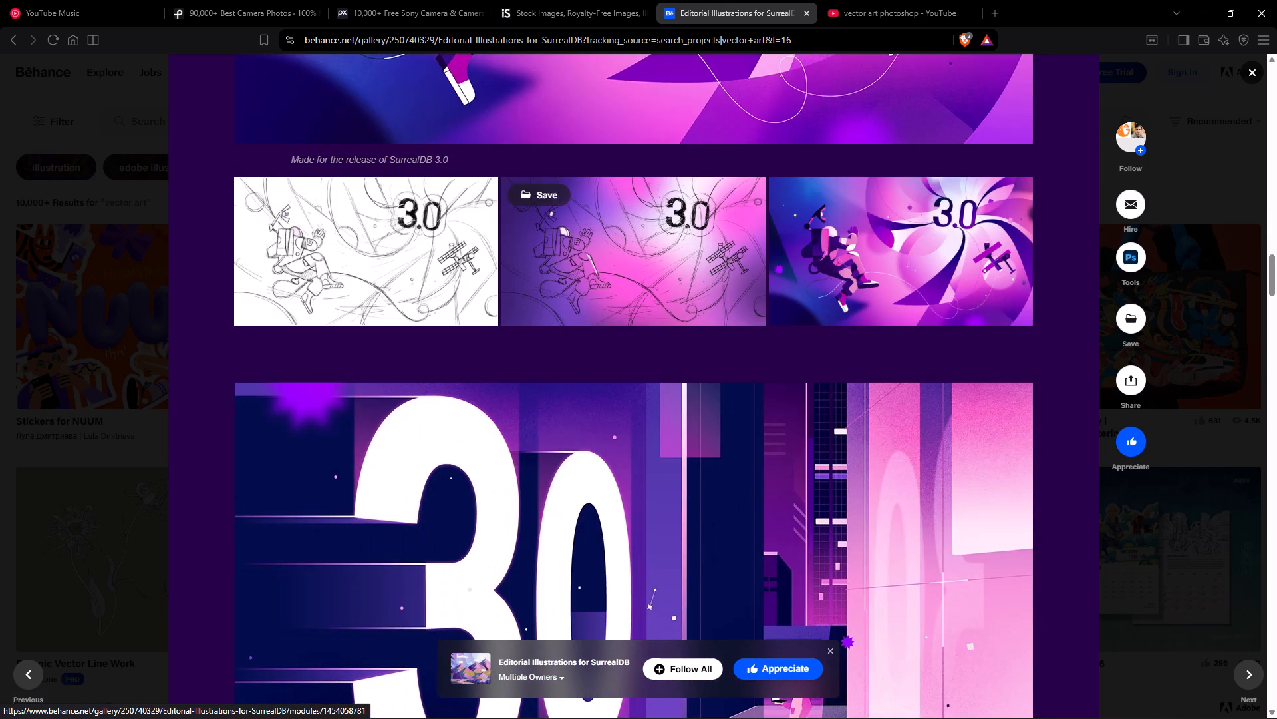
{"action": "left_click", "coordinate": [1257, 77]}
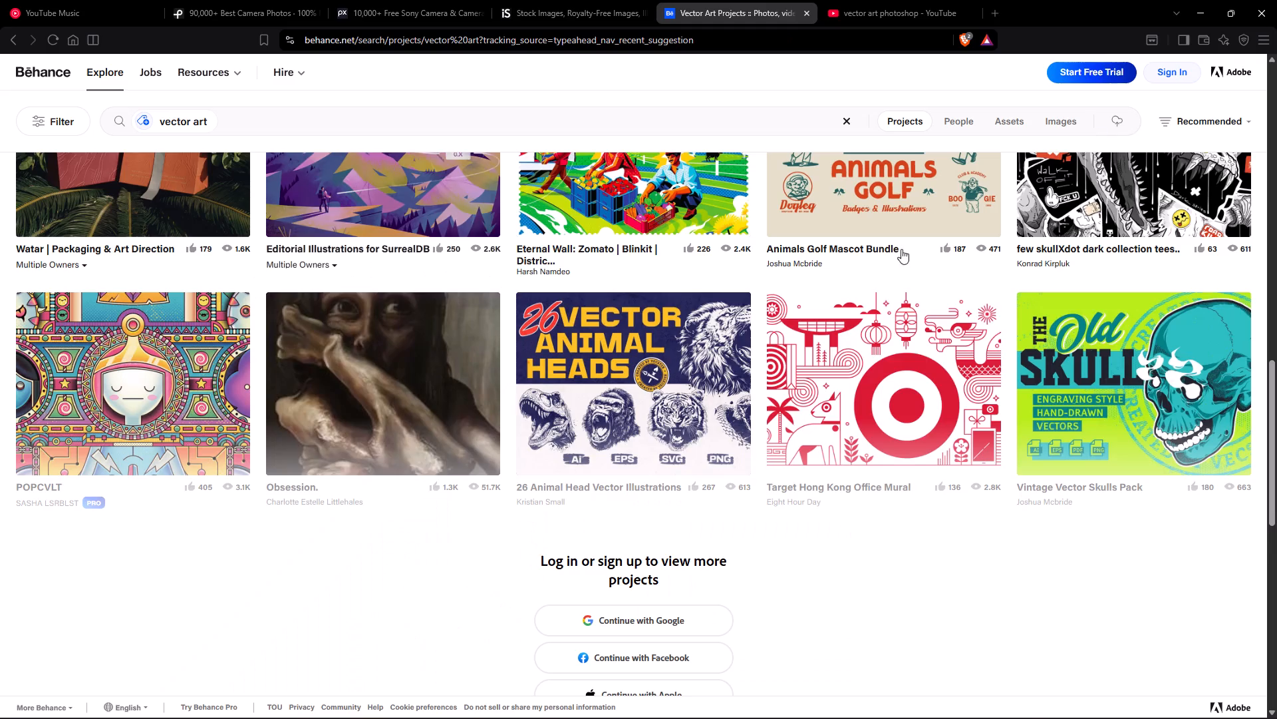
Look back through the vector art results, open the 420 BLOCKPARTY POSTER project, and return to the results.
{"action": "scroll", "coordinate": [629, 398], "scroll_direction": "down", "scroll_amount": 6}
{"action": "scroll", "coordinate": [623, 403], "scroll_direction": "up", "scroll_amount": 12}
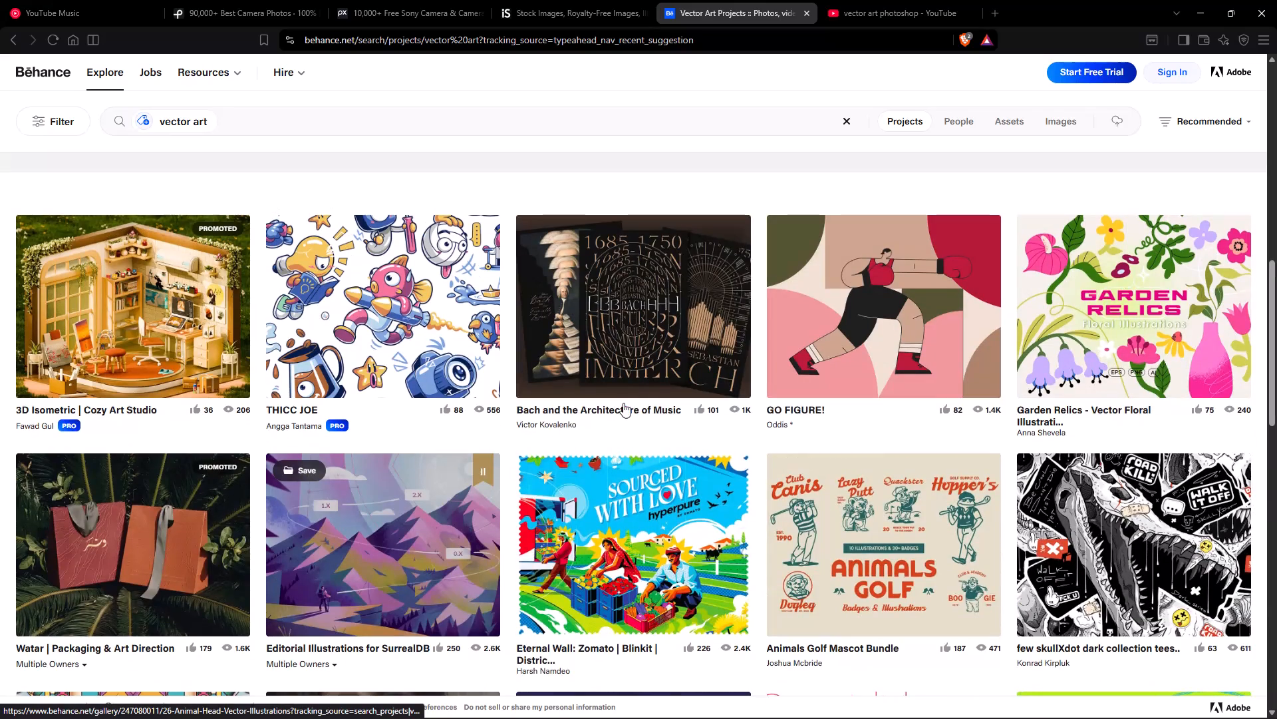
{"action": "scroll", "coordinate": [623, 403], "scroll_direction": "up", "scroll_amount": 17}
{"action": "scroll", "coordinate": [623, 403], "scroll_direction": "up", "scroll_amount": 5}
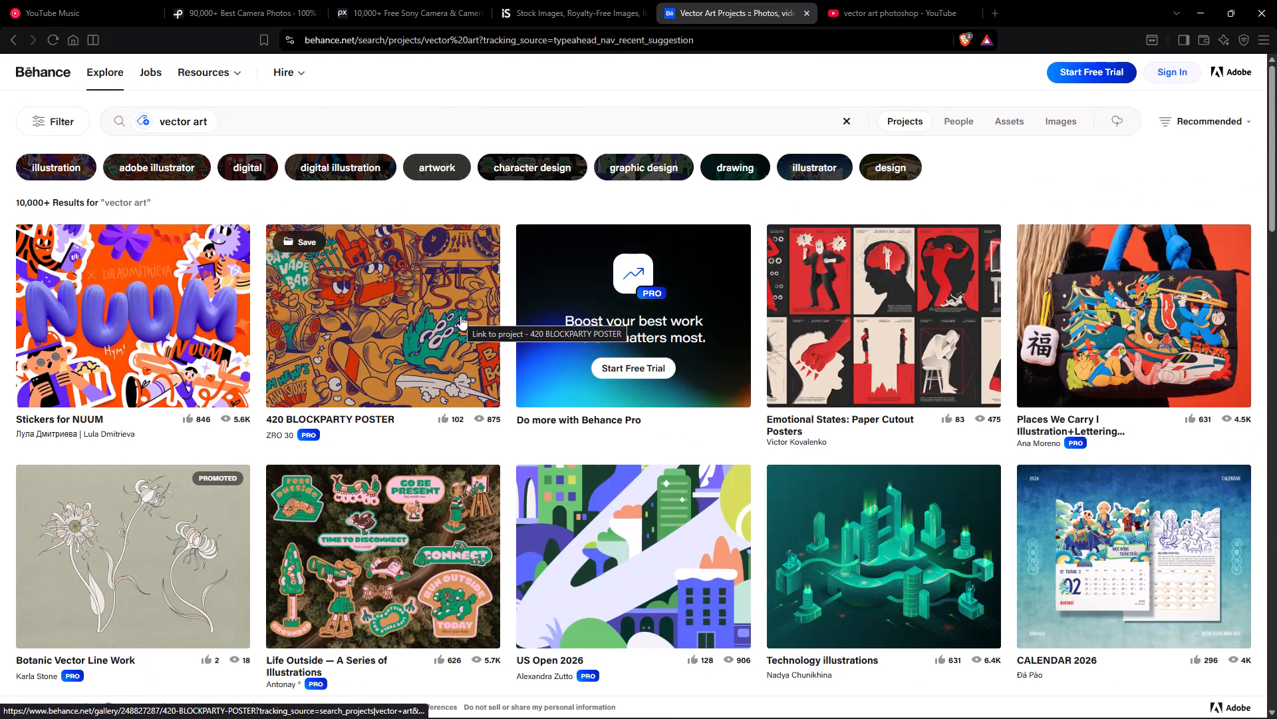
{"action": "left_click", "coordinate": [412, 330]}
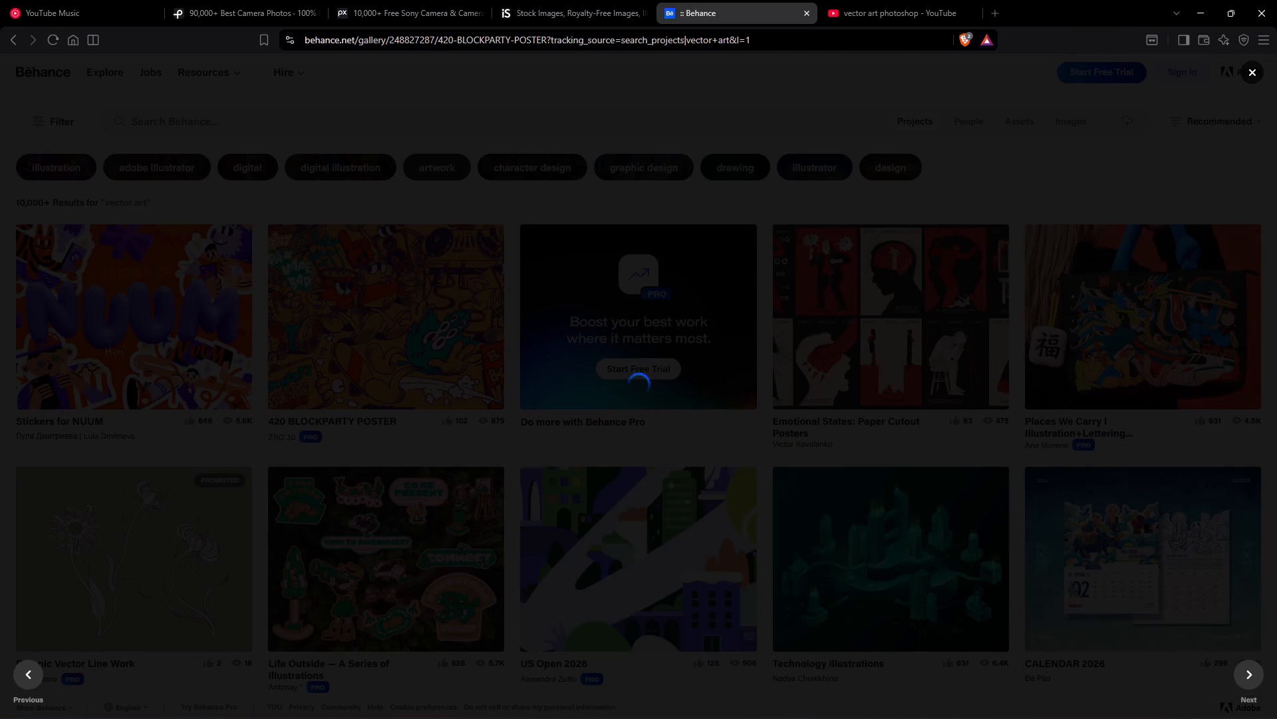
{"action": "left_click", "coordinate": [1061, 184]}
{"action": "left_click", "coordinate": [1253, 72]}
{"action": "left_click", "coordinate": [1250, 70]}
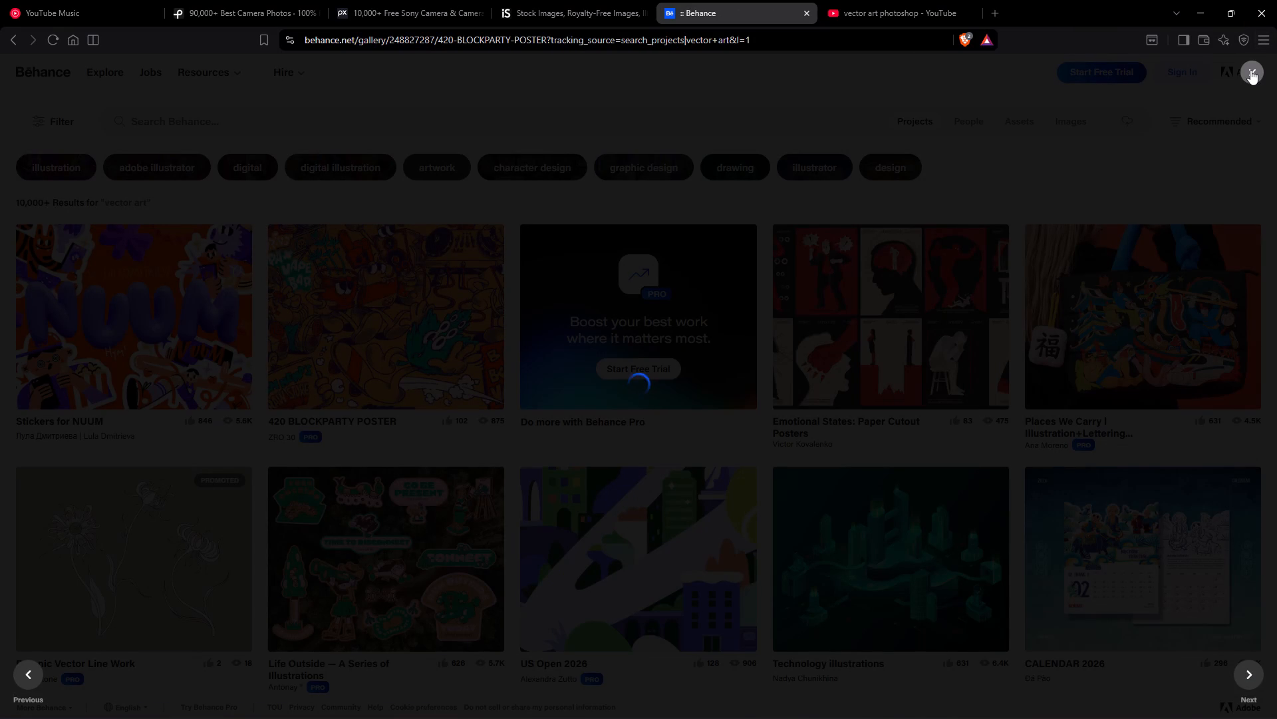
{"action": "double_click", "coordinate": [1250, 70]}
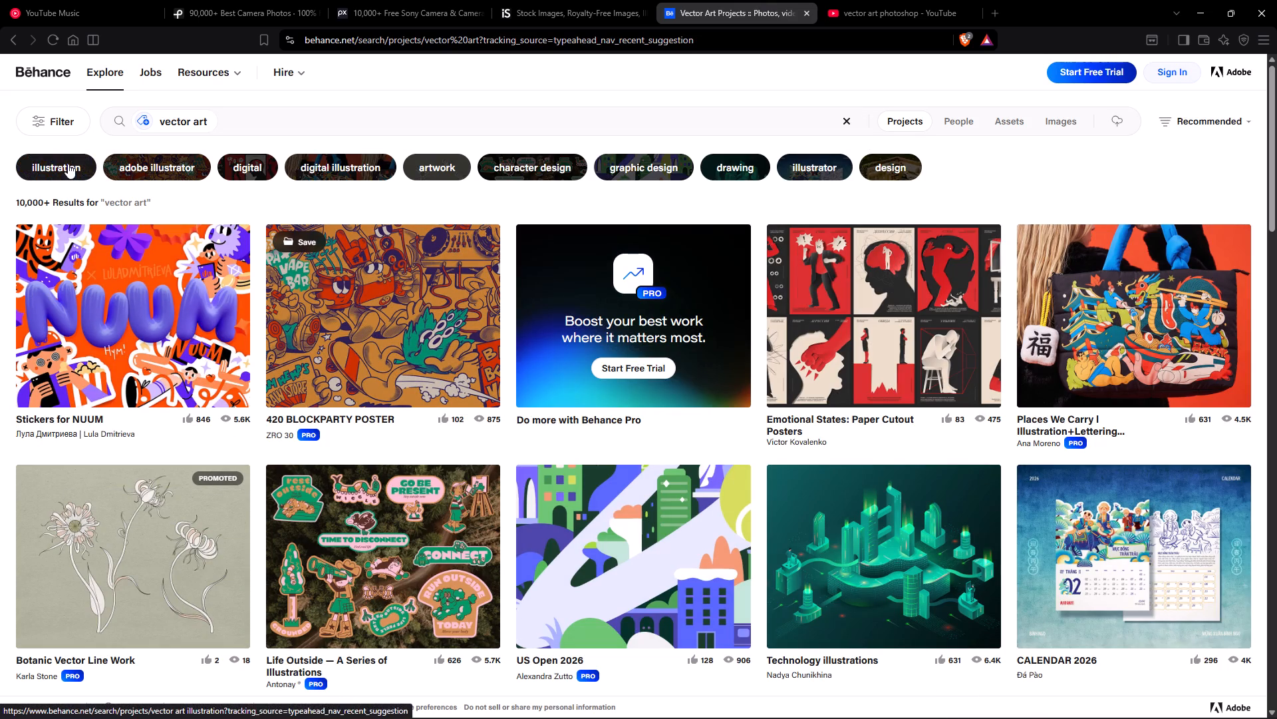
Search Behance projects for "vector art photoshop" using the suggested completion and look through the results.
{"action": "left_click", "coordinate": [523, 111]}
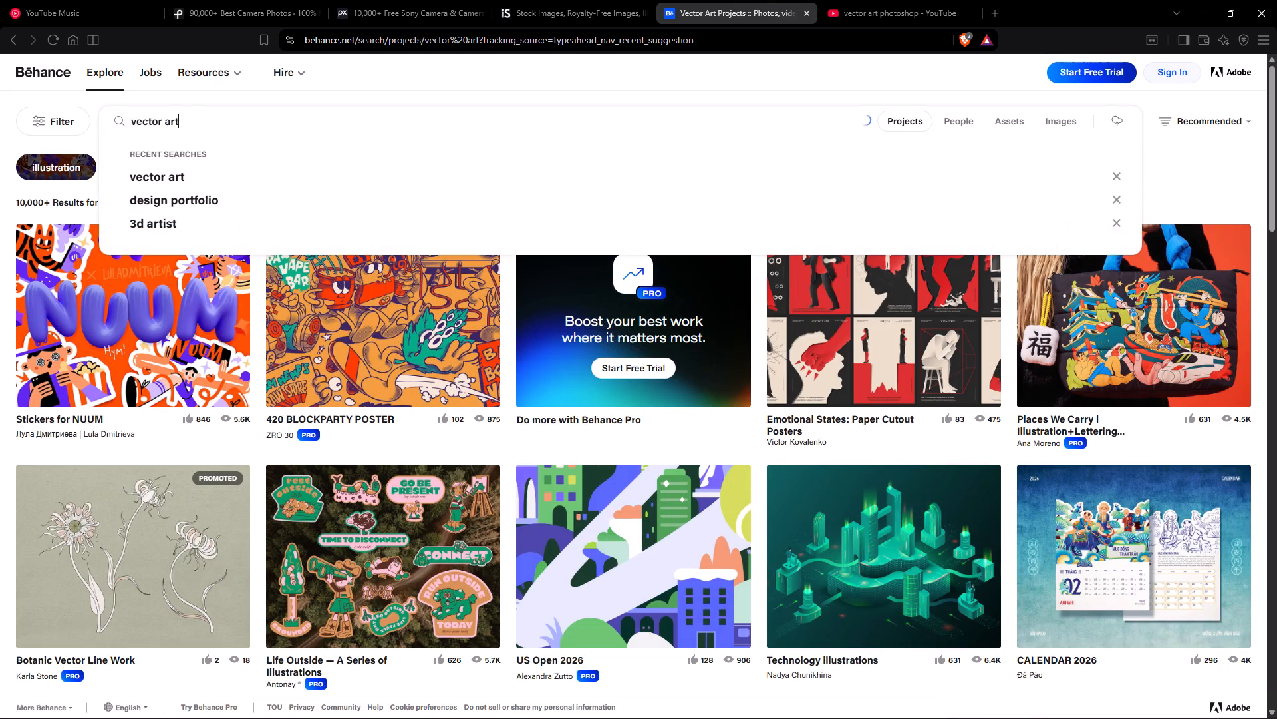
{"action": "key", "text": "space"}
{"action": "type", "text": "phi"}
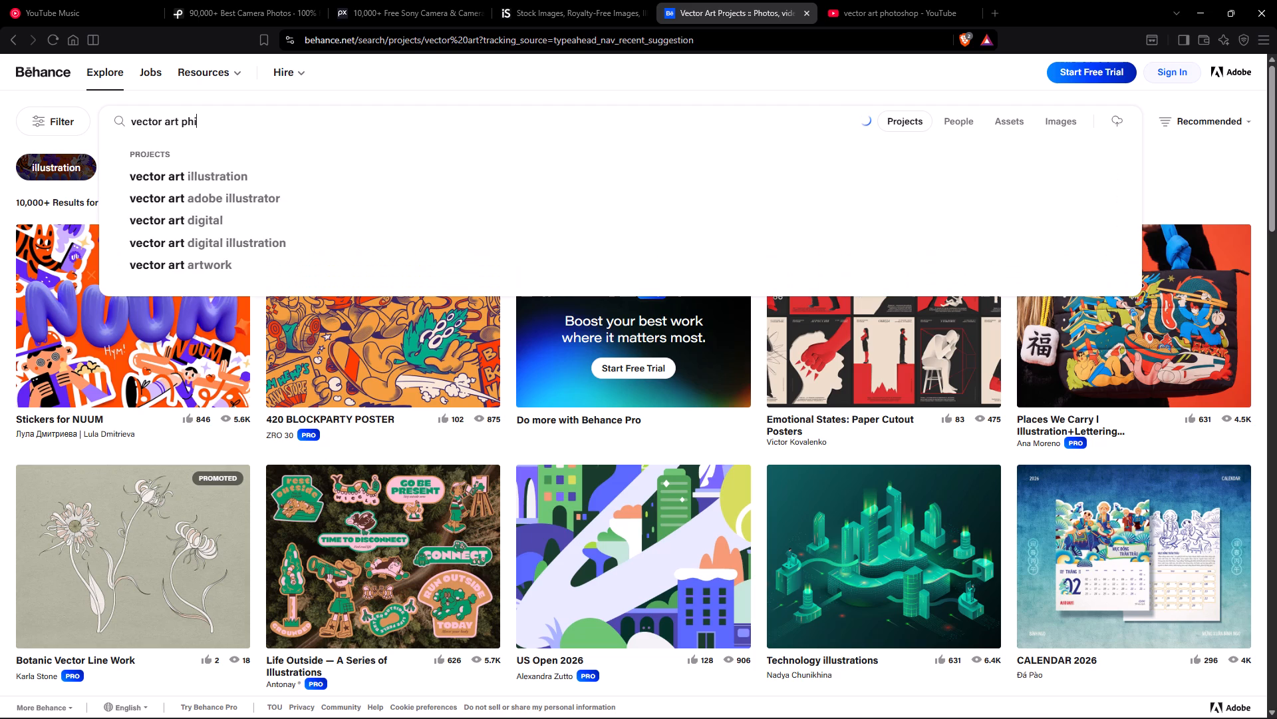
{"action": "key", "text": "BackSpace"}
{"action": "key", "text": "o"}
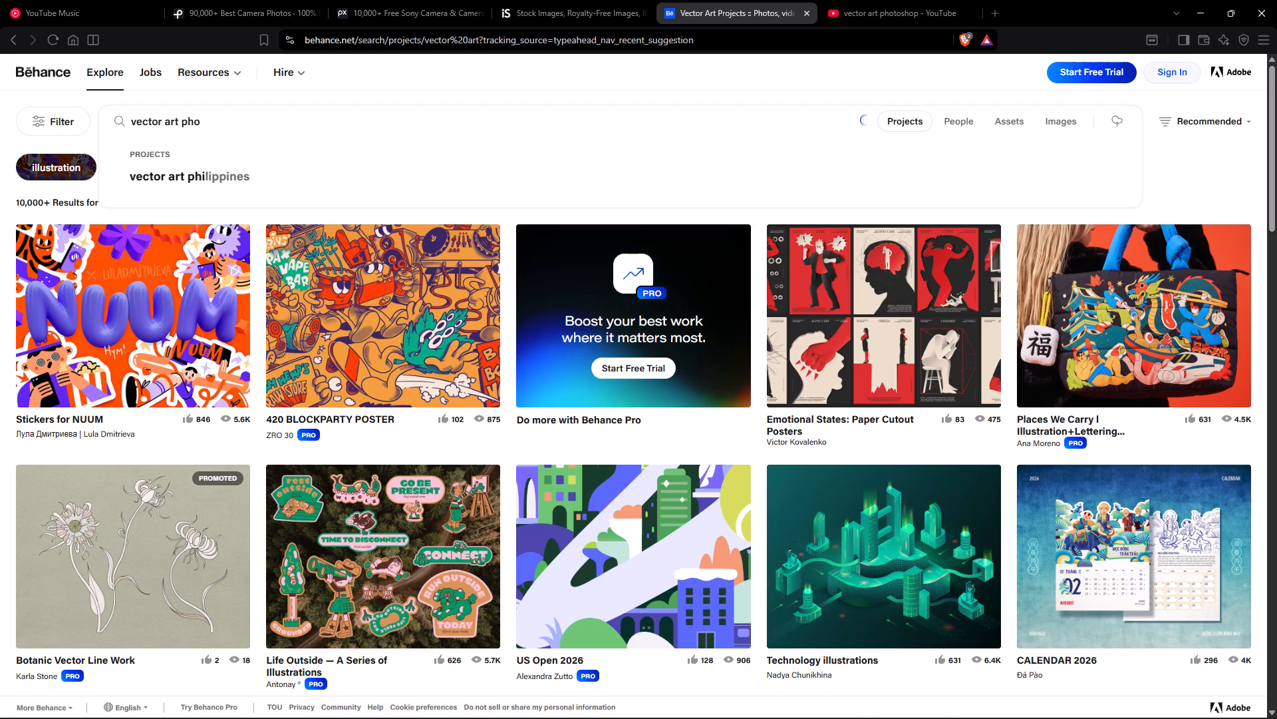
{"action": "left_click", "coordinate": [204, 177]}
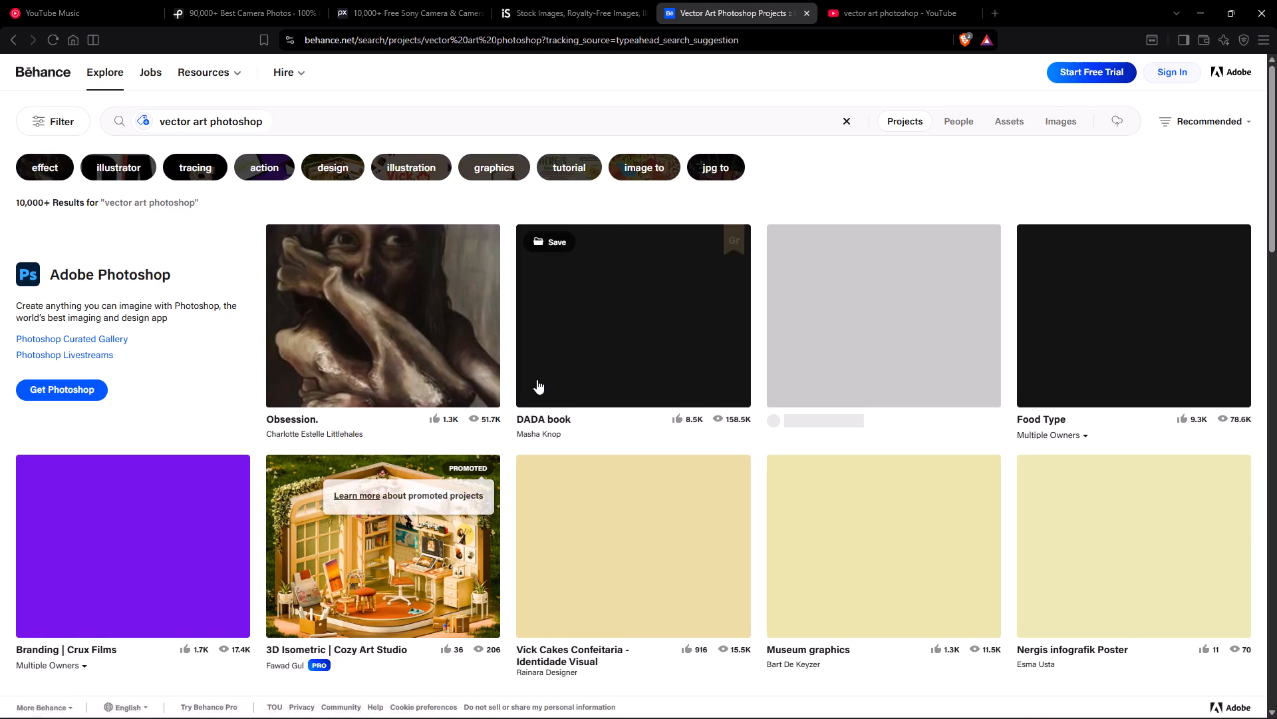
{"action": "scroll", "coordinate": [542, 371], "scroll_direction": "down", "scroll_amount": 3}
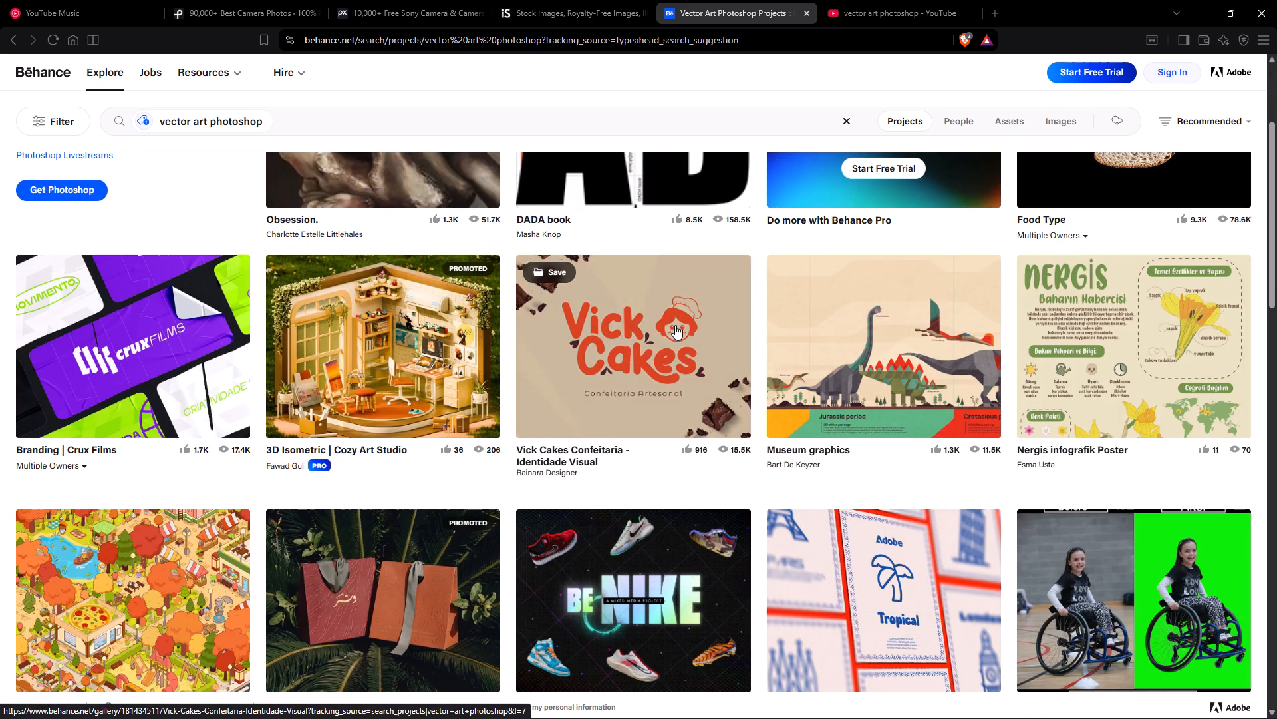
Look through the vector art photoshop results, open the Obsession. project, and examine its painting images.
{"action": "scroll", "coordinate": [880, 437], "scroll_direction": "down", "scroll_amount": 4}
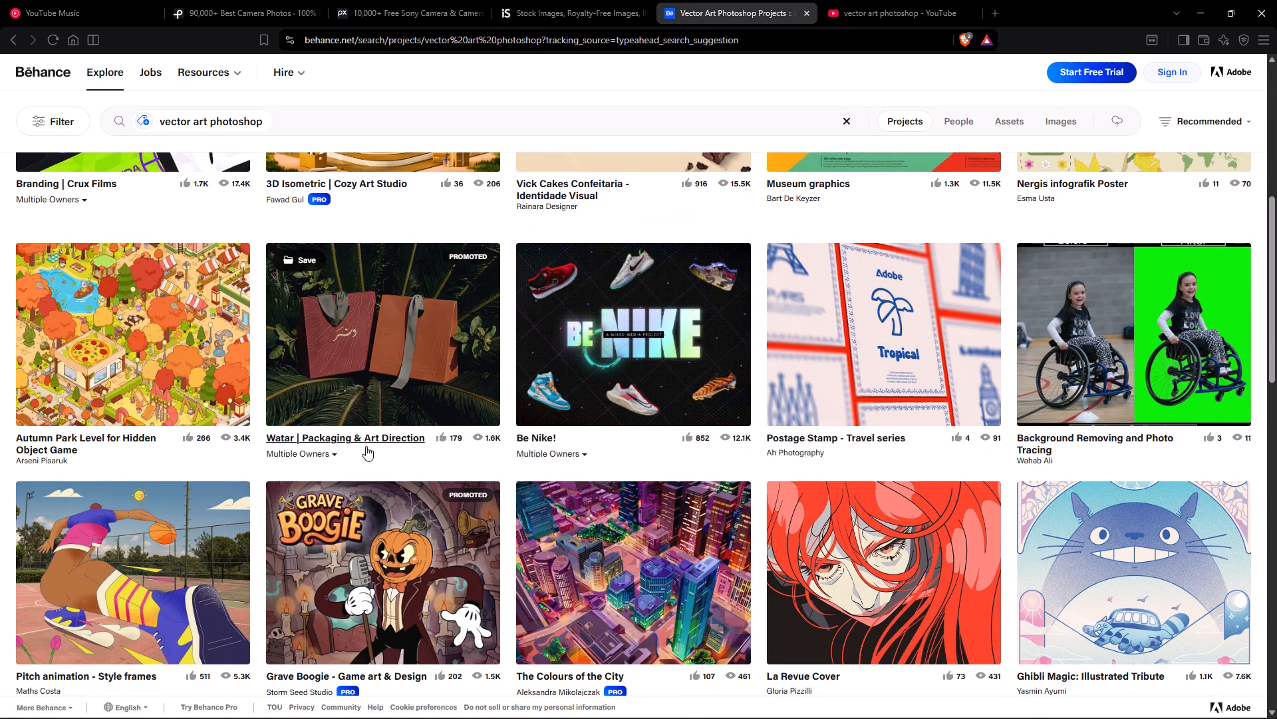
{"action": "scroll", "coordinate": [366, 446], "scroll_direction": "up", "scroll_amount": 2}
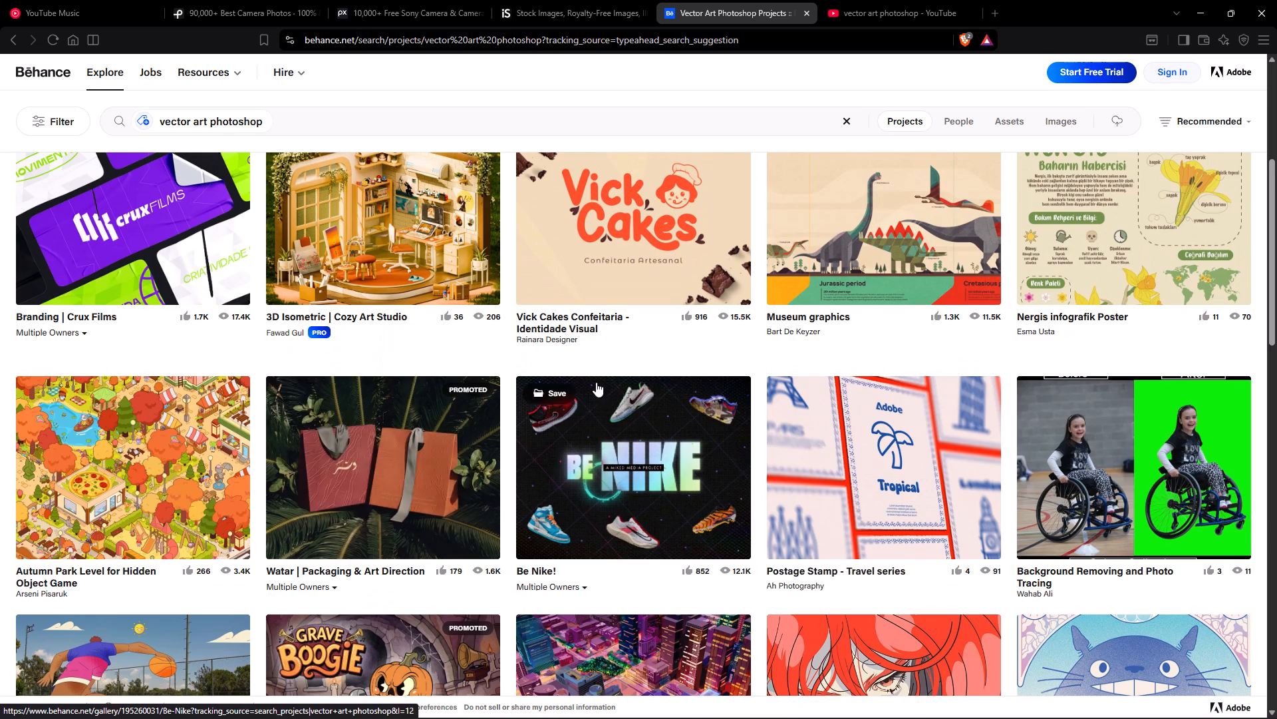
{"action": "scroll", "coordinate": [595, 382], "scroll_direction": "down", "scroll_amount": 6}
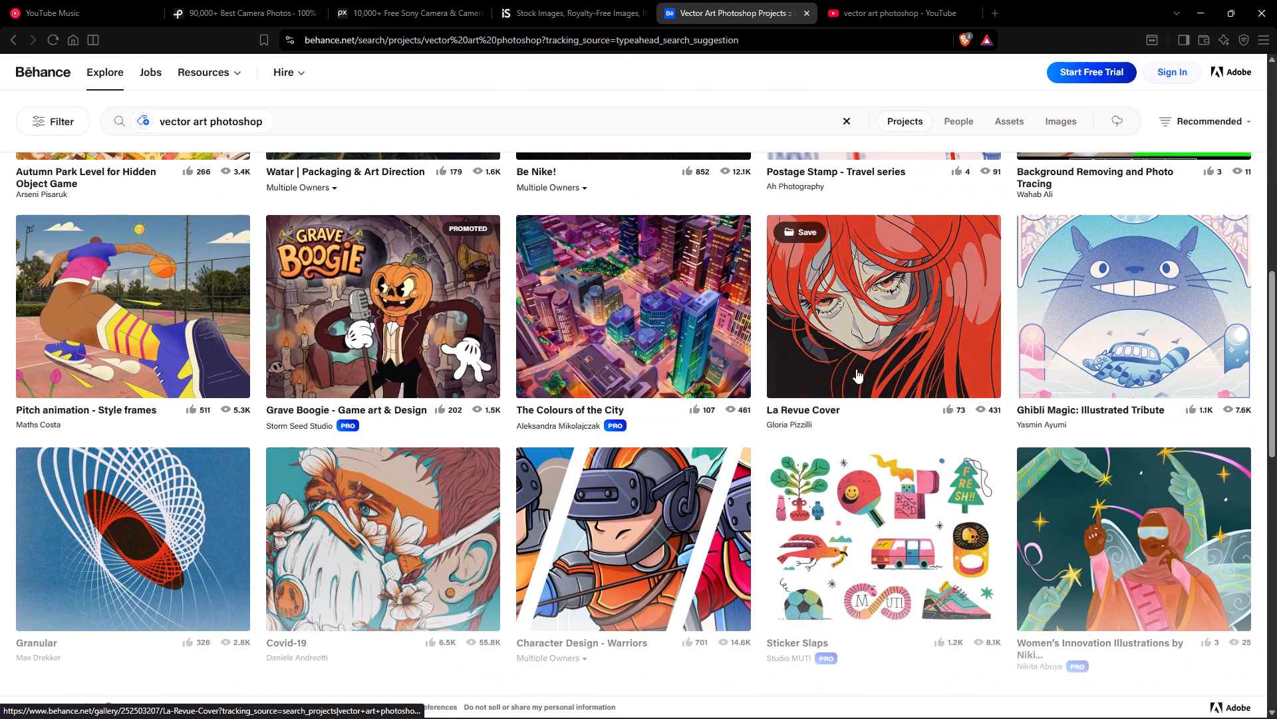
{"action": "scroll", "coordinate": [598, 403], "scroll_direction": "down", "scroll_amount": 4}
{"action": "scroll", "coordinate": [384, 433], "scroll_direction": "up", "scroll_amount": 13}
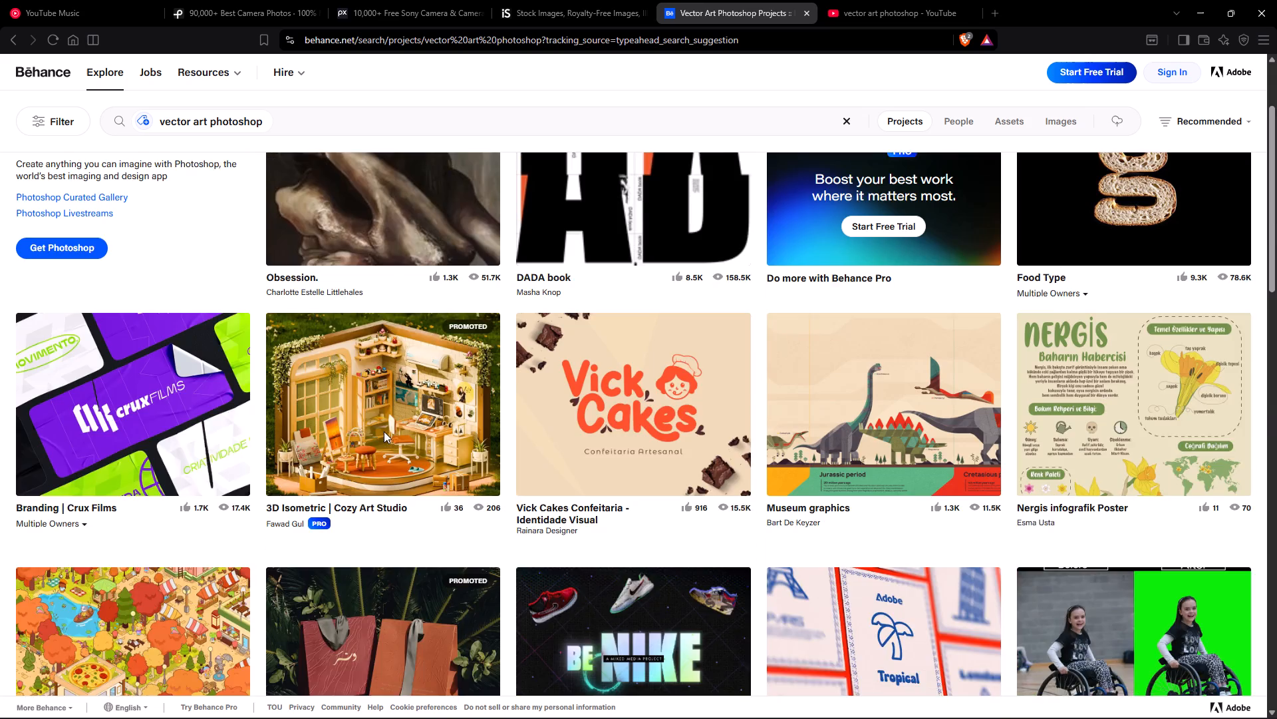
{"action": "scroll", "coordinate": [384, 431], "scroll_direction": "up", "scroll_amount": 4}
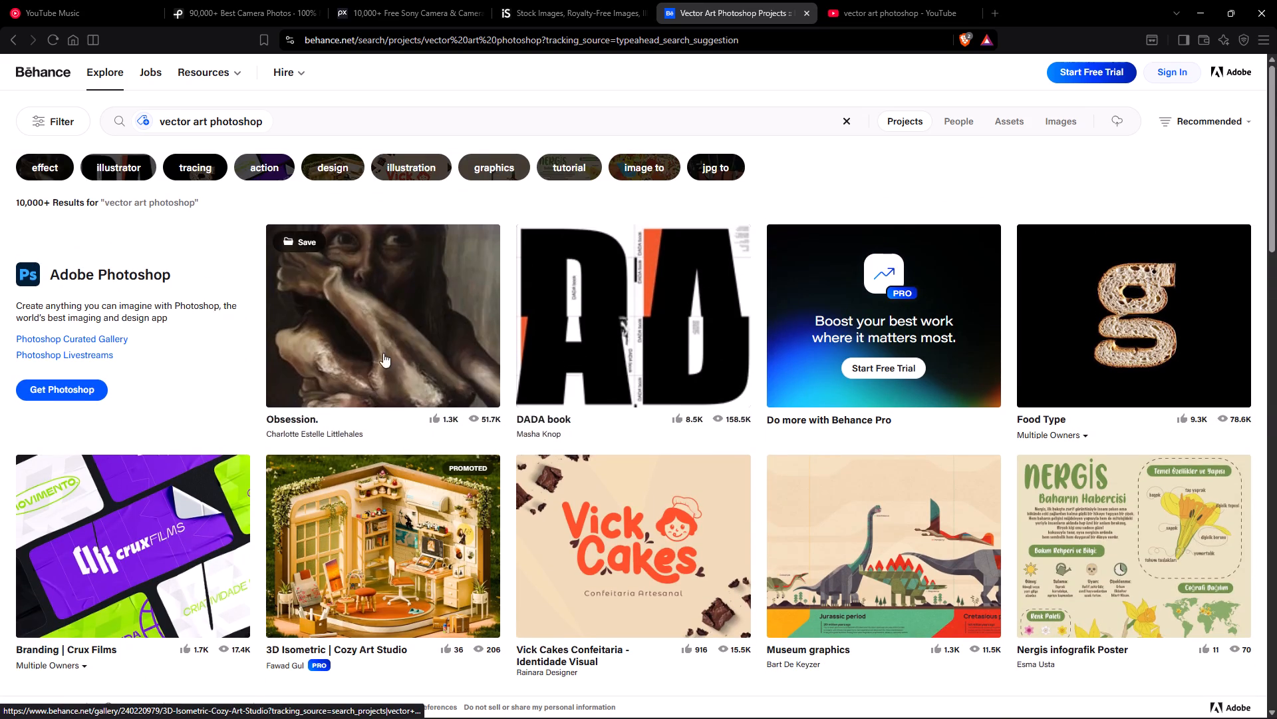
{"action": "left_click", "coordinate": [380, 340]}
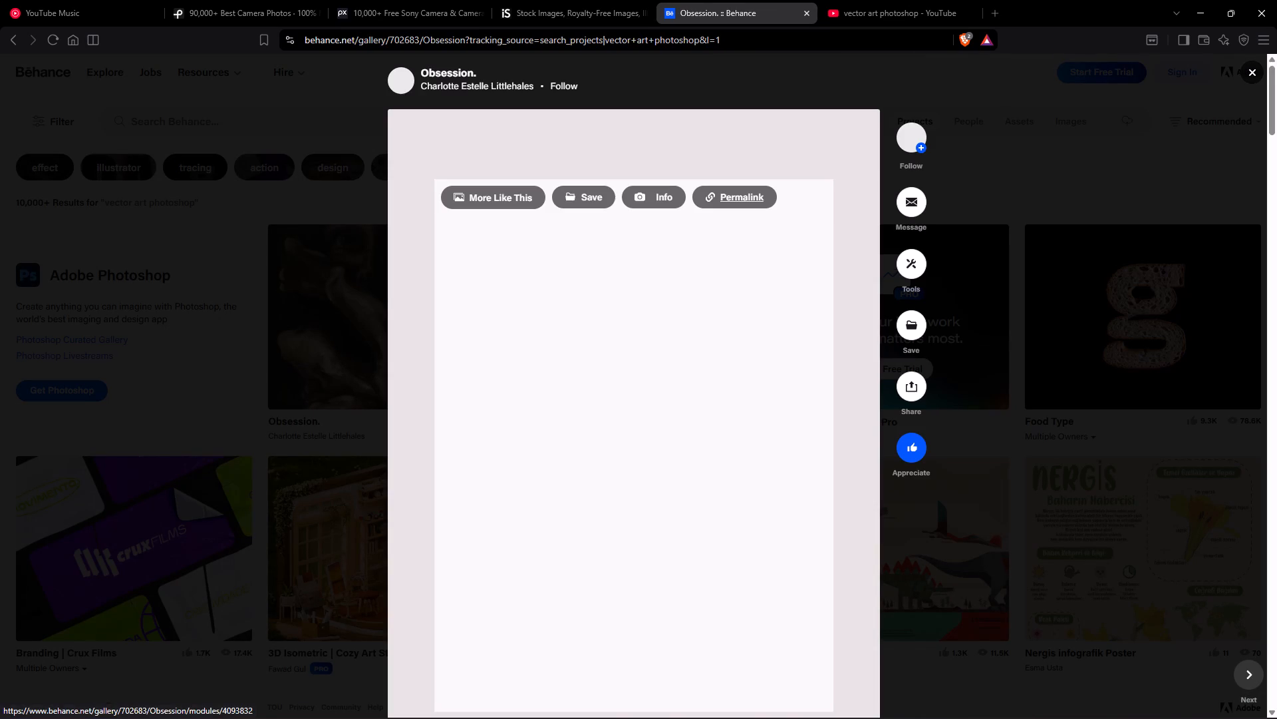
{"action": "scroll", "coordinate": [752, 415], "scroll_direction": "down", "scroll_amount": 2}
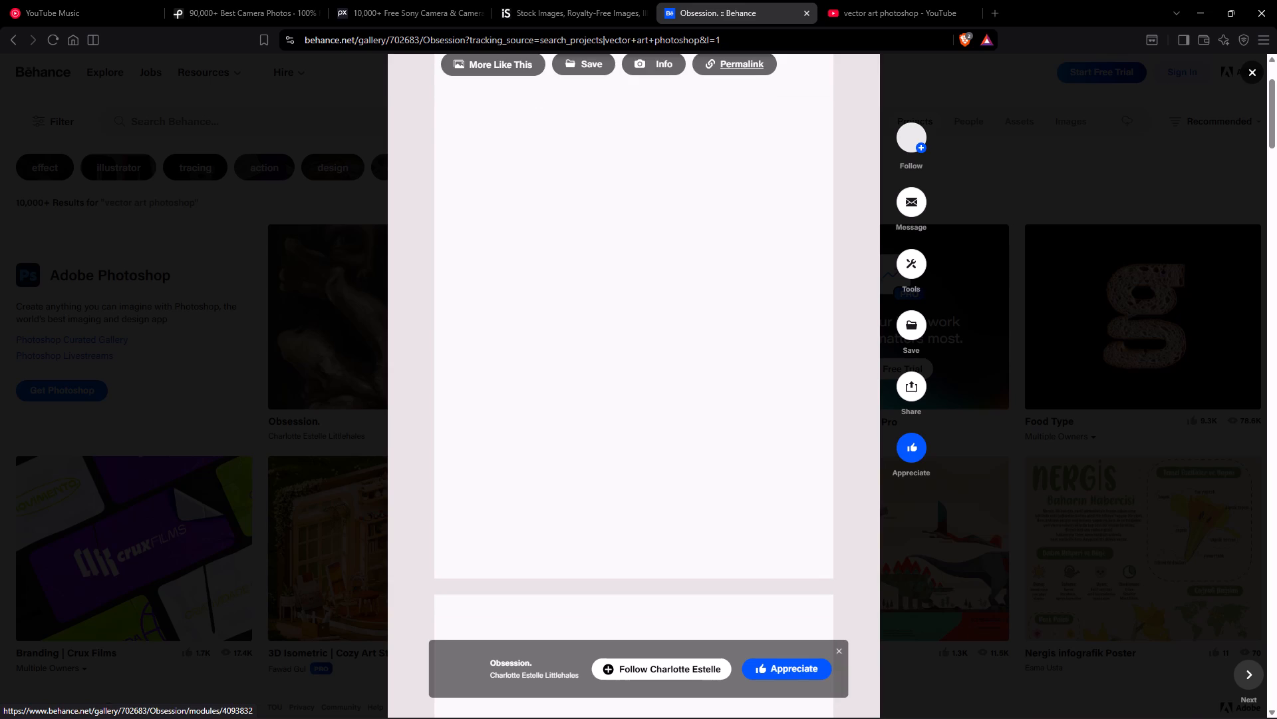
{"action": "scroll", "coordinate": [752, 415], "scroll_direction": "up", "scroll_amount": 2}
{"action": "scroll", "coordinate": [720, 449], "scroll_direction": "down", "scroll_amount": 11}
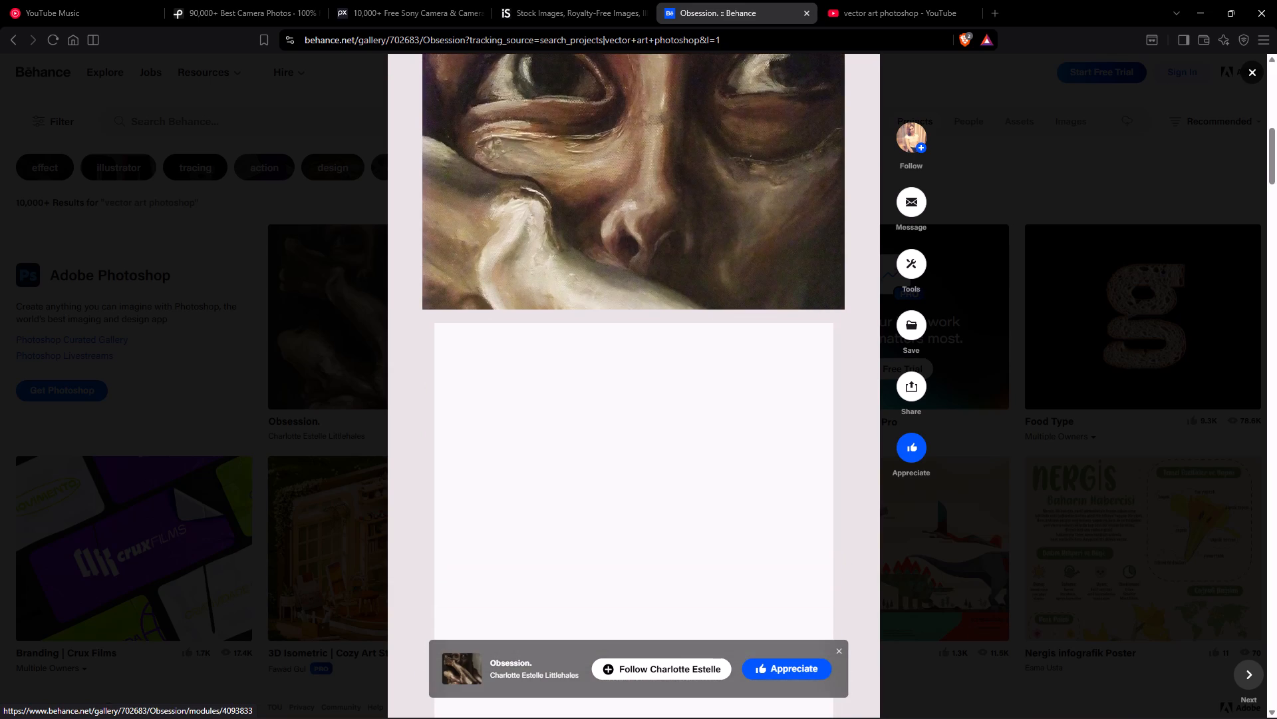
{"action": "scroll", "coordinate": [714, 444], "scroll_direction": "down", "scroll_amount": 11}
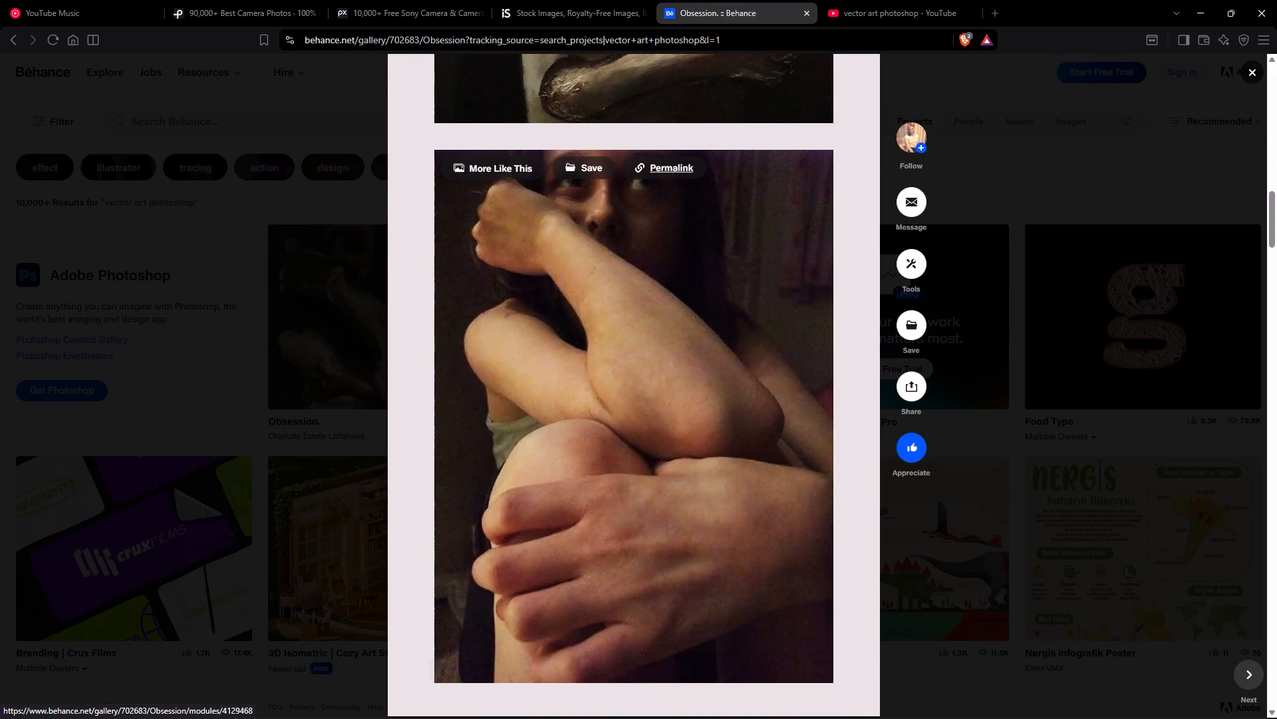
Return to the first painting in the Obsession. project, view it enlarged, and go back to the project page.
{"action": "scroll", "coordinate": [666, 450], "scroll_direction": "up", "scroll_amount": 11}
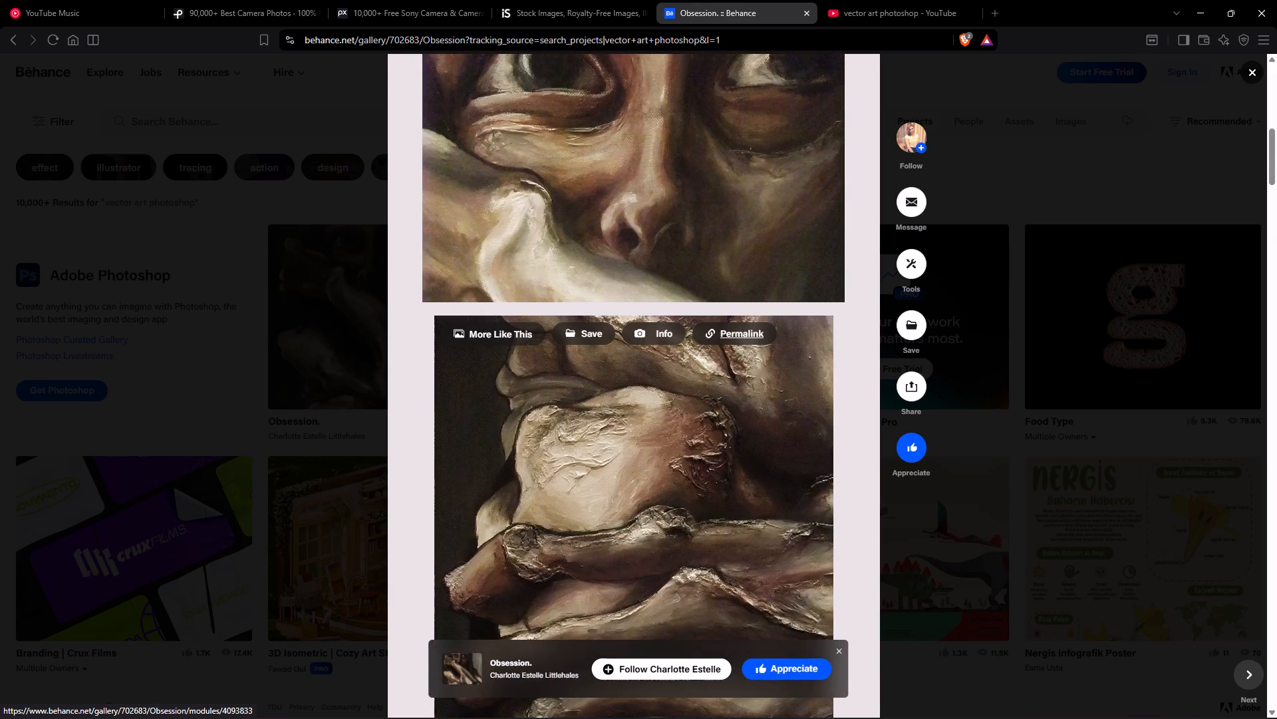
{"action": "scroll", "coordinate": [666, 450], "scroll_direction": "up", "scroll_amount": 12}
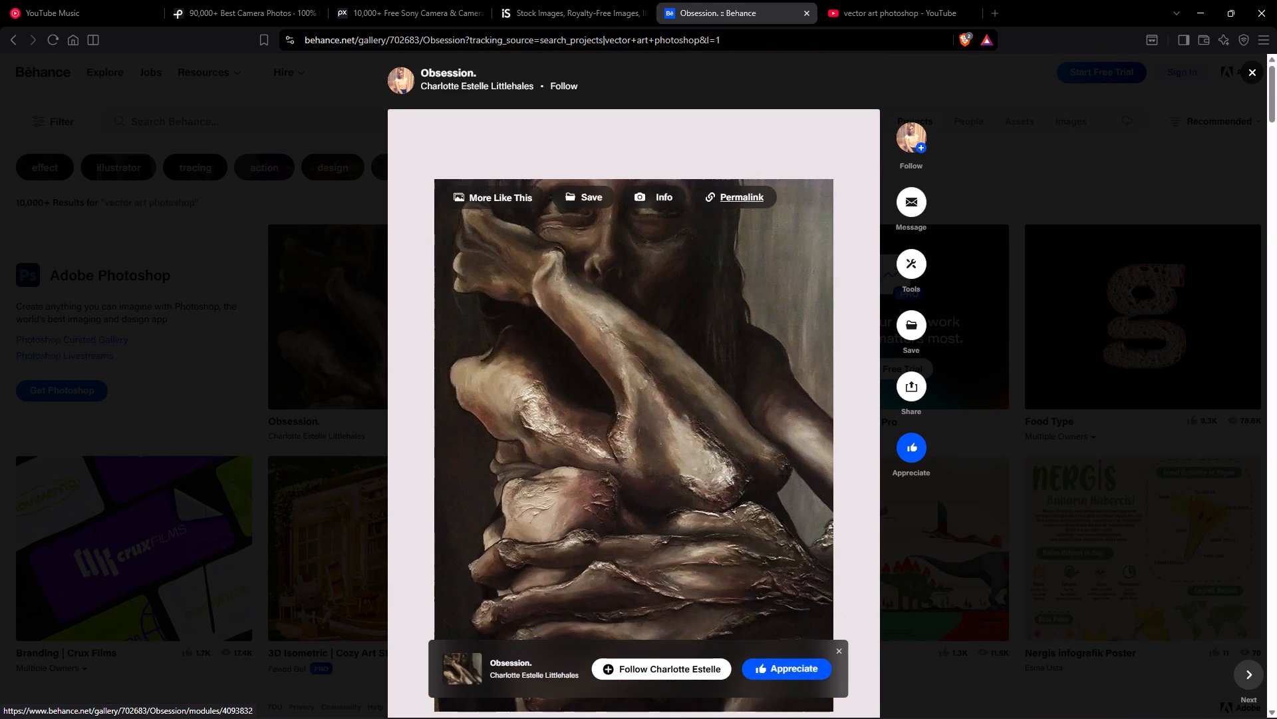
{"action": "left_click", "coordinate": [666, 450]}
{"action": "left_click", "coordinate": [788, 385]}
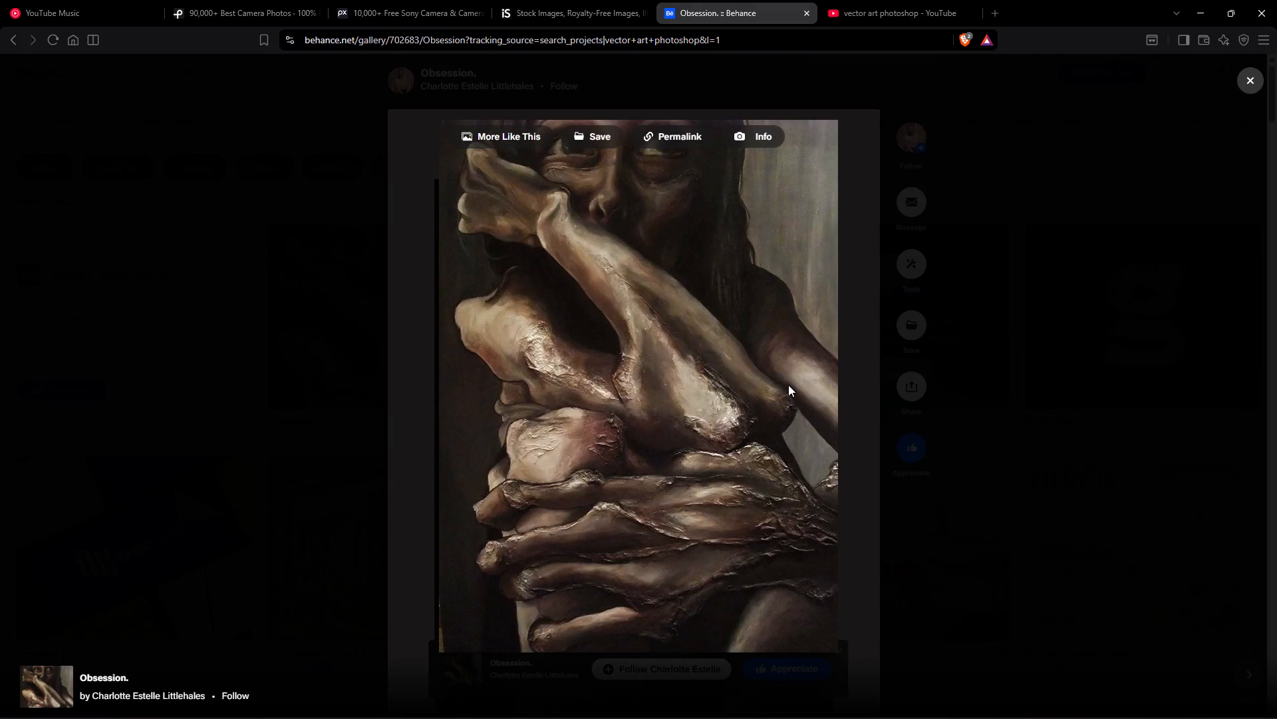
{"action": "left_click", "coordinate": [855, 377]}
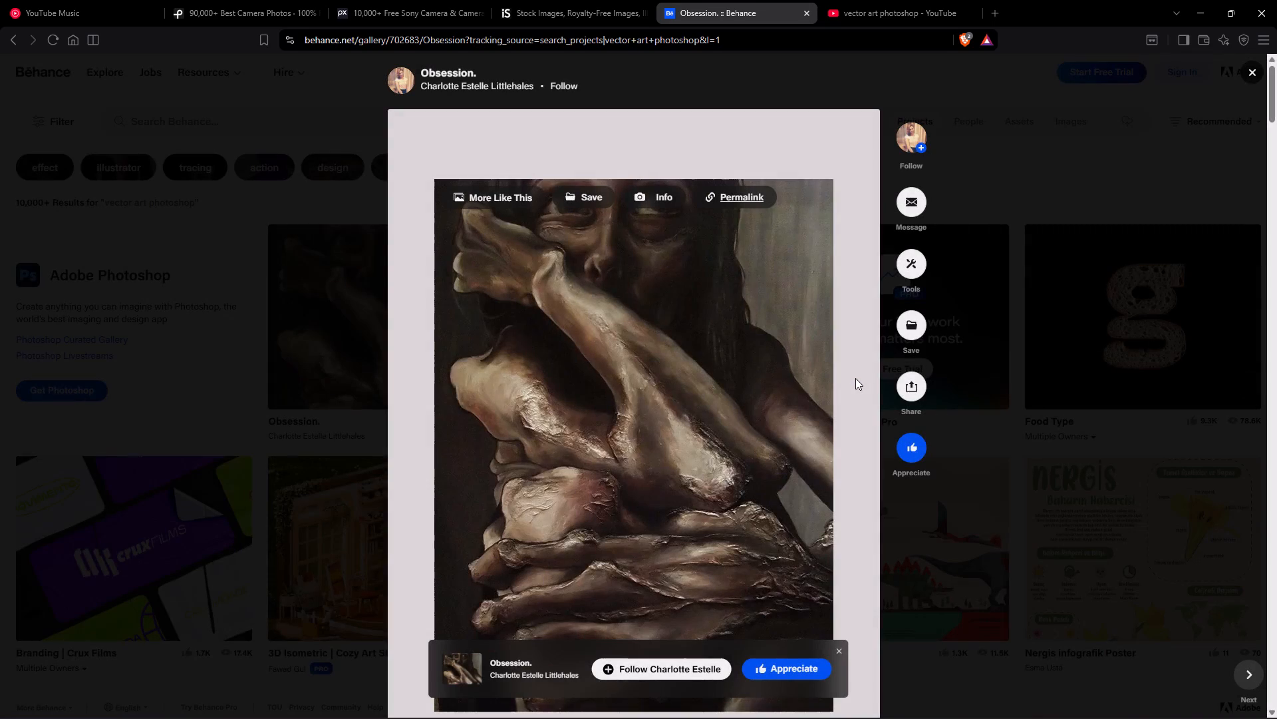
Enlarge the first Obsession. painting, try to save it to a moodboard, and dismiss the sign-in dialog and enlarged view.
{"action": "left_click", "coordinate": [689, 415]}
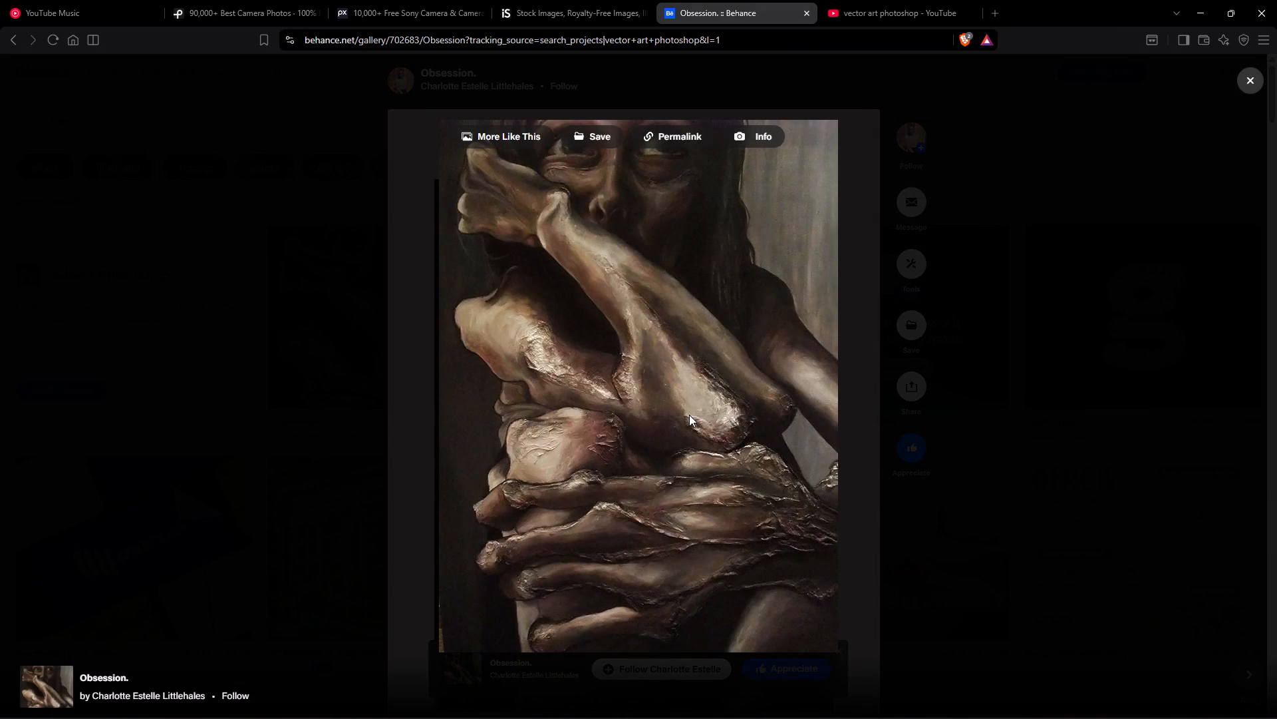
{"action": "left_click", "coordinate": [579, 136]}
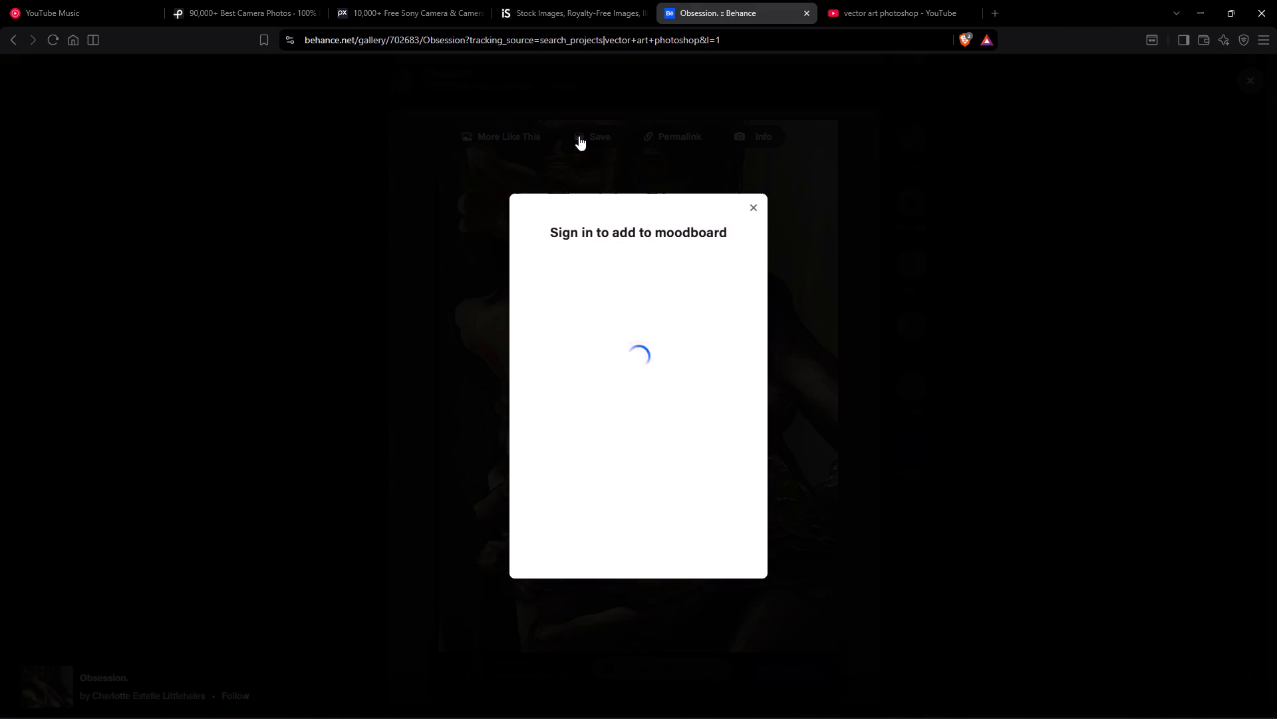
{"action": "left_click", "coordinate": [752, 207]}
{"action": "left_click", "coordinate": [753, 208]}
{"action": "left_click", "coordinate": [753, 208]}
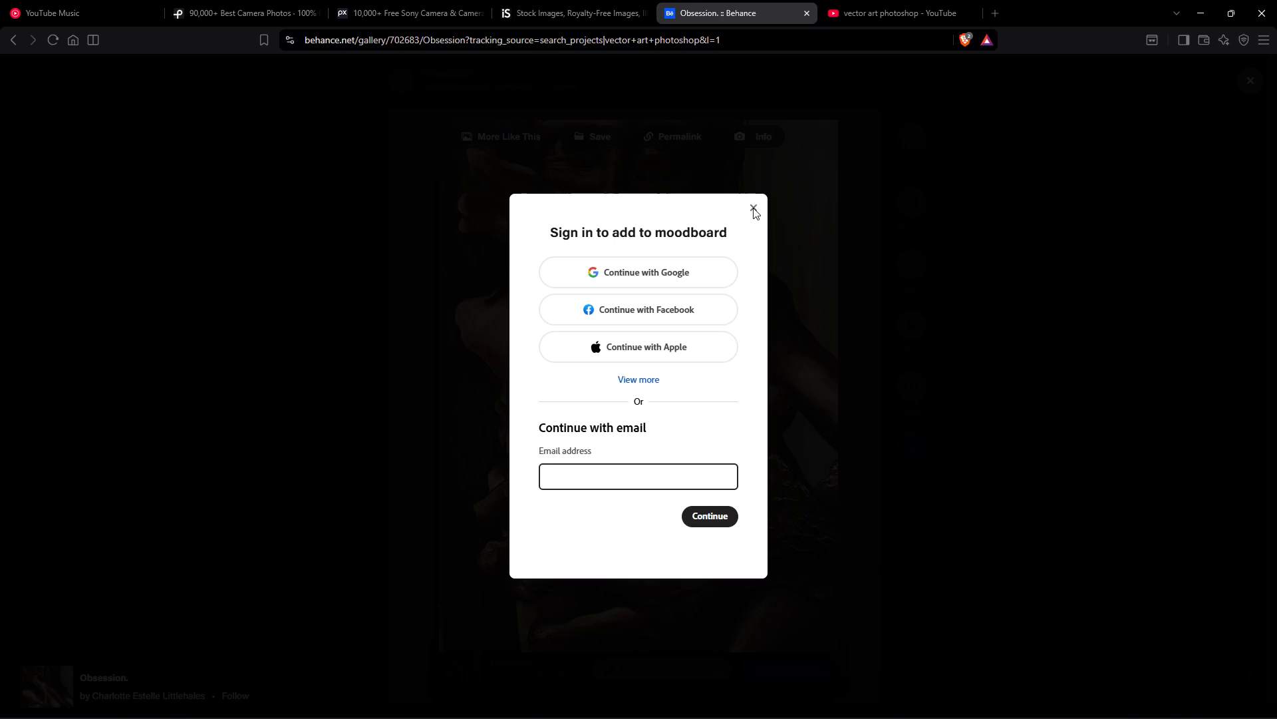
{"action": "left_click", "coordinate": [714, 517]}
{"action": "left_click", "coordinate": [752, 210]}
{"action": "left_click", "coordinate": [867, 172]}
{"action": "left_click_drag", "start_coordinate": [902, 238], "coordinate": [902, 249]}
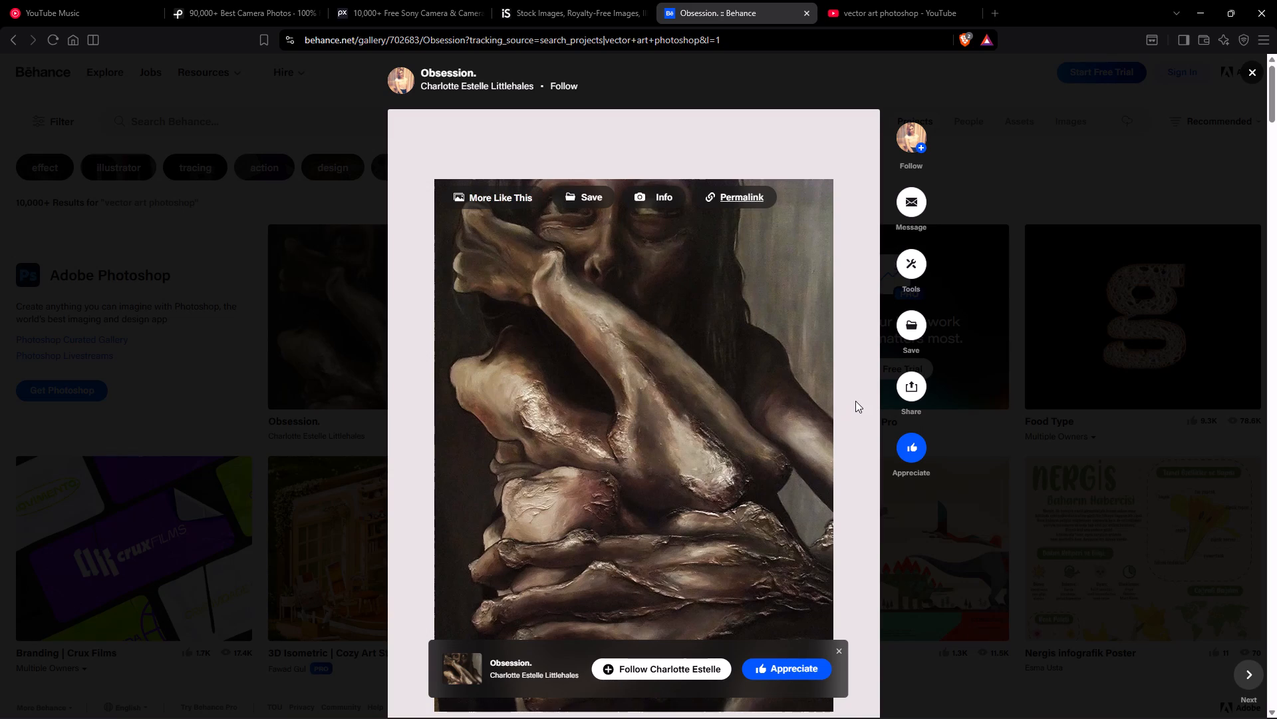
Enlarge the first Obsession. painting again and capture a screenshot of the full screen.
{"action": "scroll", "coordinate": [855, 400], "scroll_direction": "down", "scroll_amount": 2}
{"action": "scroll", "coordinate": [855, 405], "scroll_direction": "up", "scroll_amount": 1}
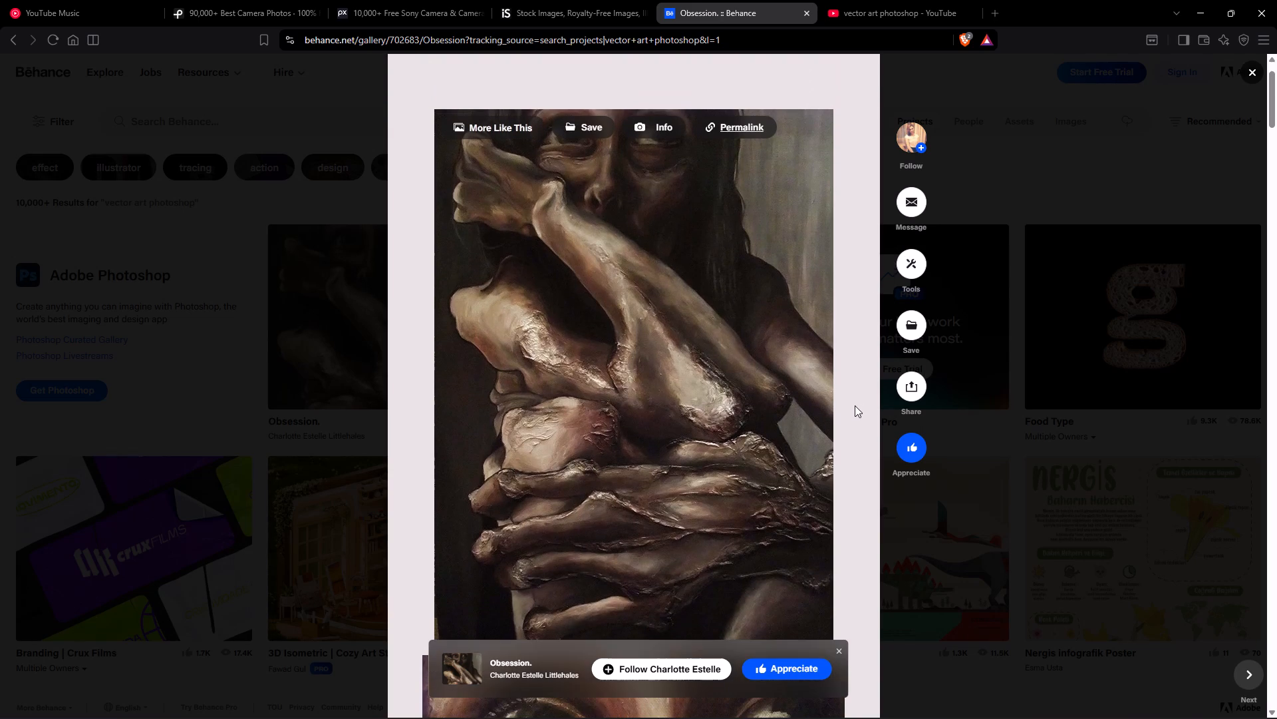
{"action": "left_click", "coordinate": [704, 408]}
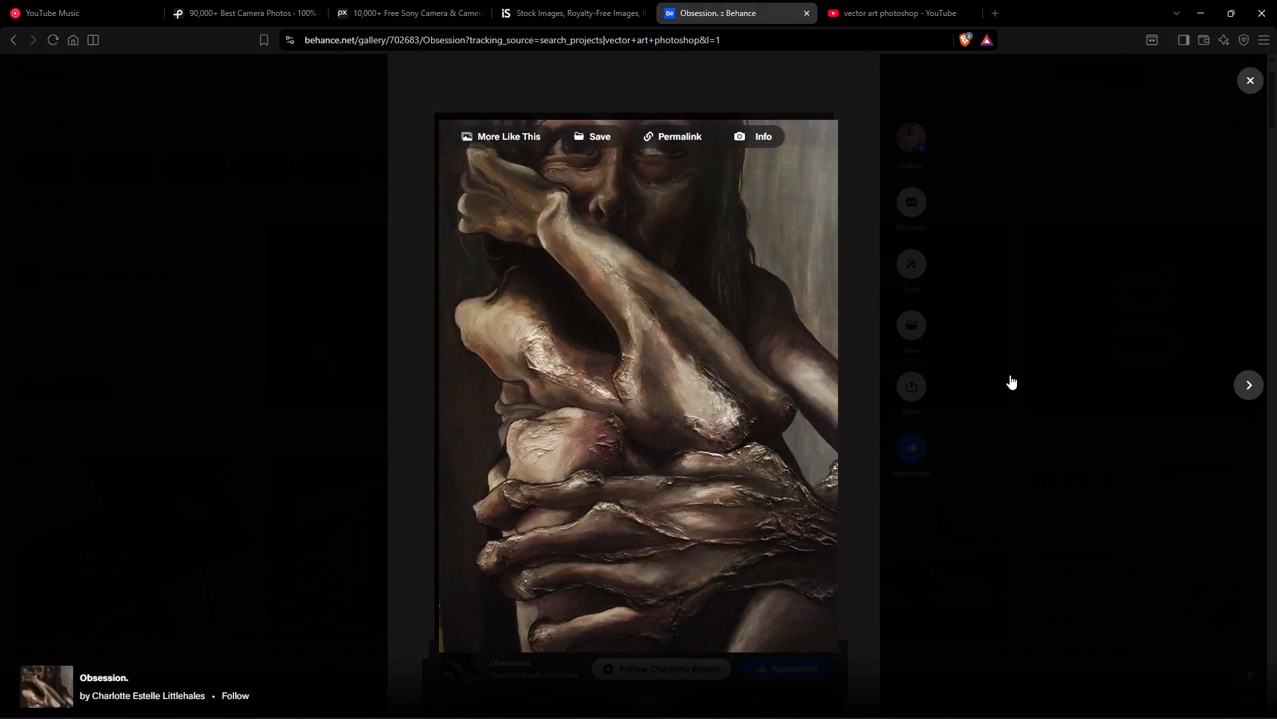
{"action": "key", "text": "super+Print"}
Advance the enlarged view to the project's next image, the close-up of the painted eyes and nose.
{"action": "key", "text": "Right"}
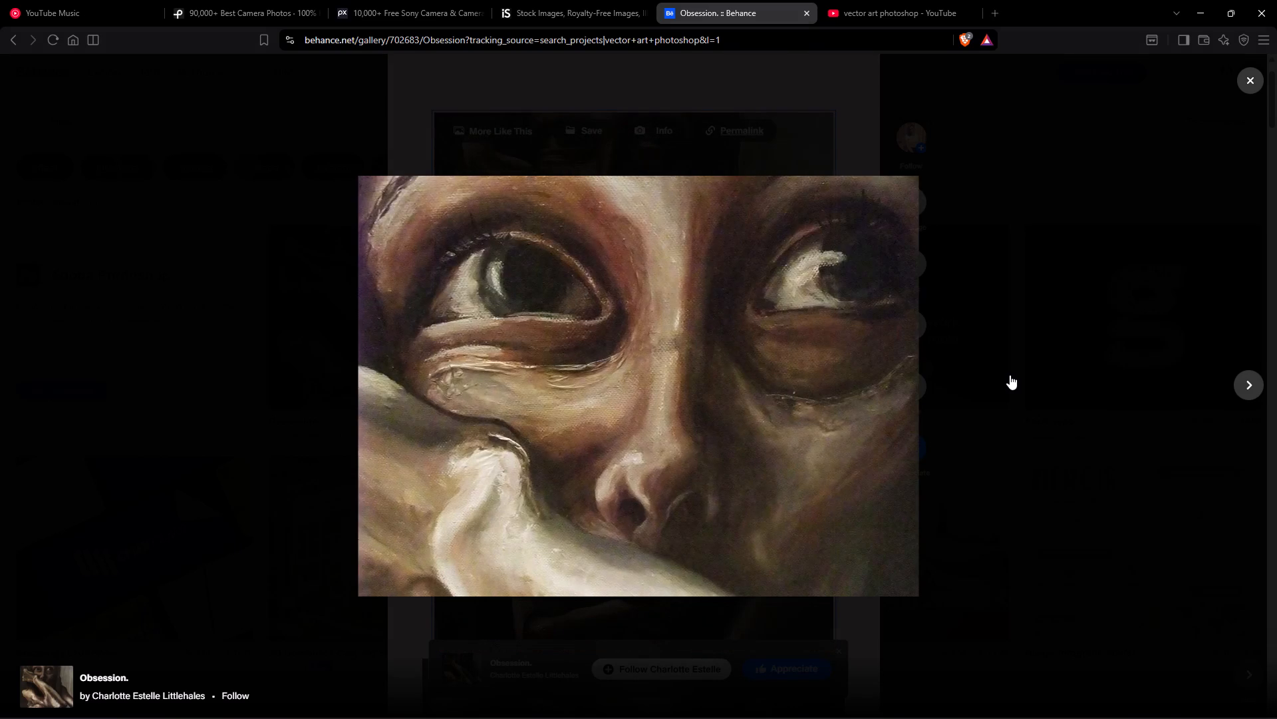
Capture screenshots of the enlarged Obsession. images while stepping from the painted face close-up through to the reference photo.
{"action": "key", "text": "super+Insert"}
{"action": "key", "text": "super+Print"}
{"action": "key", "text": "Right"}
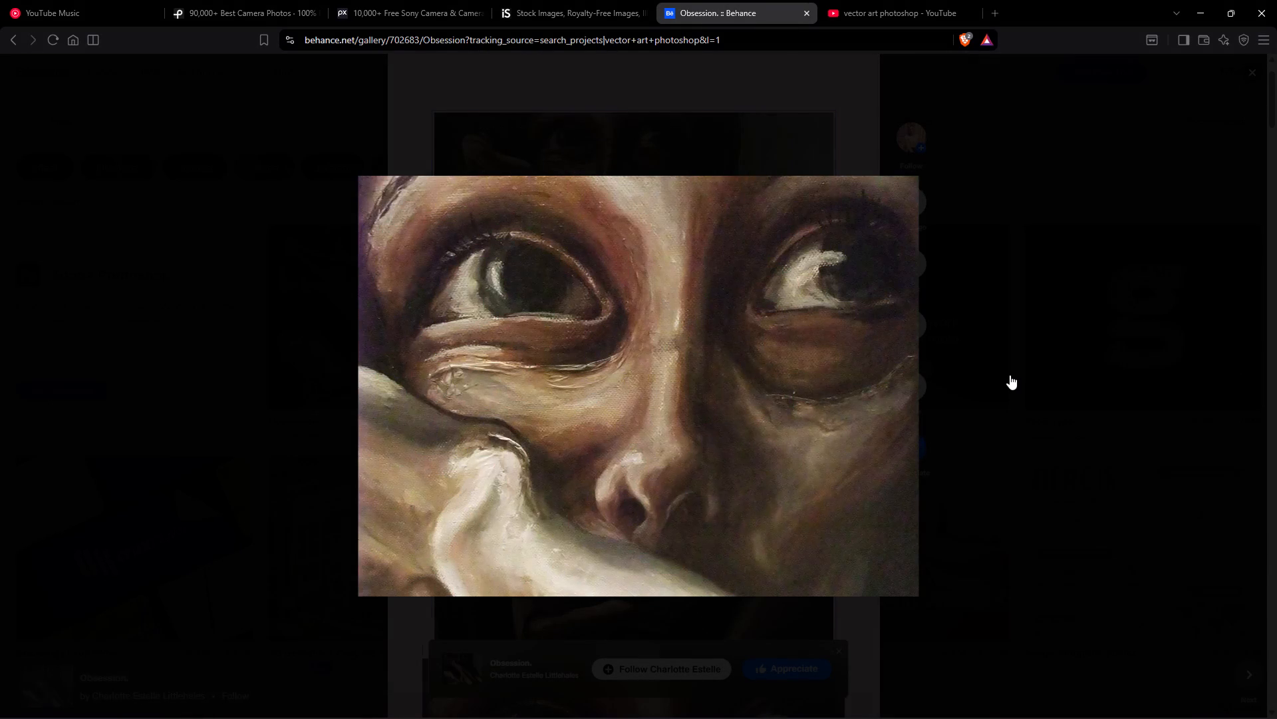
{"action": "key", "text": "super+Print"}
{"action": "key", "text": "Right"}
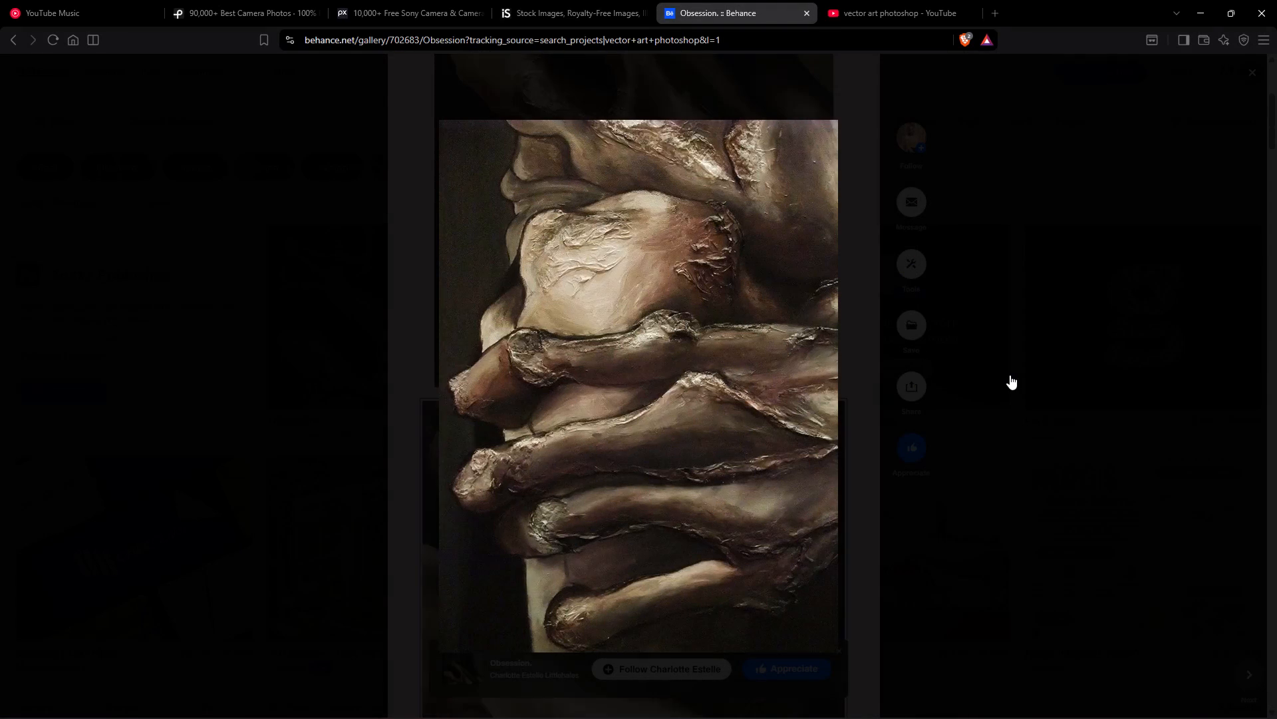
{"action": "key", "text": "super+F12"}
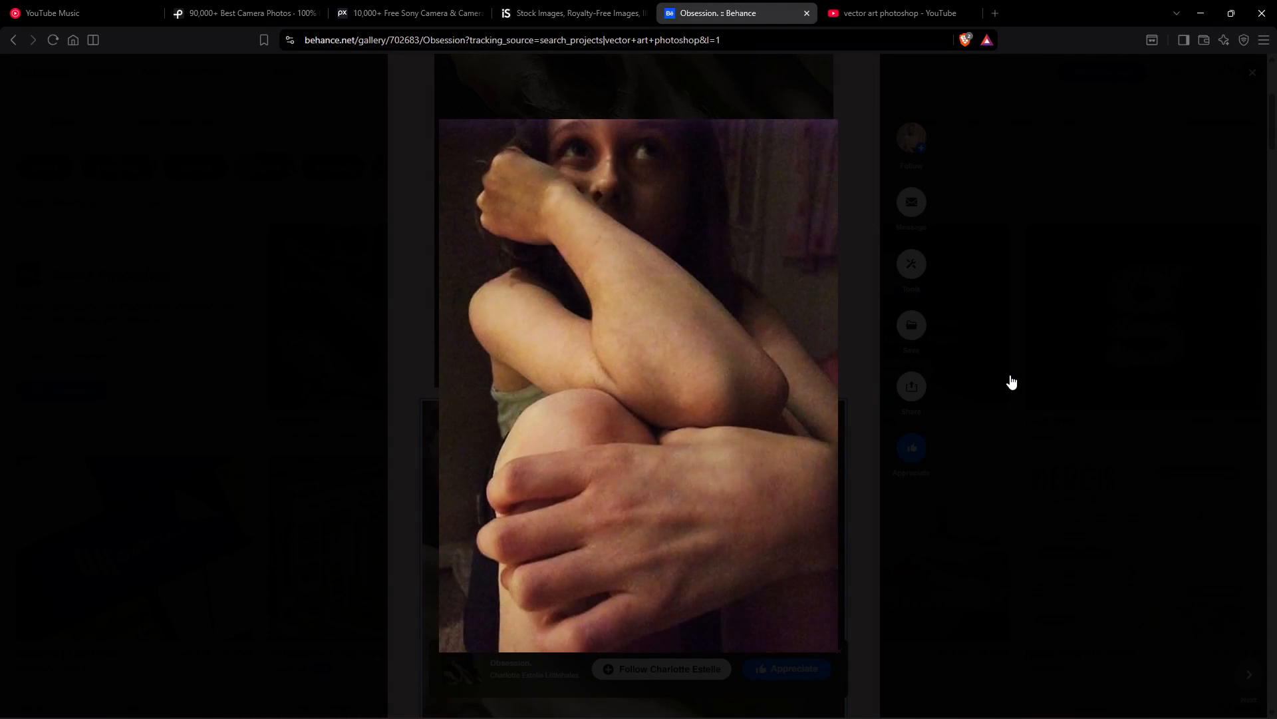
{"action": "key", "text": "super+Print"}
{"action": "key", "text": "Right"}
{"action": "key", "text": "Right"}
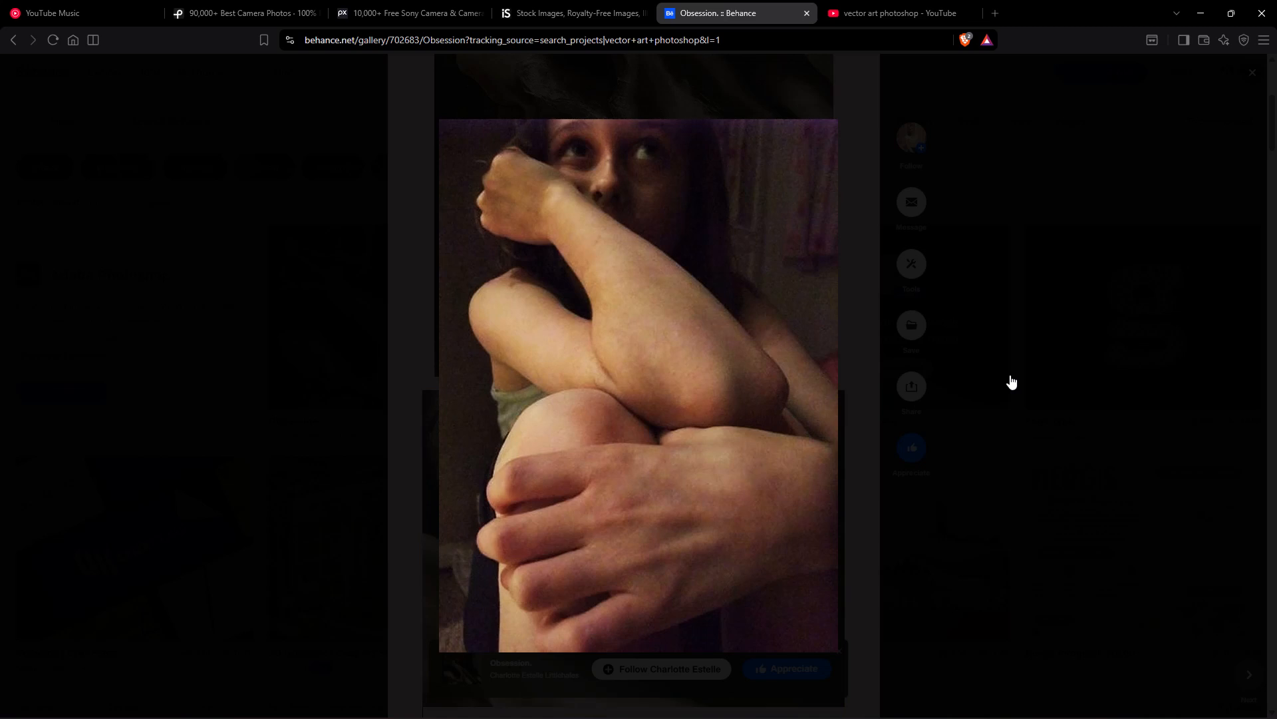
{"action": "left_click", "coordinate": [1010, 375]}
{"action": "left_click", "coordinate": [1236, 77]}
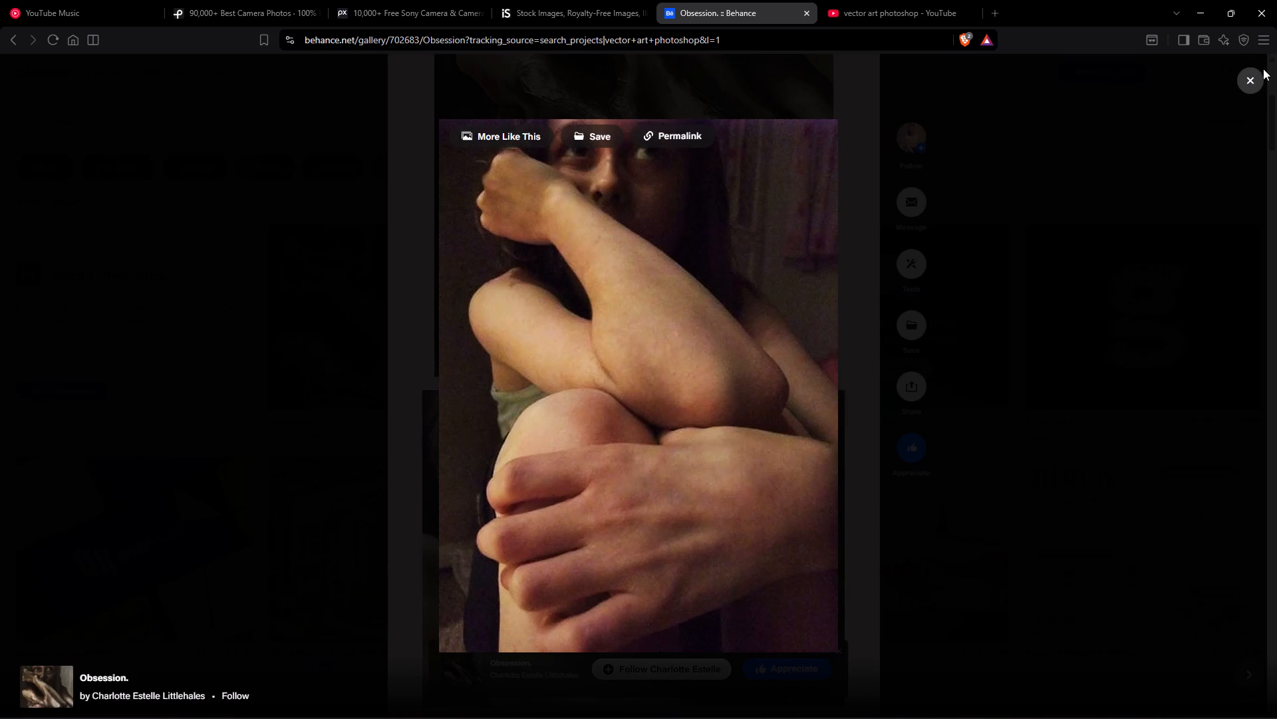
Find images similar to the Obsession. reference photo, look through them, and return to the vector art photoshop results.
{"action": "left_click", "coordinate": [500, 120]}
{"action": "left_click", "coordinate": [501, 134]}
{"action": "scroll", "coordinate": [677, 264], "scroll_direction": "down", "scroll_amount": 8}
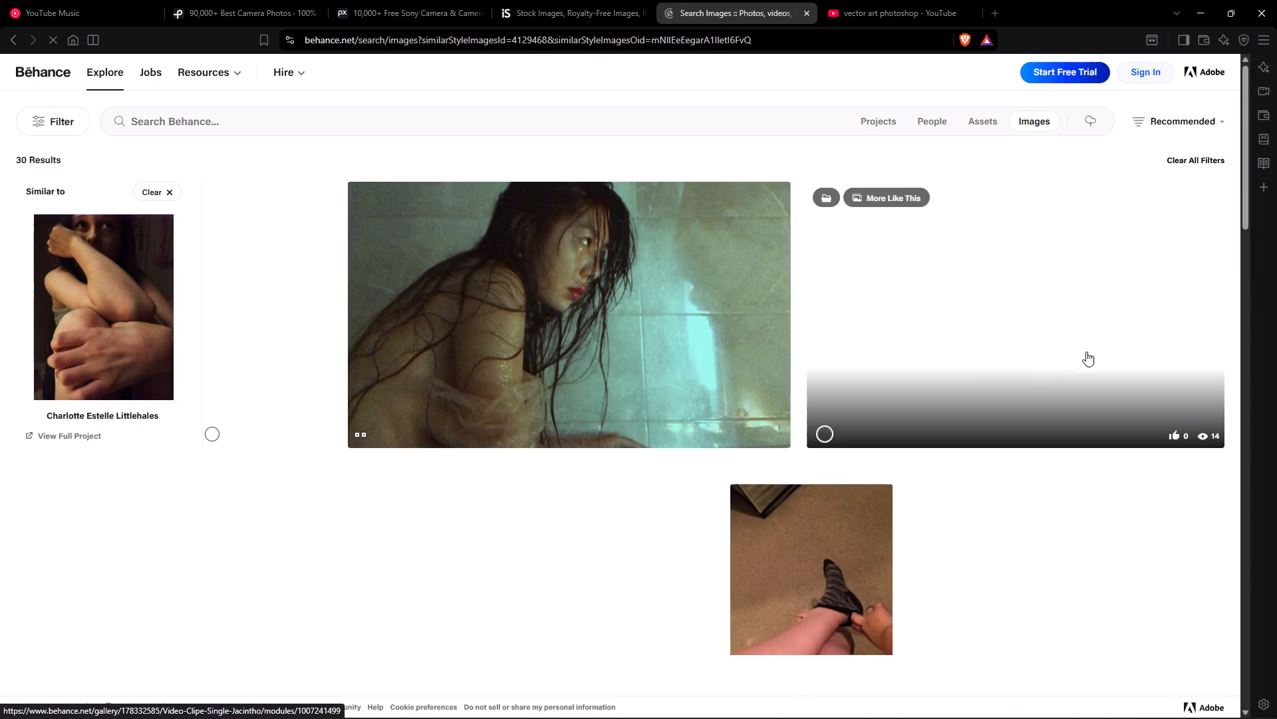
{"action": "scroll", "coordinate": [706, 195], "scroll_direction": "down", "scroll_amount": 5}
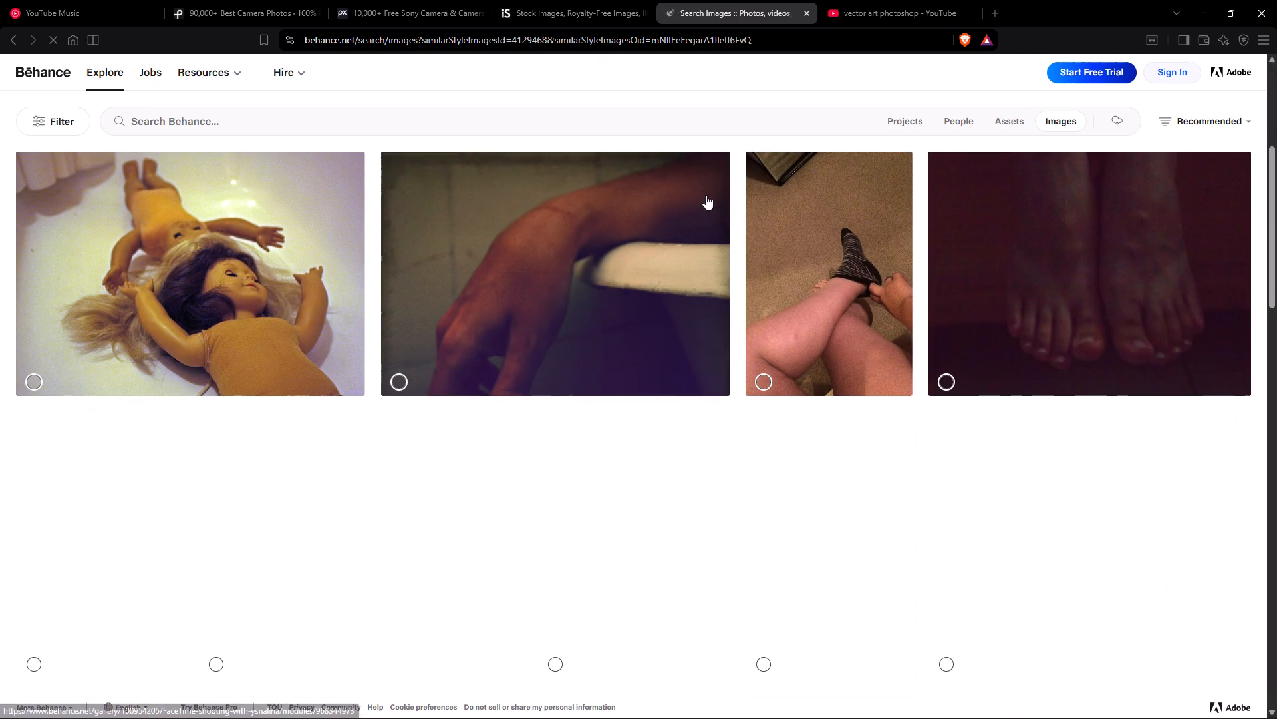
{"action": "scroll", "coordinate": [578, 273], "scroll_direction": "up", "scroll_amount": 5}
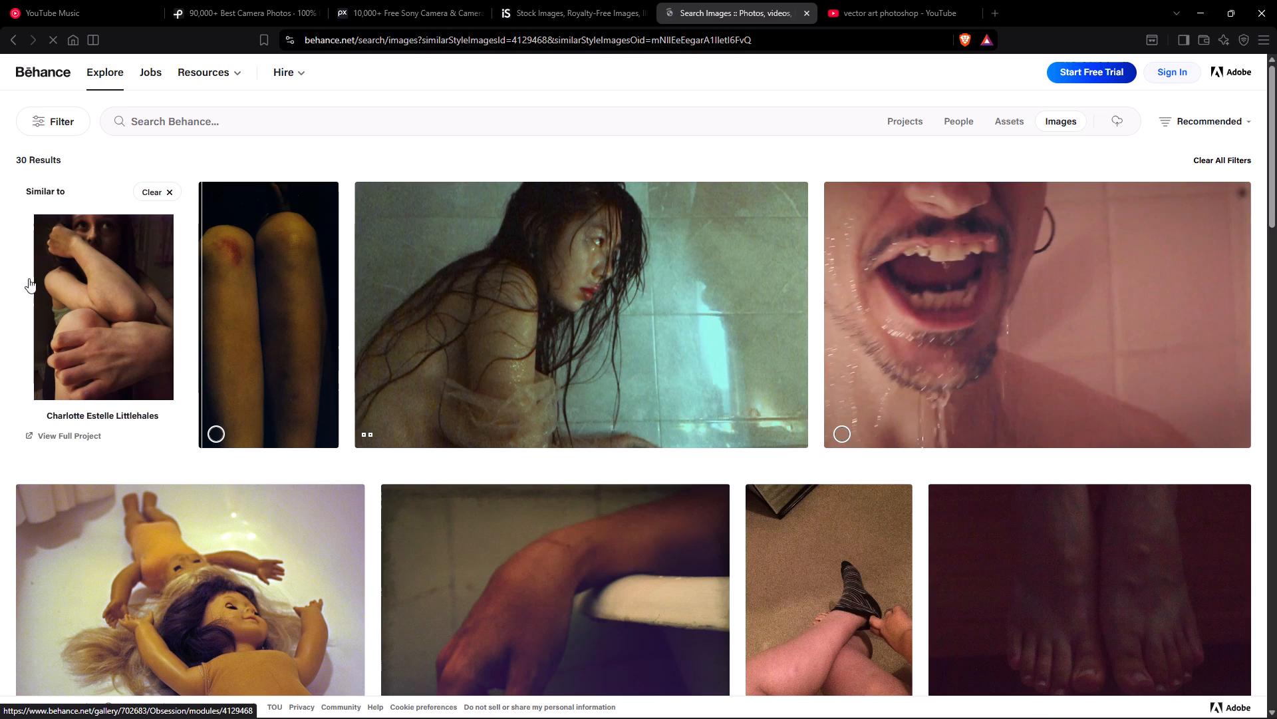
{"action": "left_click", "coordinate": [5, 33]}
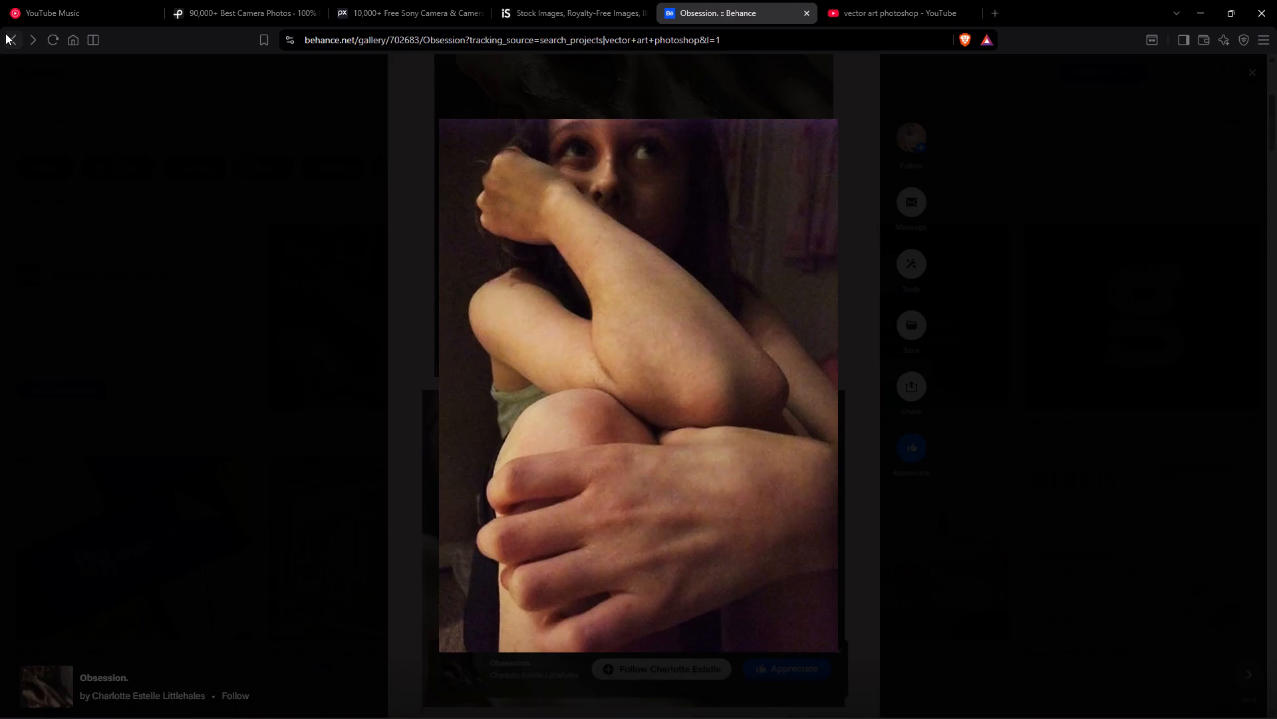
{"action": "left_click", "coordinate": [5, 33]}
{"action": "scroll", "coordinate": [780, 413], "scroll_direction": "down", "scroll_amount": 5}
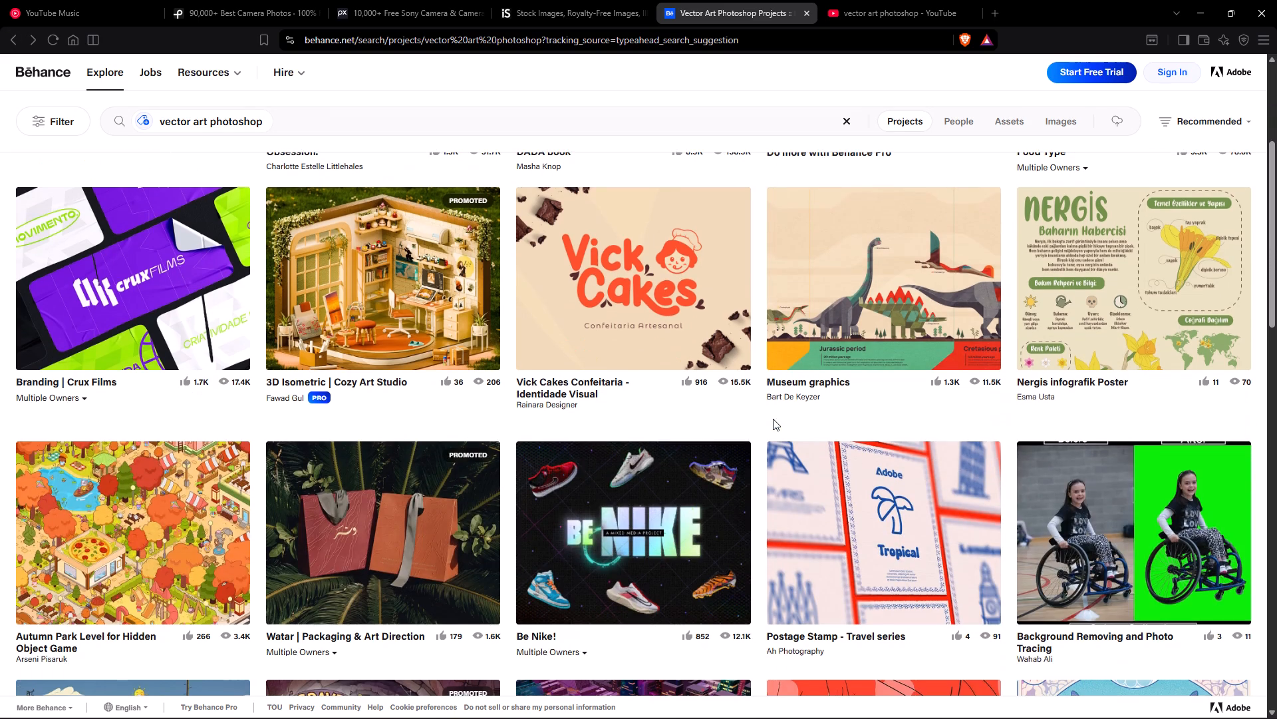
{"action": "scroll", "coordinate": [773, 419], "scroll_direction": "down", "scroll_amount": 6}
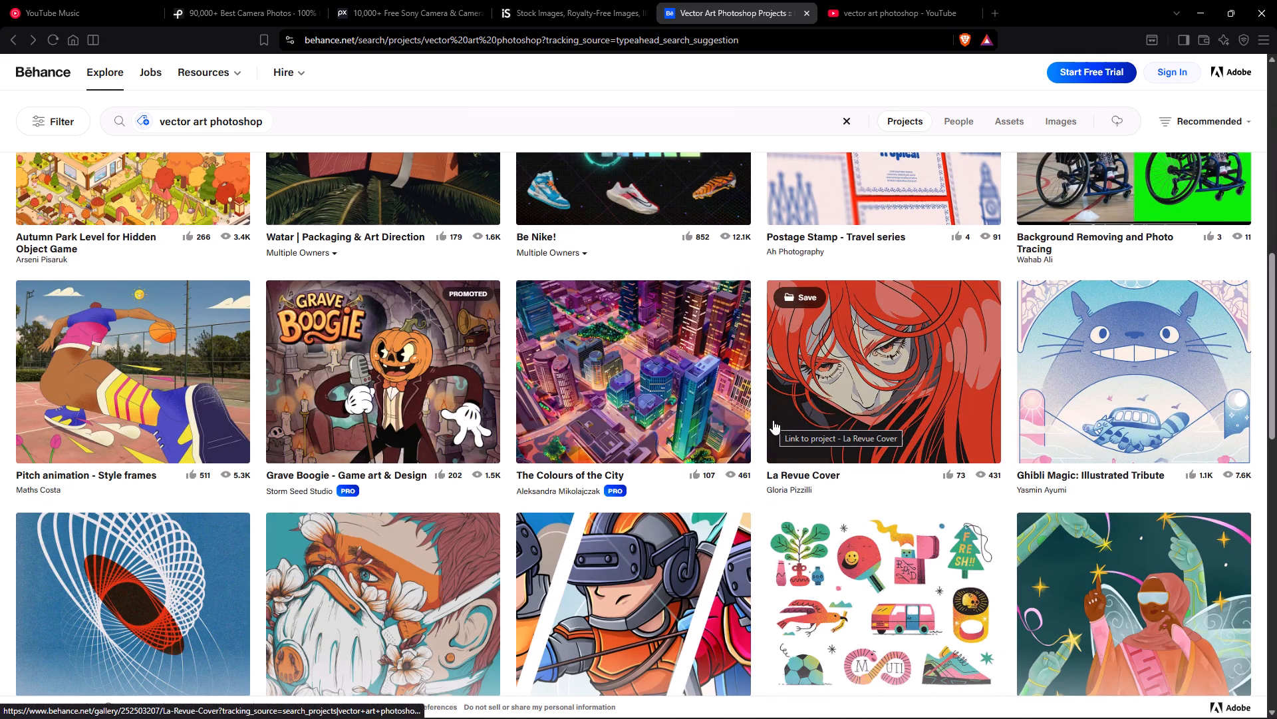
{"action": "scroll", "coordinate": [773, 420], "scroll_direction": "down", "scroll_amount": 5}
{"action": "scroll", "coordinate": [773, 421], "scroll_direction": "up", "scroll_amount": 12}
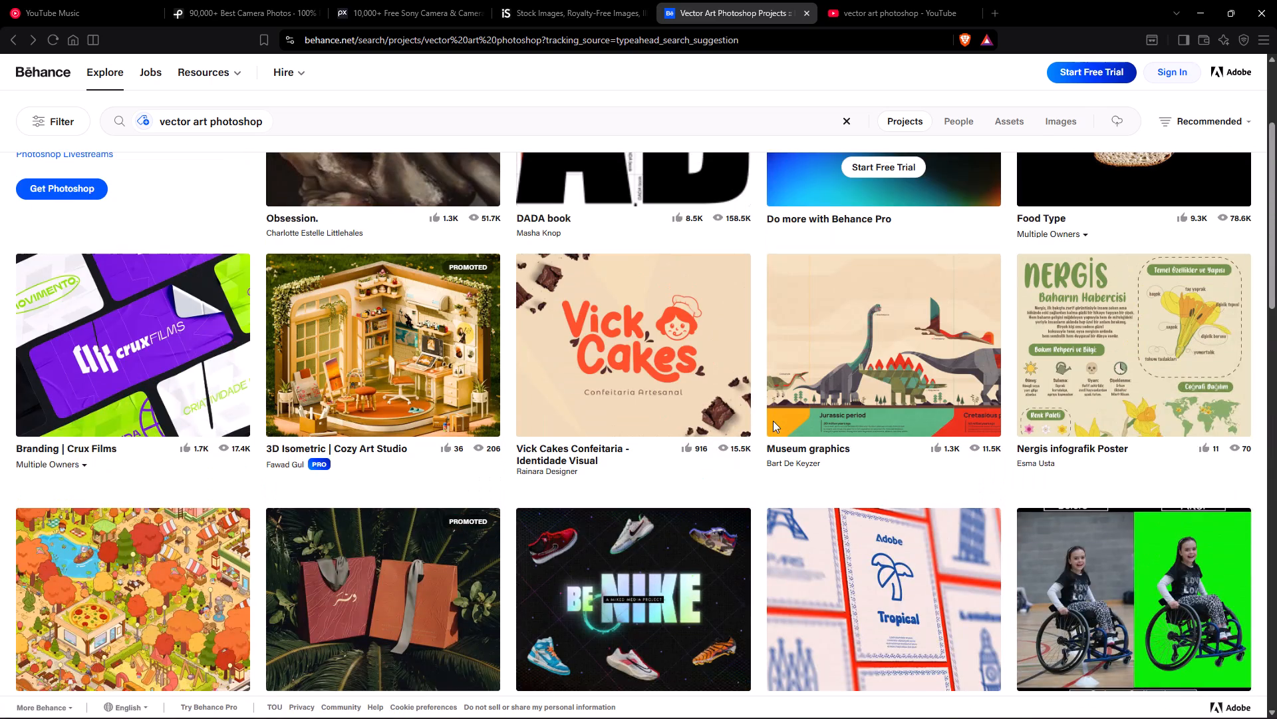
{"action": "scroll", "coordinate": [773, 421], "scroll_direction": "up", "scroll_amount": 5}
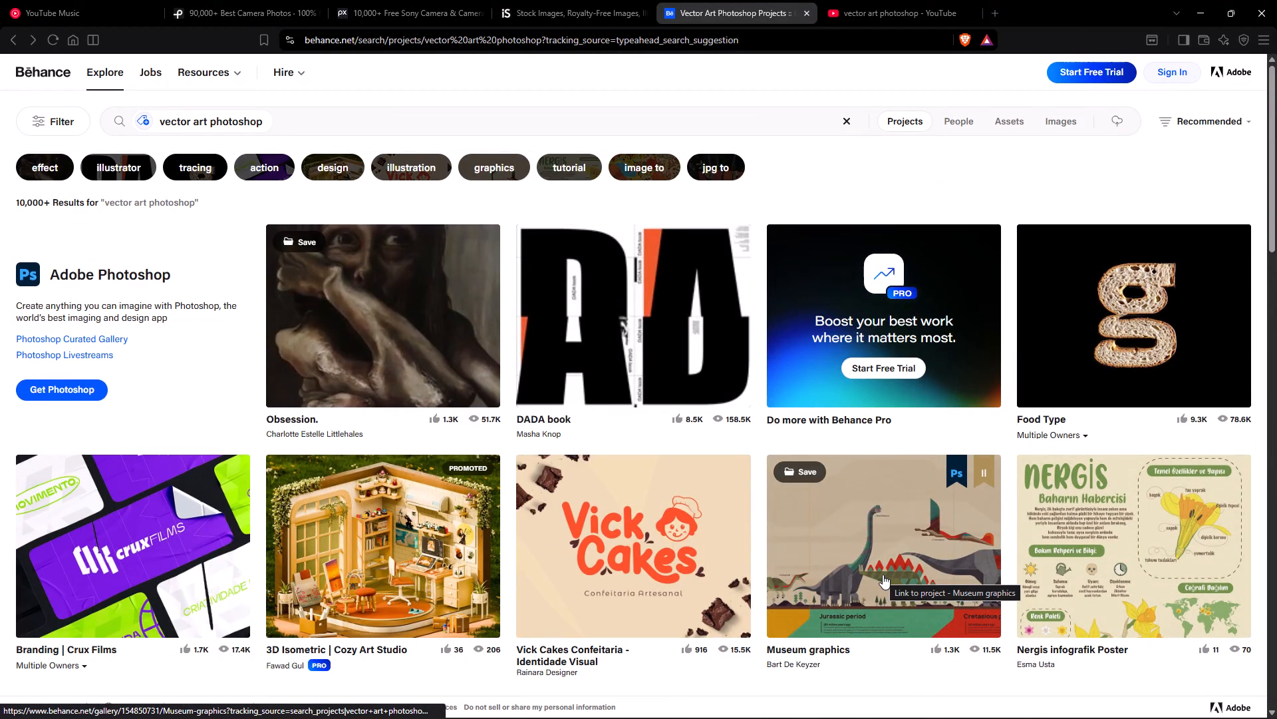
{"action": "left_click", "coordinate": [645, 350]}
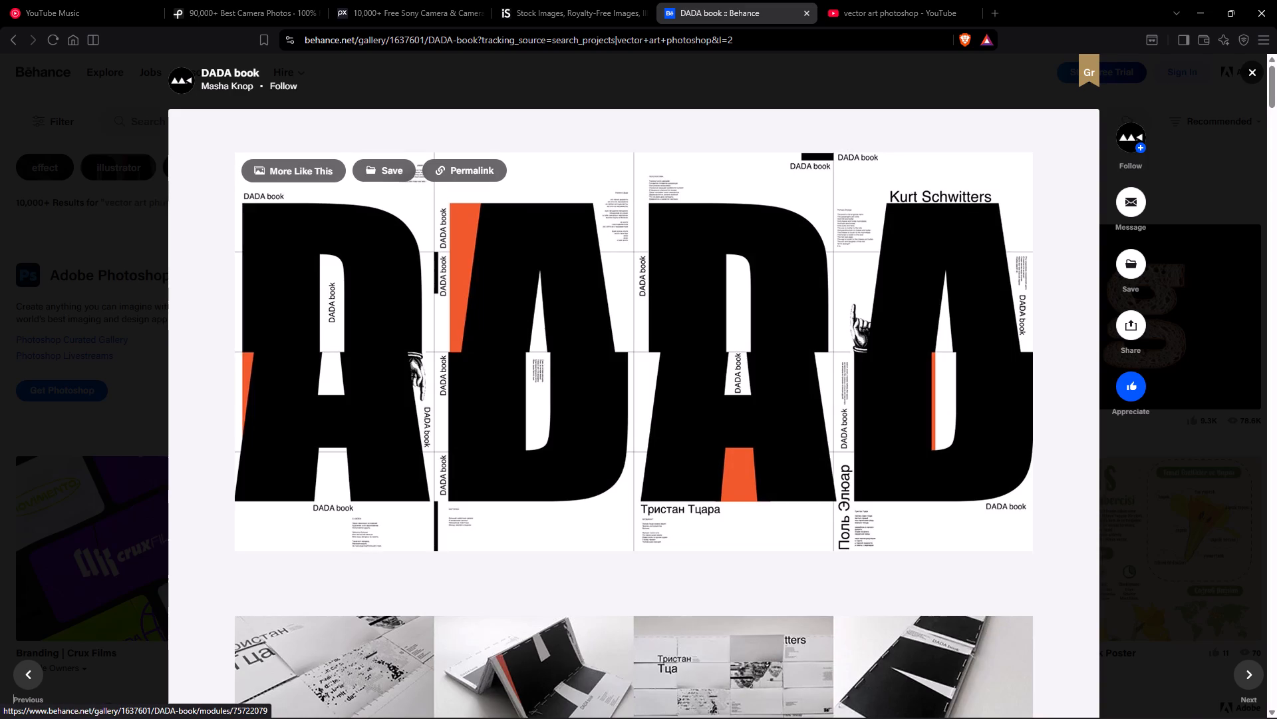
{"action": "scroll", "coordinate": [640, 355], "scroll_direction": "down", "scroll_amount": 6}
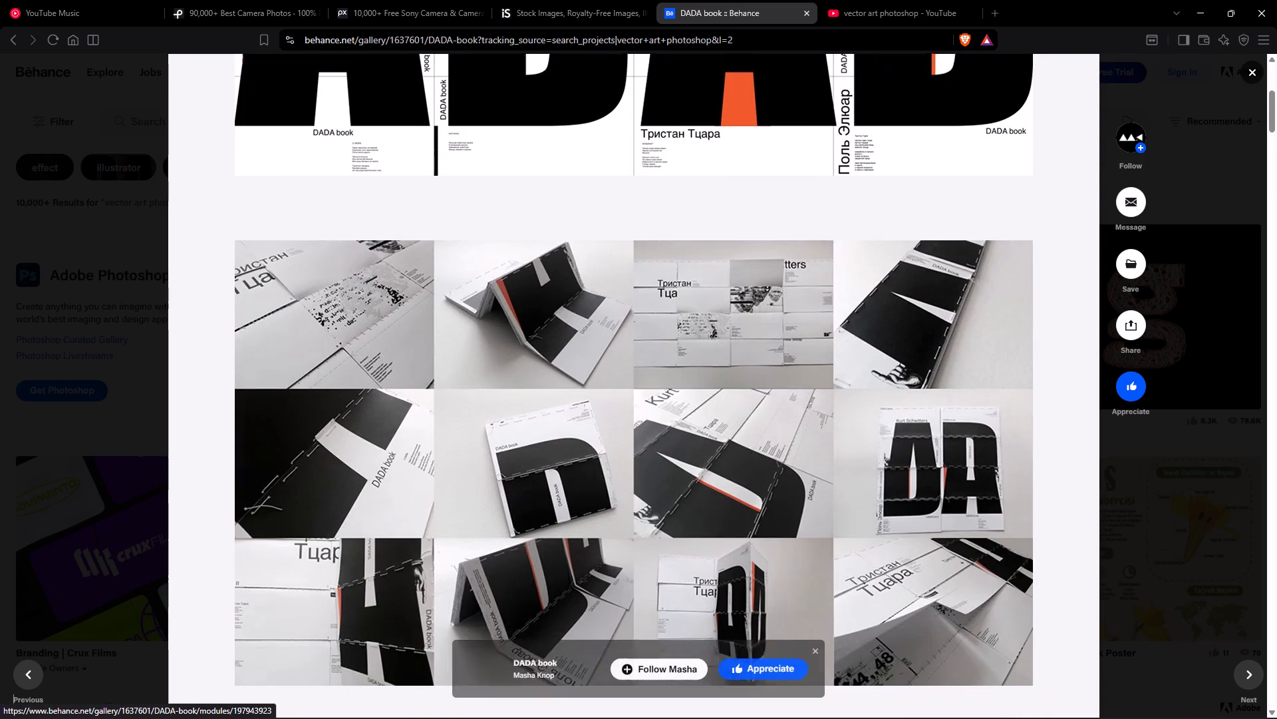
{"action": "scroll", "coordinate": [624, 375], "scroll_direction": "down", "scroll_amount": 10}
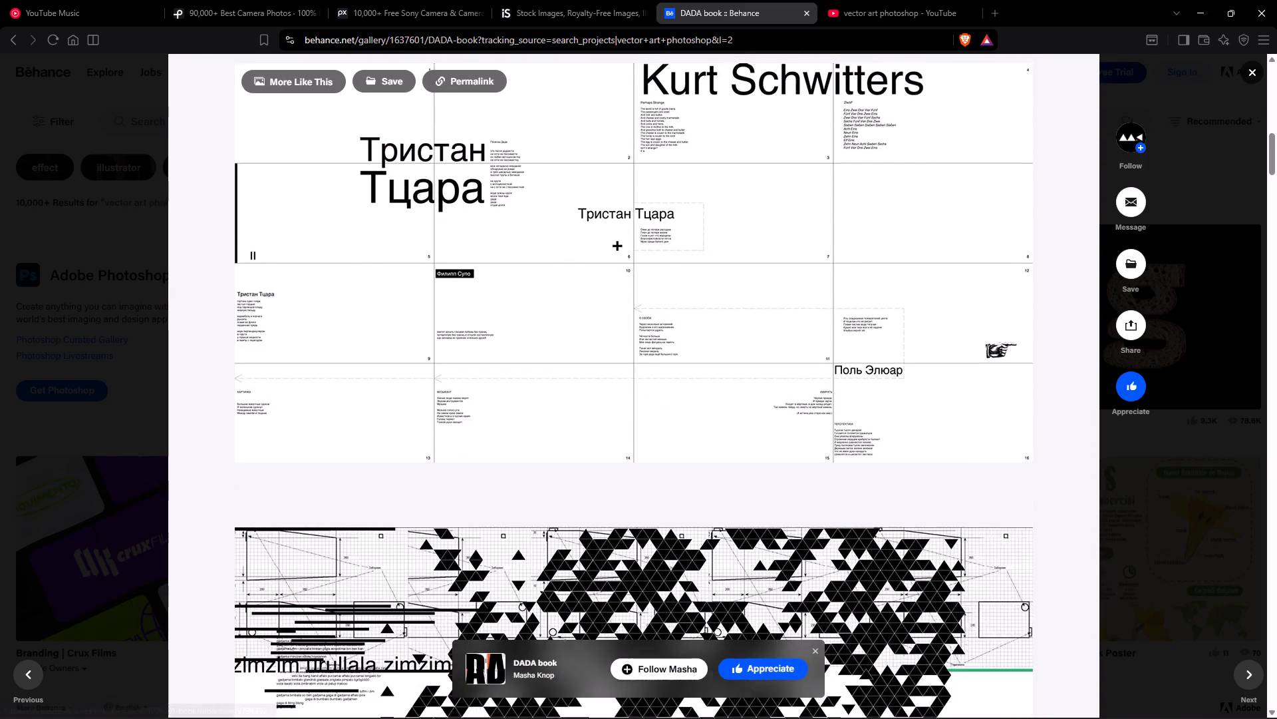
{"action": "scroll", "coordinate": [625, 367], "scroll_direction": "down", "scroll_amount": 17}
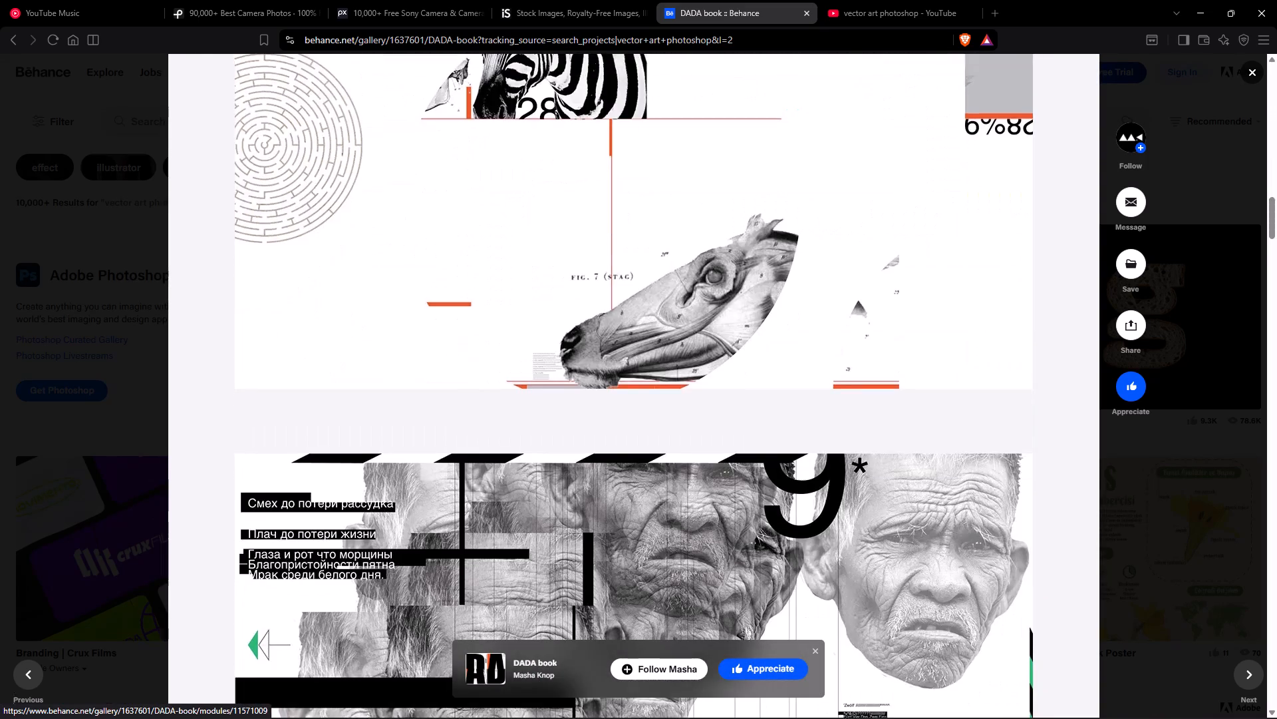
{"action": "scroll", "coordinate": [625, 367], "scroll_direction": "down", "scroll_amount": 16}
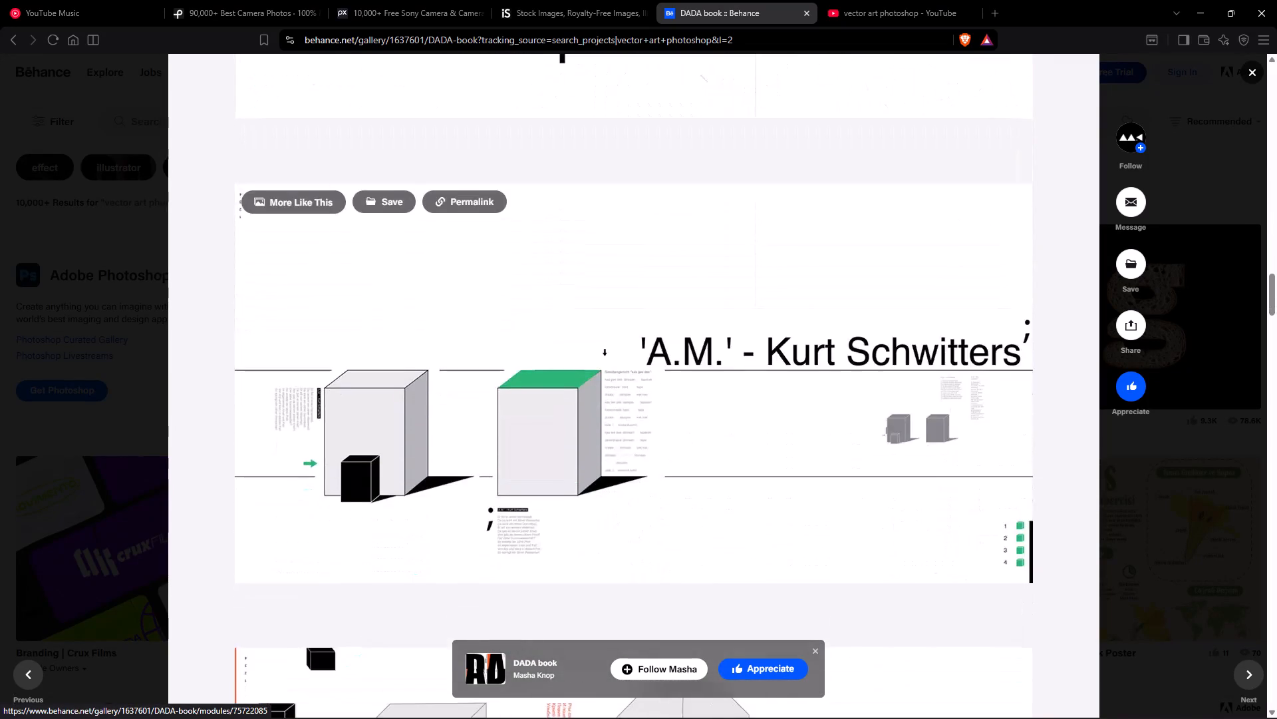
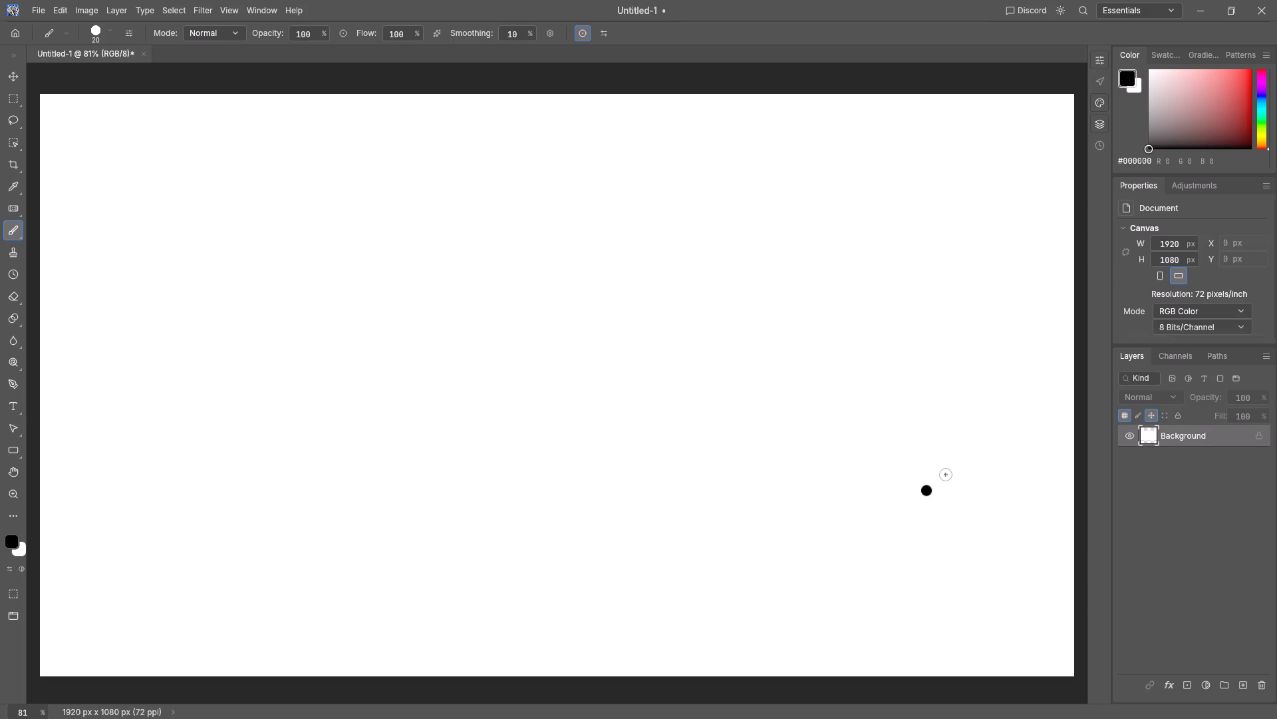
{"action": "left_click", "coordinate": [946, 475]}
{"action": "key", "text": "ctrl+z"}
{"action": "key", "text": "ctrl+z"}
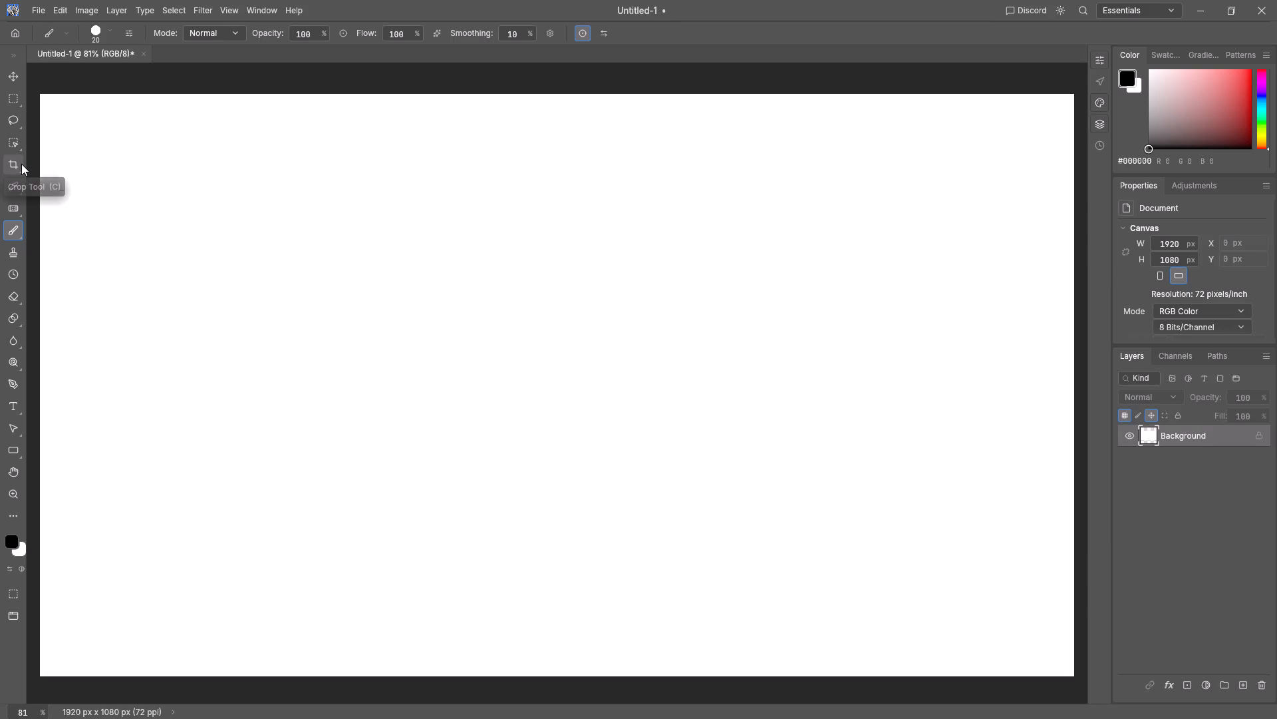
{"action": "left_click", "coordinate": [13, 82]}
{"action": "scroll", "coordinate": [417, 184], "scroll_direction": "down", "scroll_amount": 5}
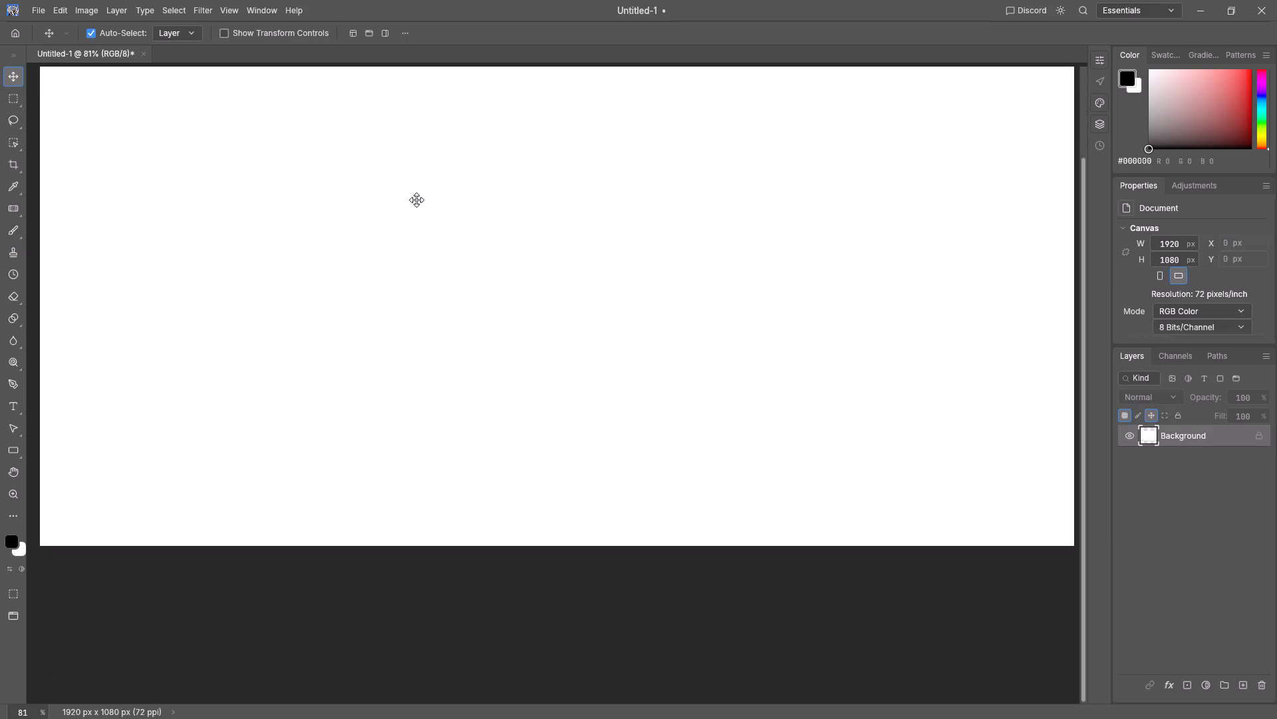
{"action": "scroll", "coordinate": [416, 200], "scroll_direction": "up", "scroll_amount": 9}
Quit the image editor, choosing to save the changes made to Untitled-1.
{"action": "left_click", "coordinate": [1262, 7]}
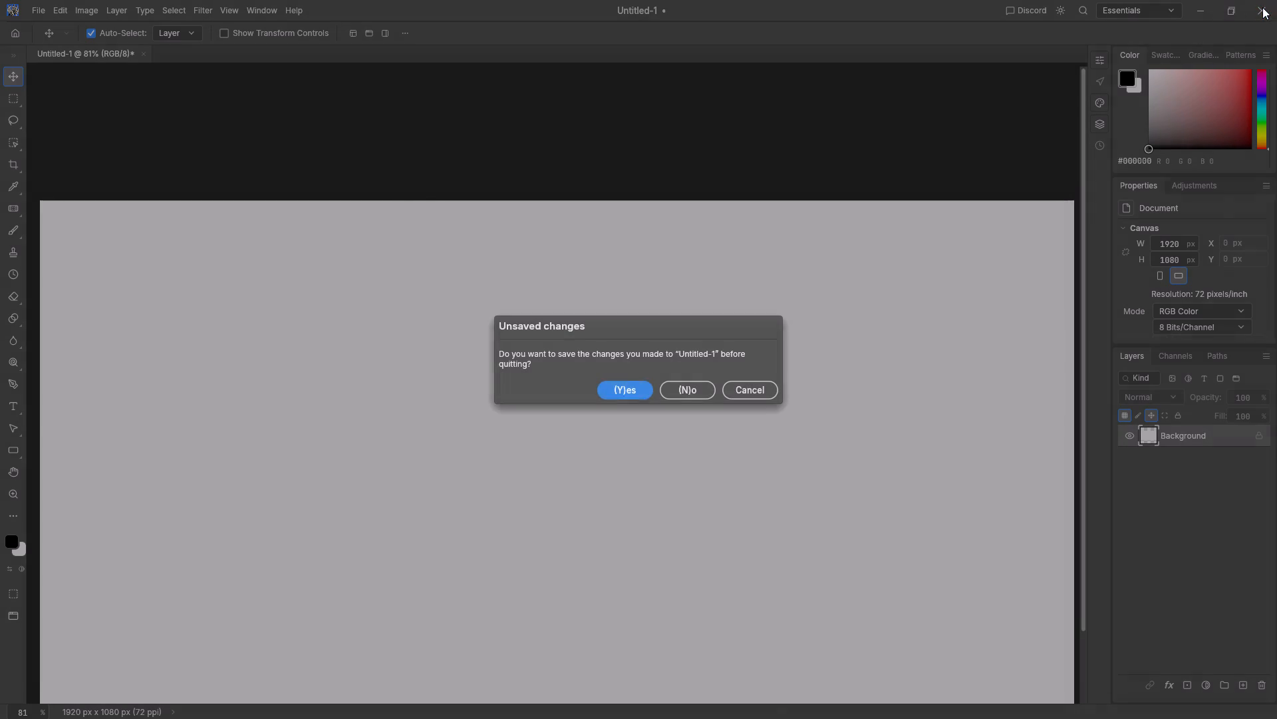
{"action": "left_click", "coordinate": [616, 393]}
{"action": "left_click", "coordinate": [625, 4]}
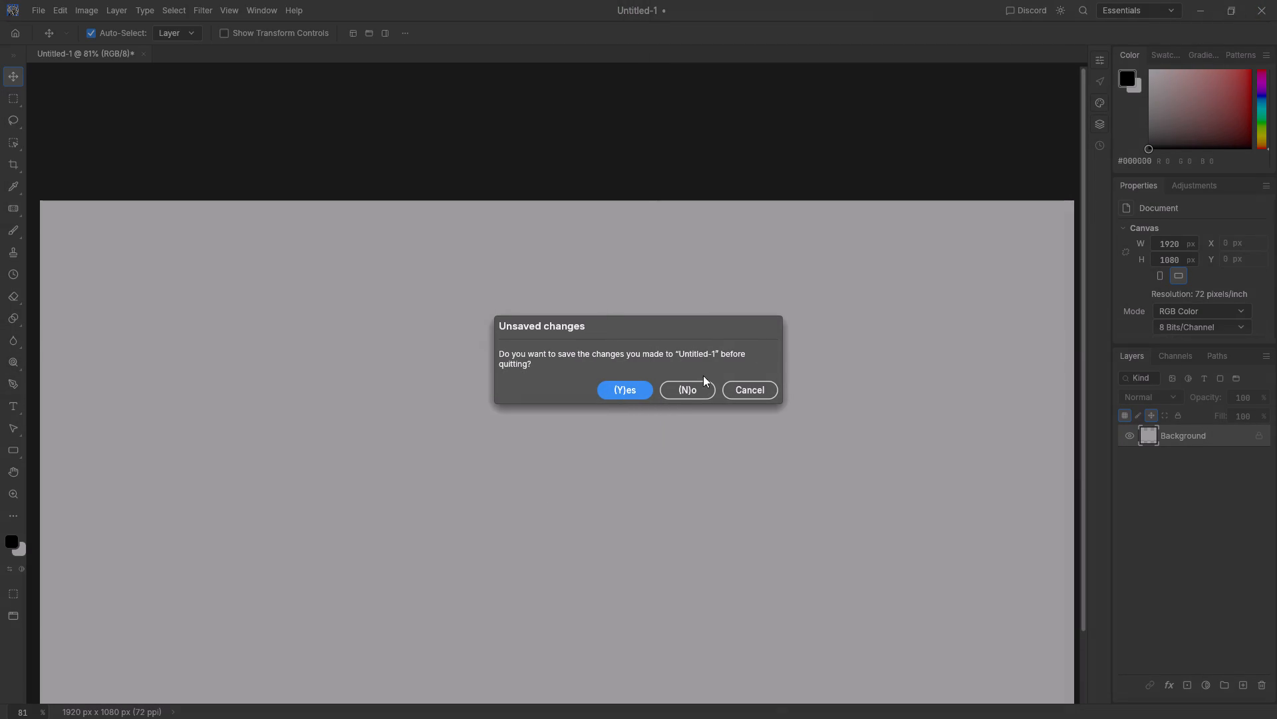
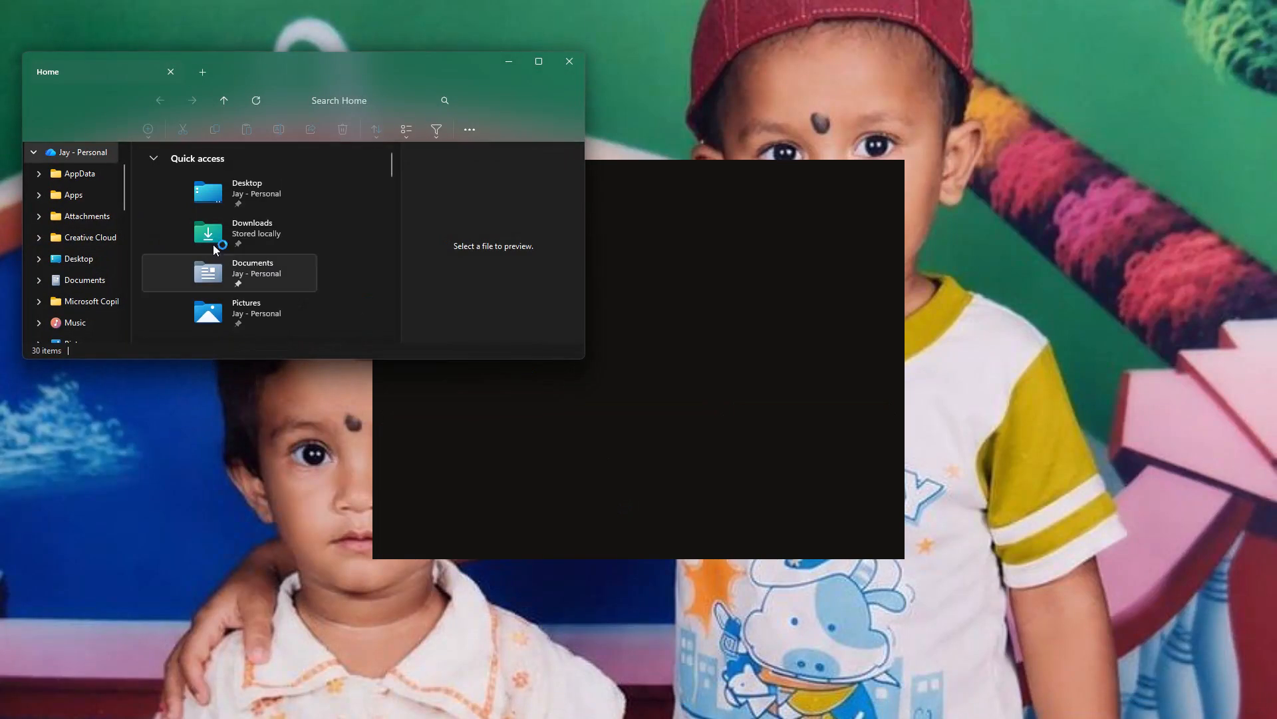
Open Screenshot (115).png from the Screenshots folder in Pictures with Photos, just this once.
{"action": "left_click", "coordinate": [534, 60]}
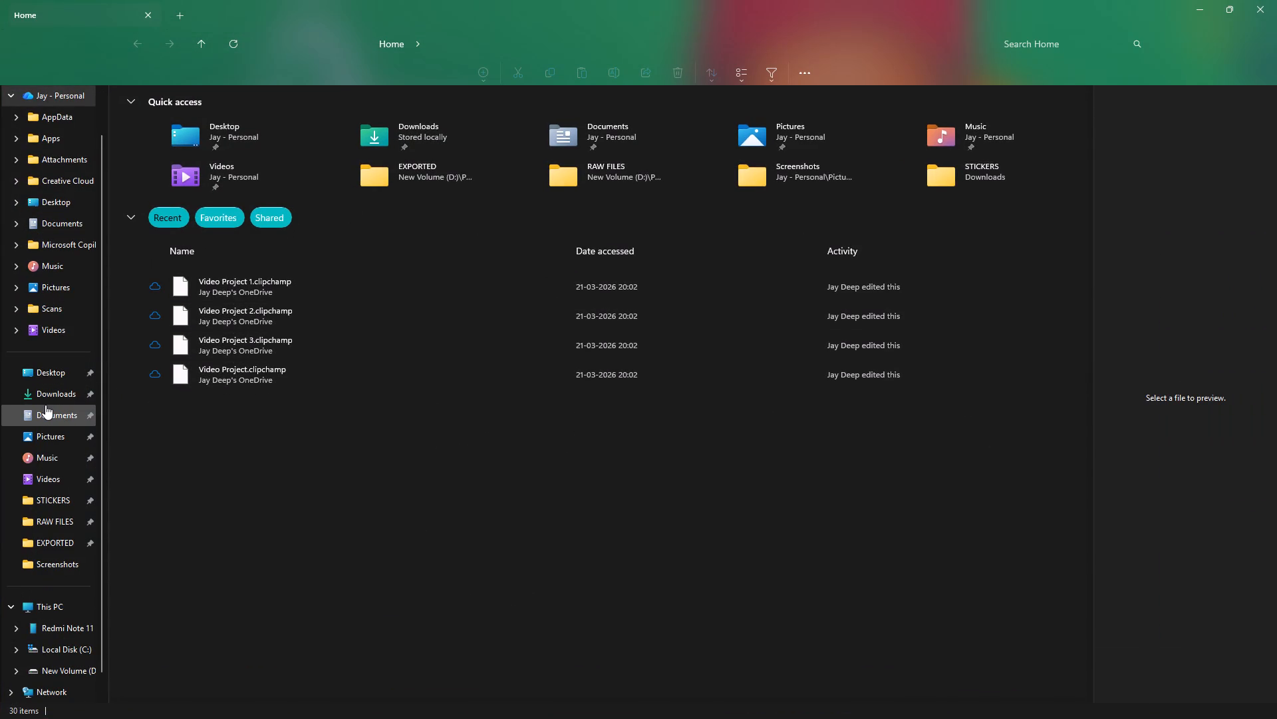
{"action": "left_click", "coordinate": [57, 439]}
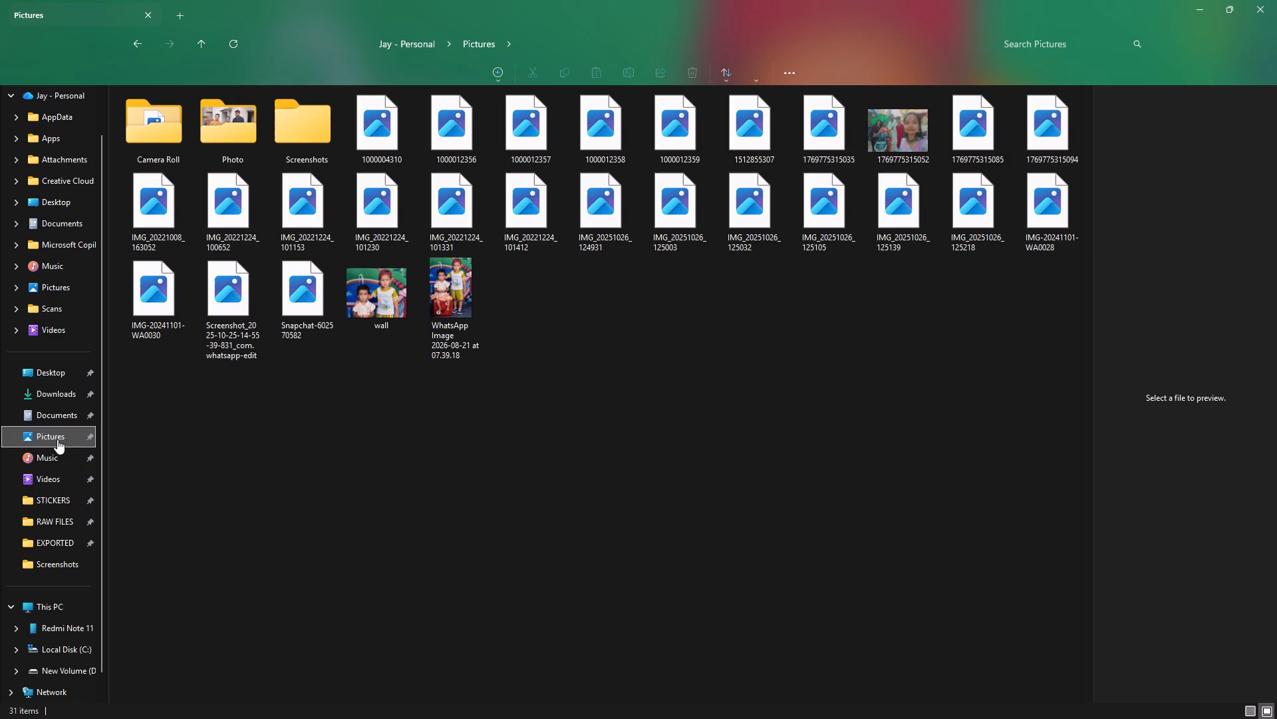
{"action": "double_click", "coordinate": [317, 136]}
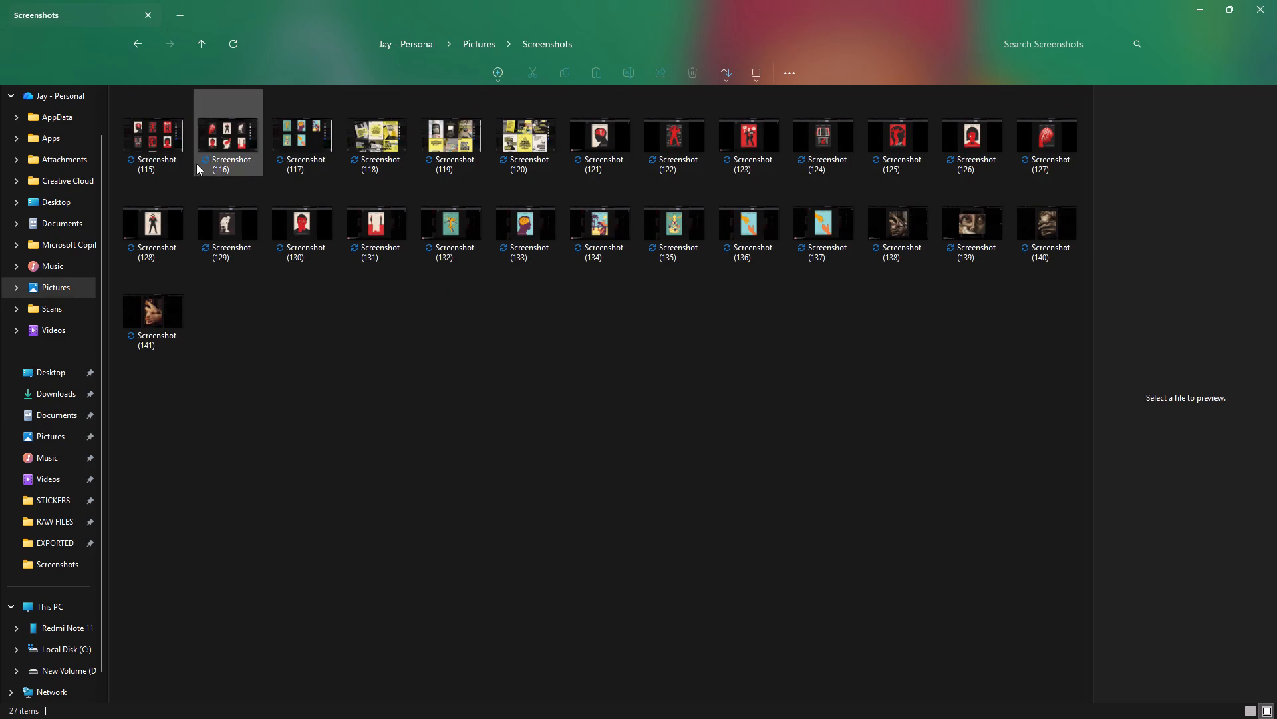
{"action": "double_click", "coordinate": [150, 156]}
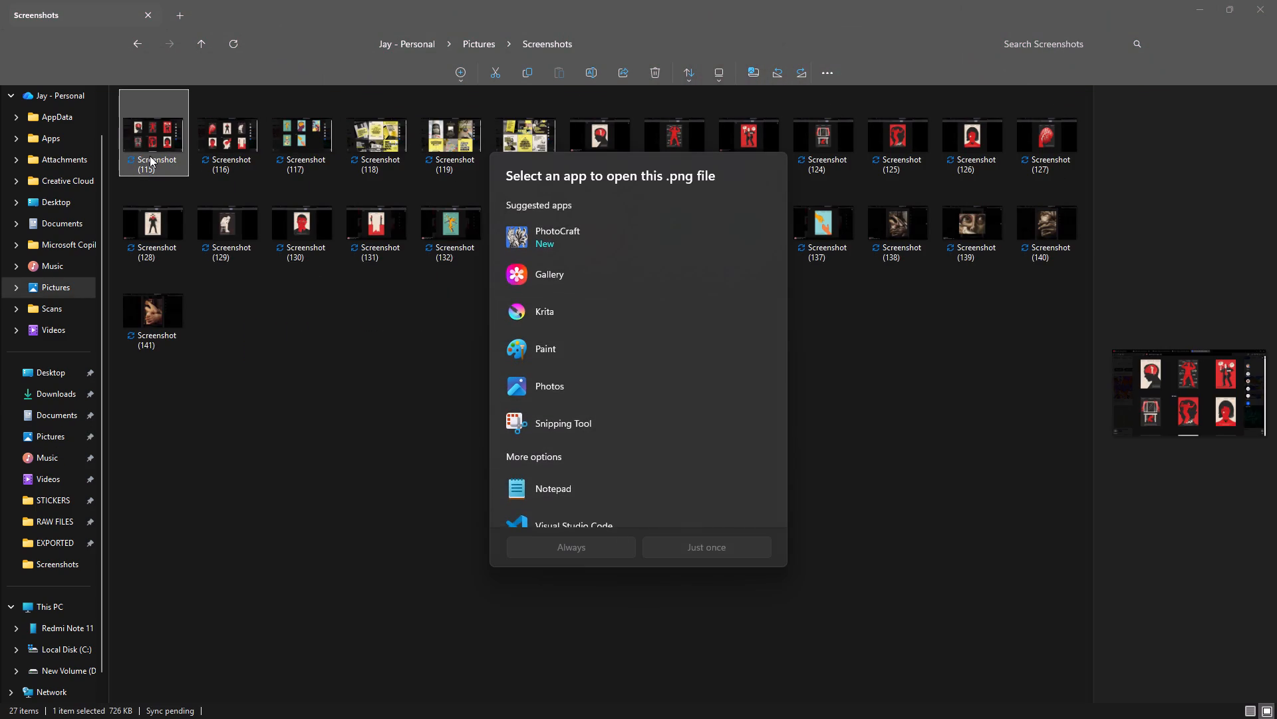
{"action": "double_click", "coordinate": [150, 156]}
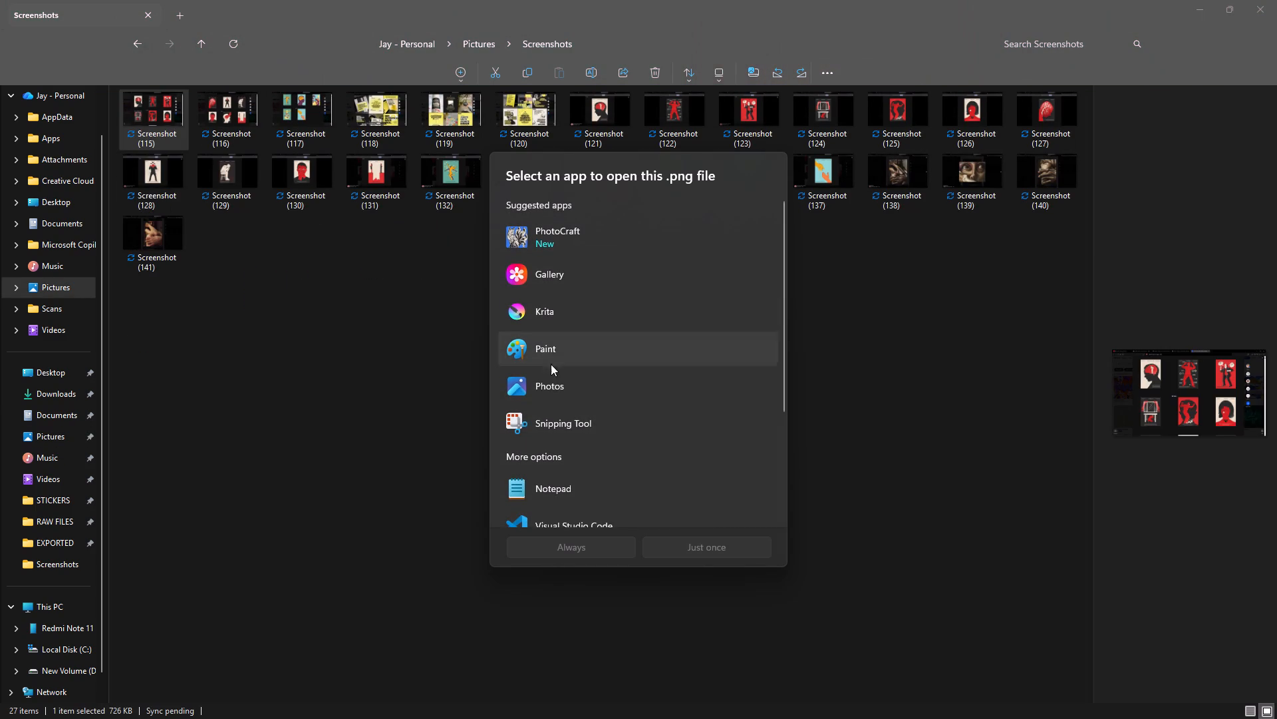
{"action": "left_click", "coordinate": [557, 389]}
{"action": "left_click", "coordinate": [701, 549]}
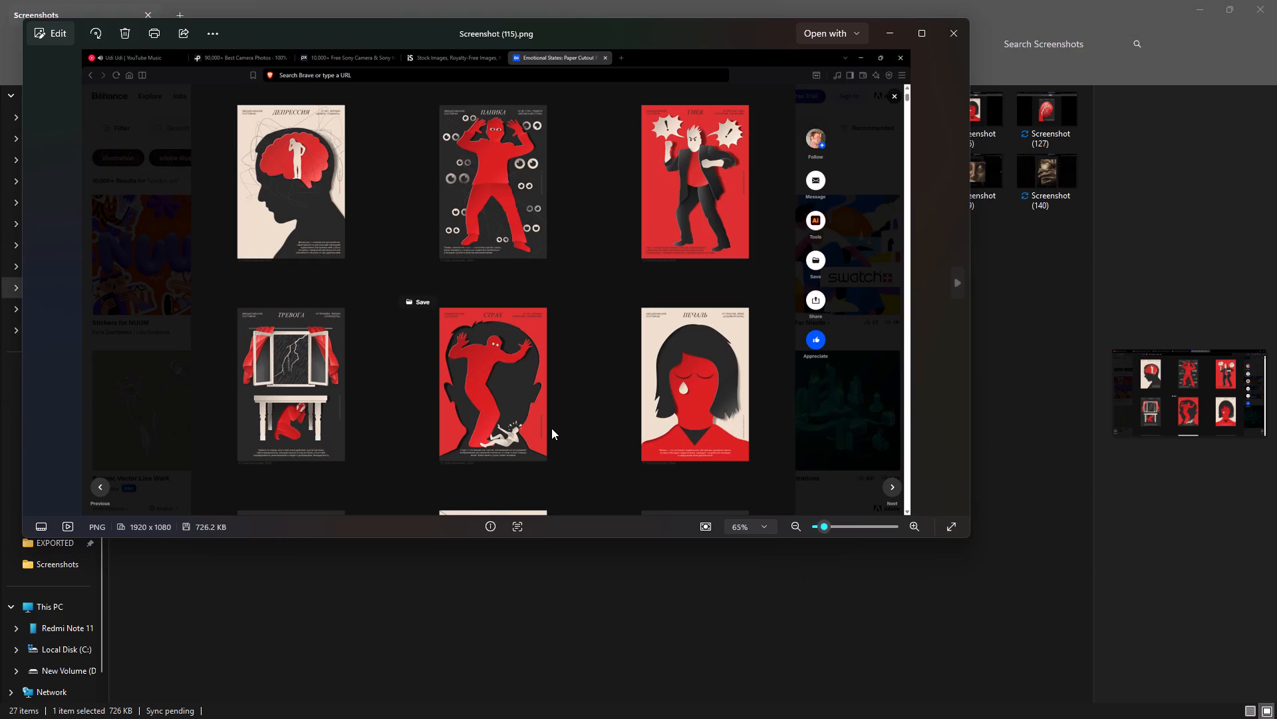
Delete the six overview screenshots, Screenshot (115) through Screenshot (120).
{"action": "key", "text": "Delete"}
{"action": "key", "text": "Delete"}
{"action": "key", "text": "Delete"}
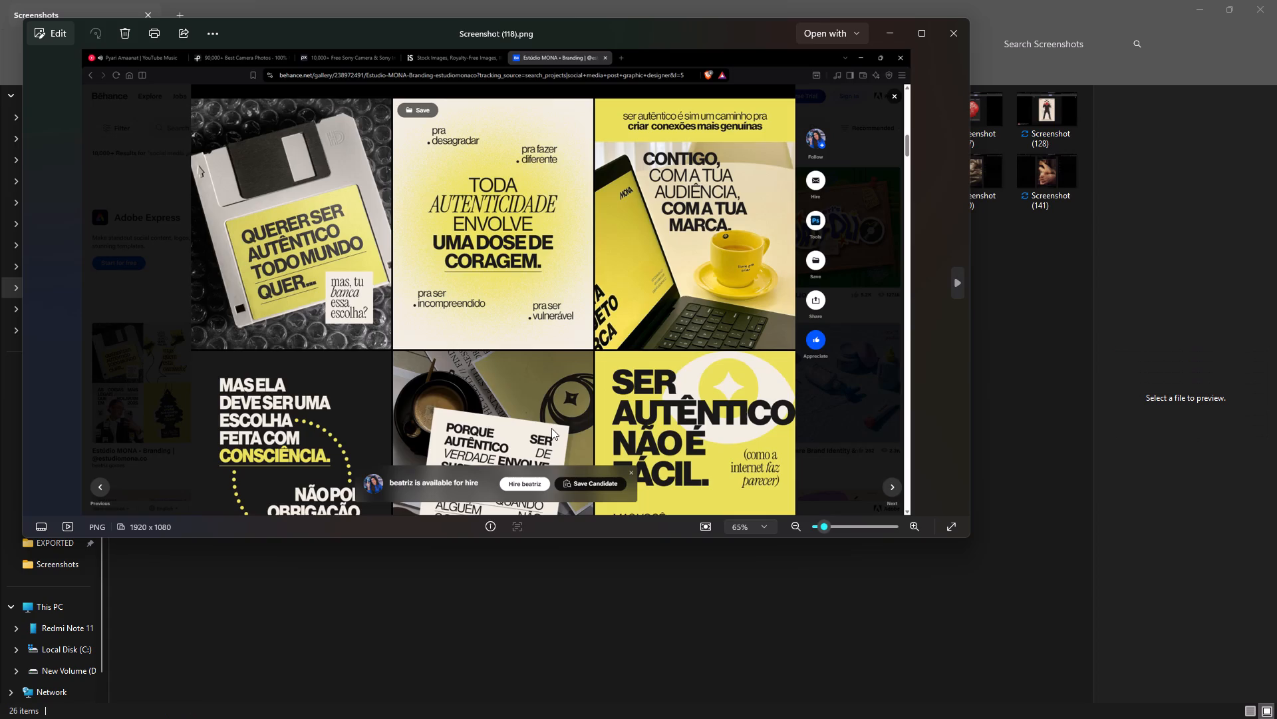
{"action": "key", "text": "Delete"}
{"action": "key", "text": "Delete"}
{"action": "key", "text": "Delete"}
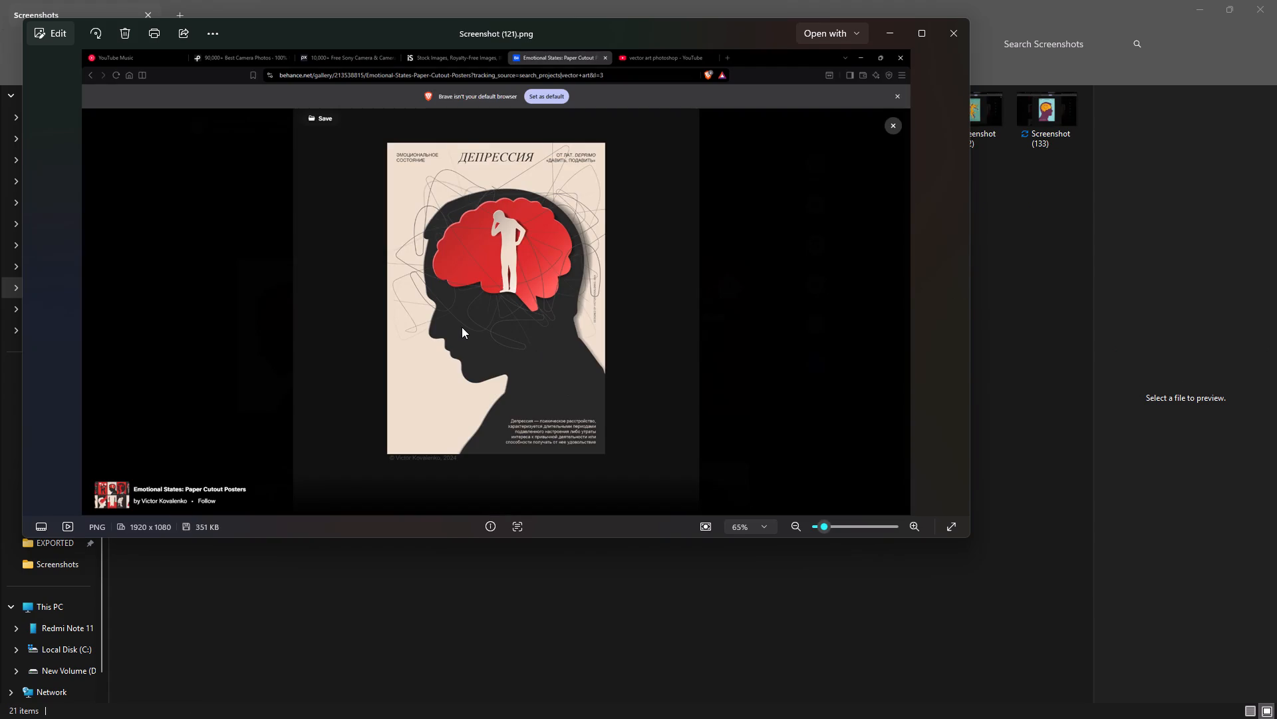
Crop Screenshot (121).png to the head-and-brain poster, about 502 × 718 px, and save it over the original.
{"action": "left_click", "coordinate": [48, 41]}
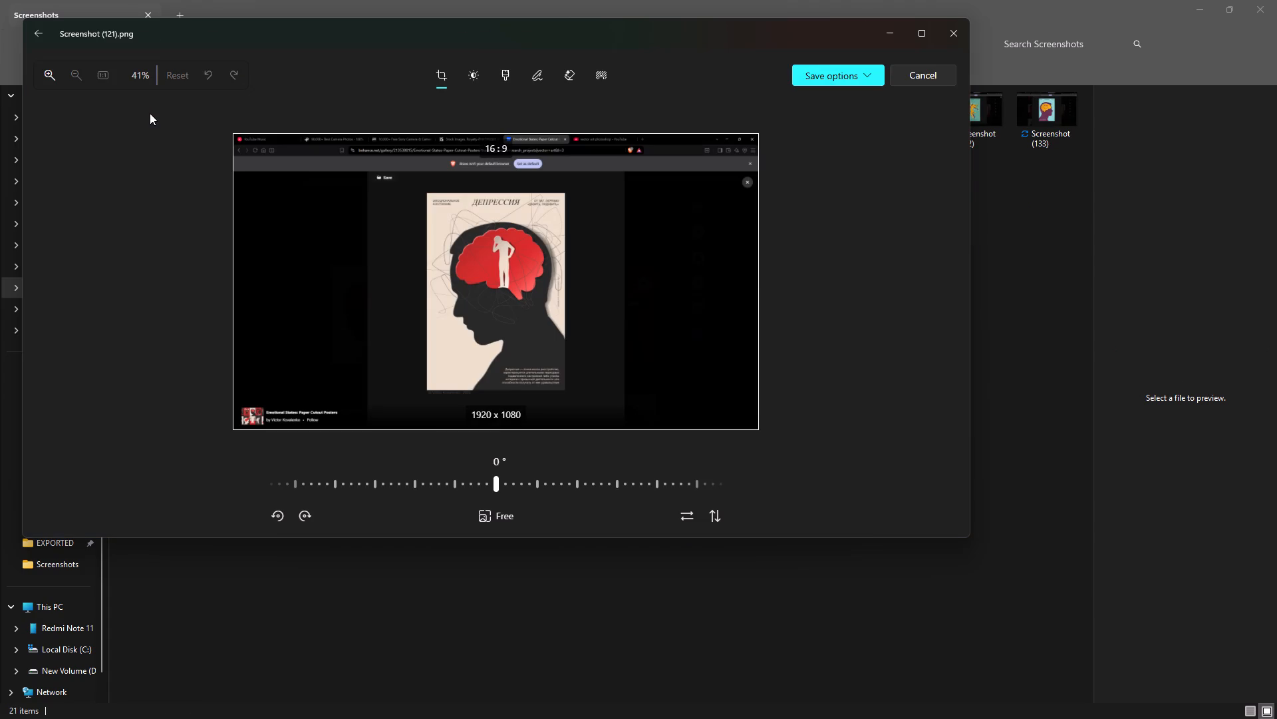
{"action": "left_click_drag", "start_coordinate": [231, 132], "coordinate": [378, 191]}
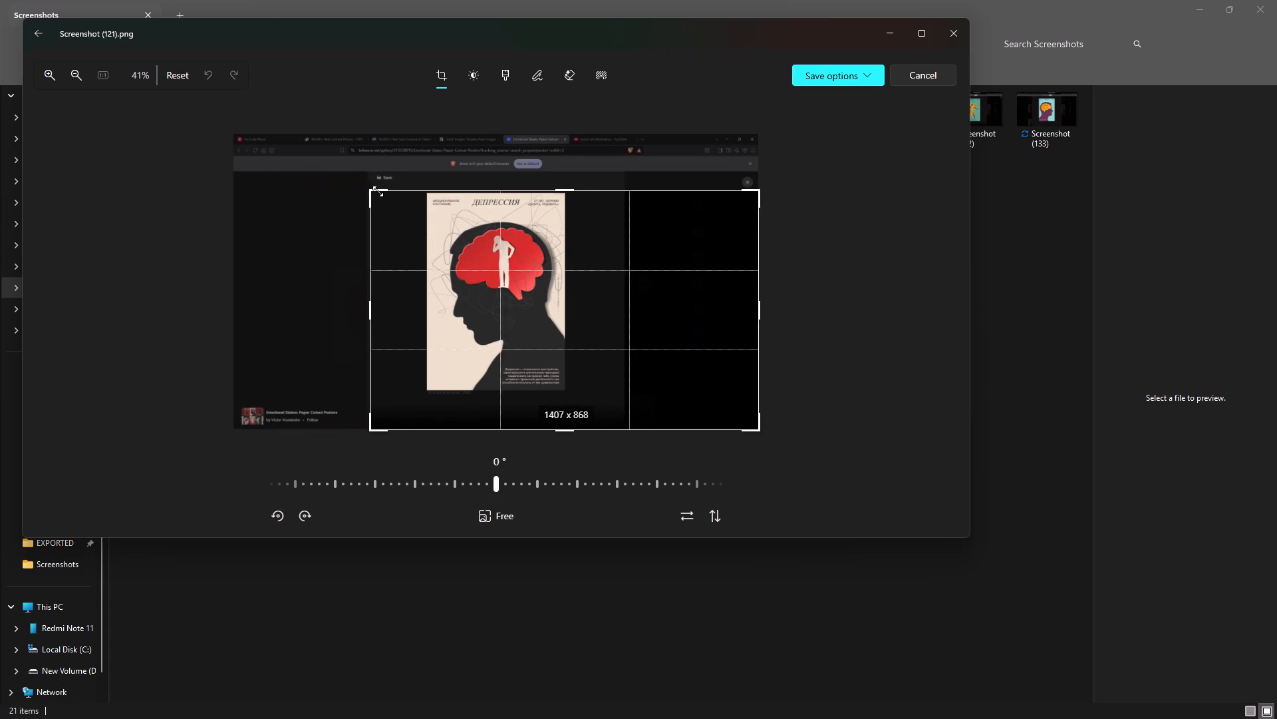
{"action": "left_click_drag", "start_coordinate": [378, 191], "coordinate": [428, 189]}
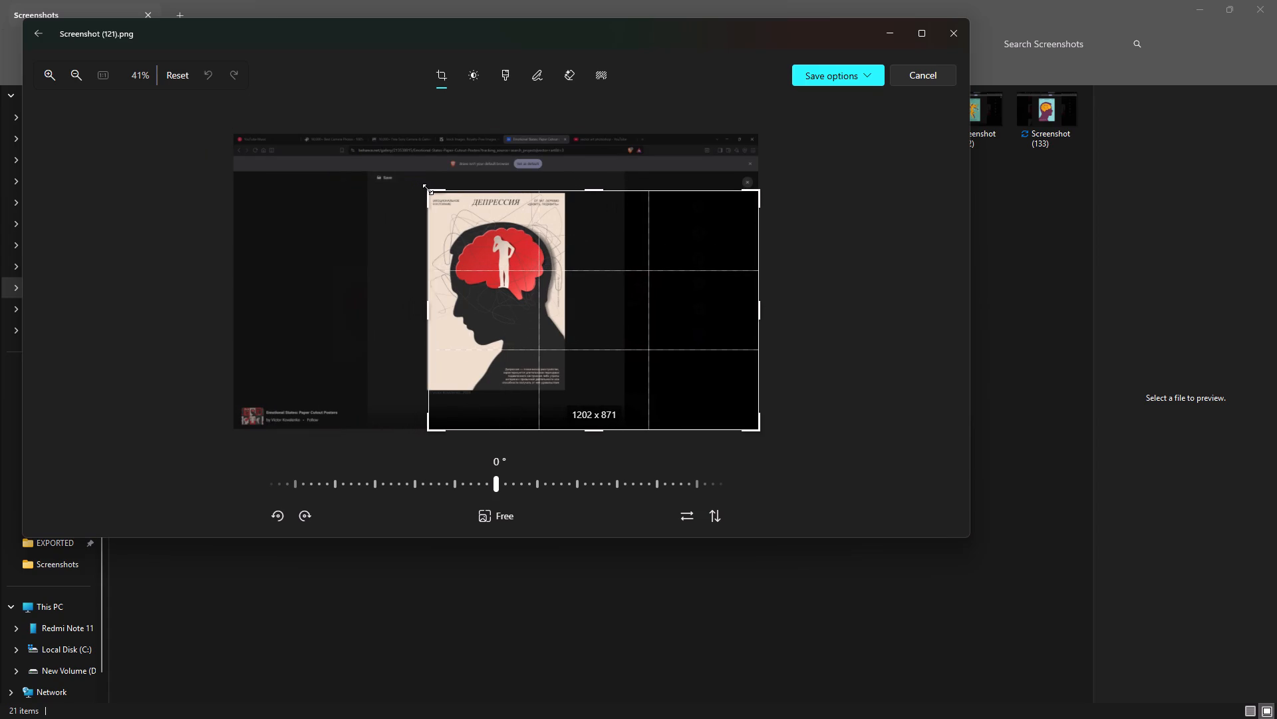
{"action": "left_click_drag", "start_coordinate": [428, 189], "coordinate": [426, 188]}
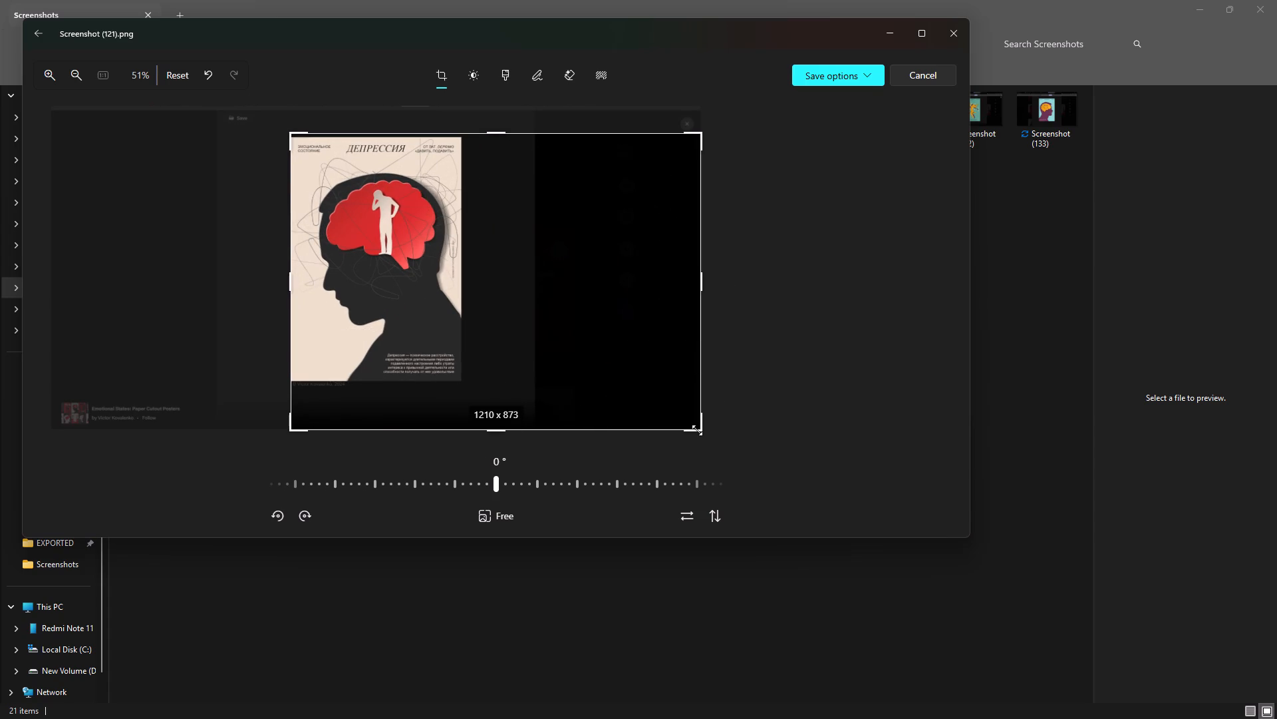
{"action": "left_click_drag", "start_coordinate": [703, 427], "coordinate": [464, 378]}
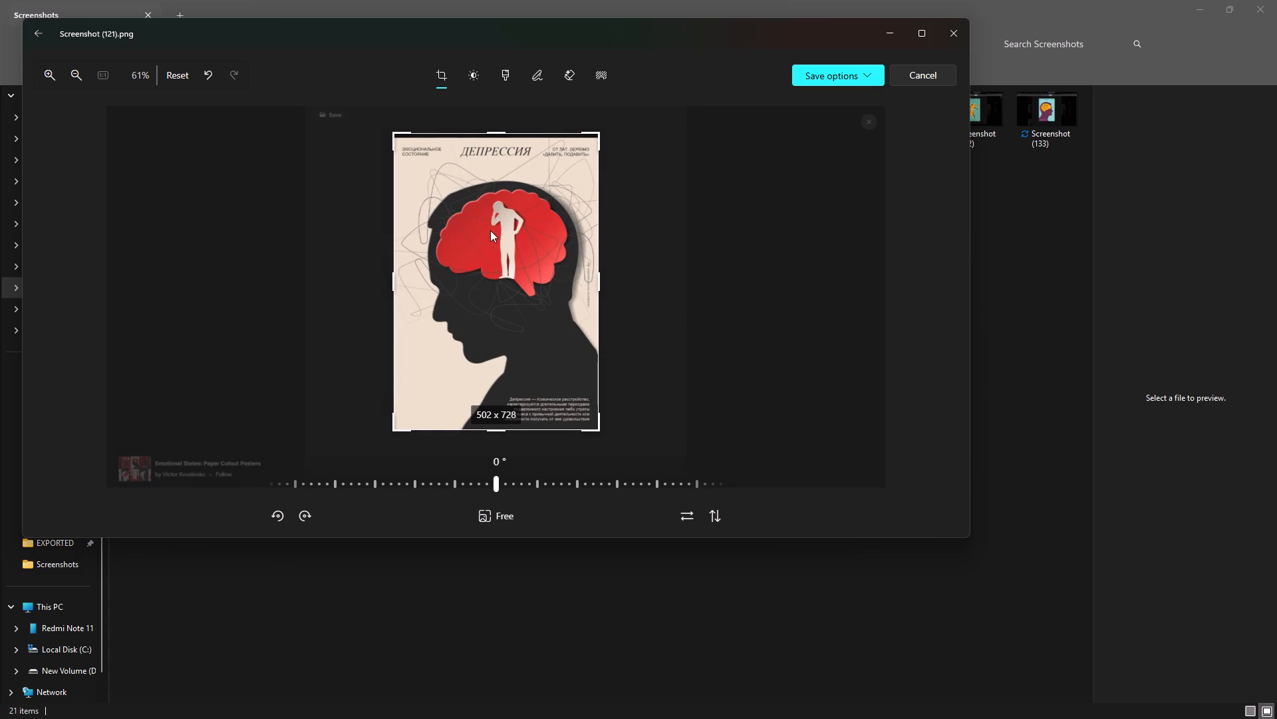
{"action": "left_click", "coordinate": [496, 132]}
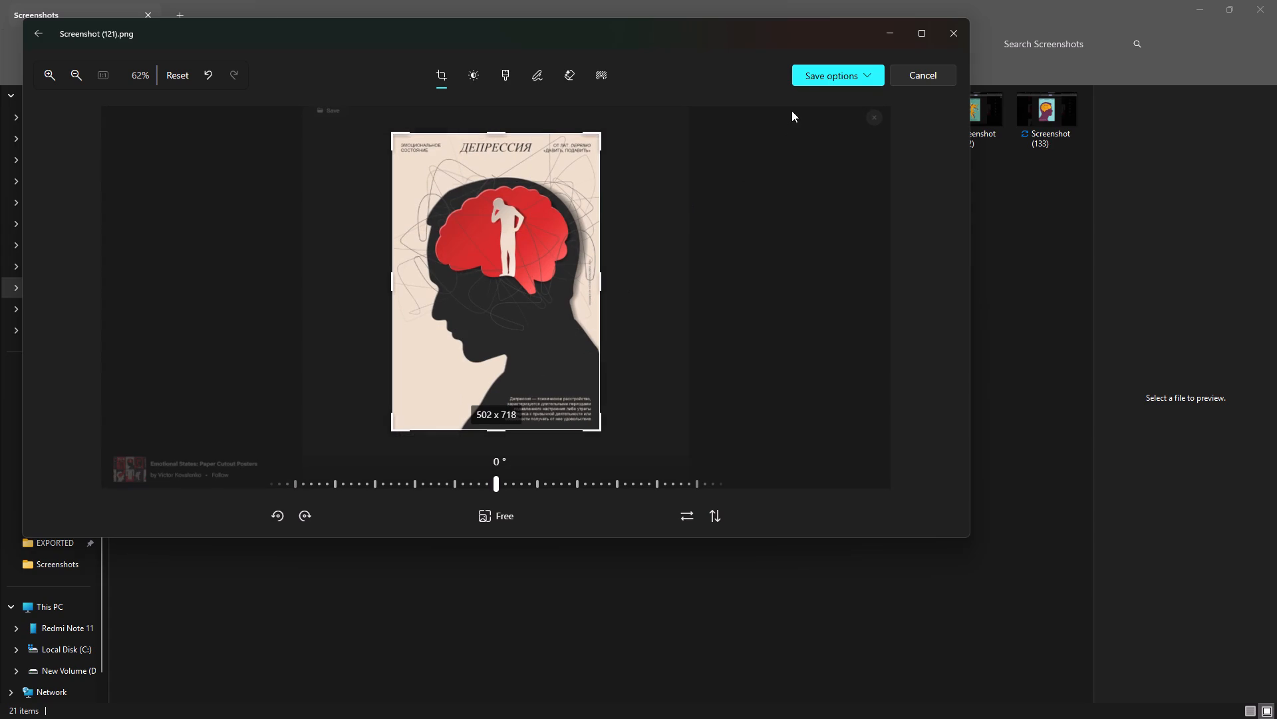
{"action": "left_click", "coordinate": [809, 77]}
{"action": "left_click", "coordinate": [823, 120]}
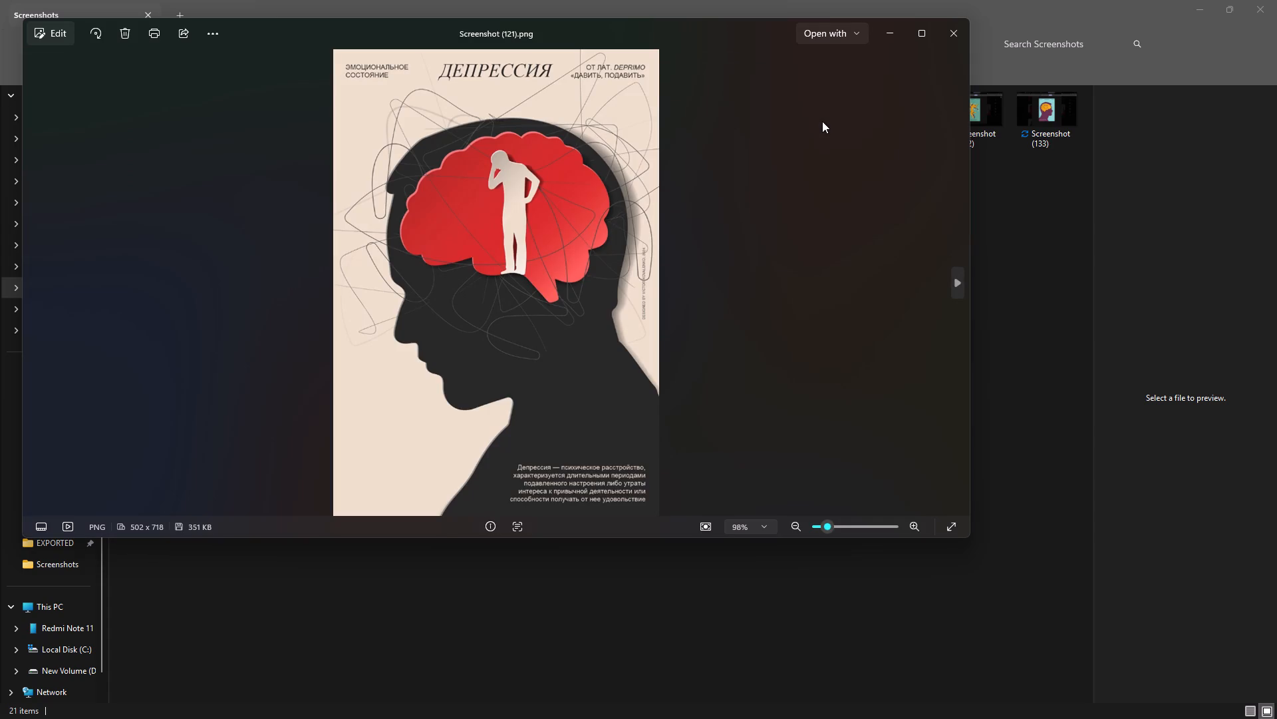
Crop Screenshot (122).png to the poster of the red figure among eyes, about 500 × 714 px, and save it over the original.
{"action": "key", "text": "Right"}
{"action": "left_click", "coordinate": [49, 31]}
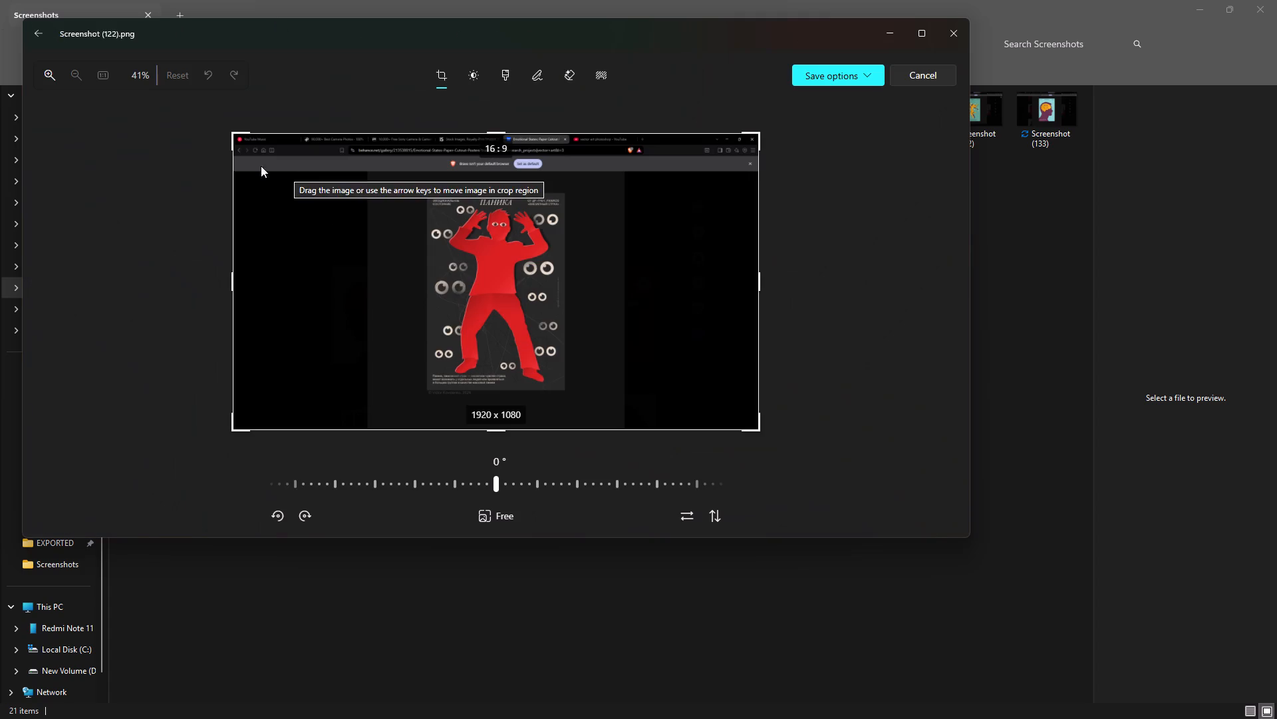
{"action": "left_click_drag", "start_coordinate": [238, 132], "coordinate": [424, 193]}
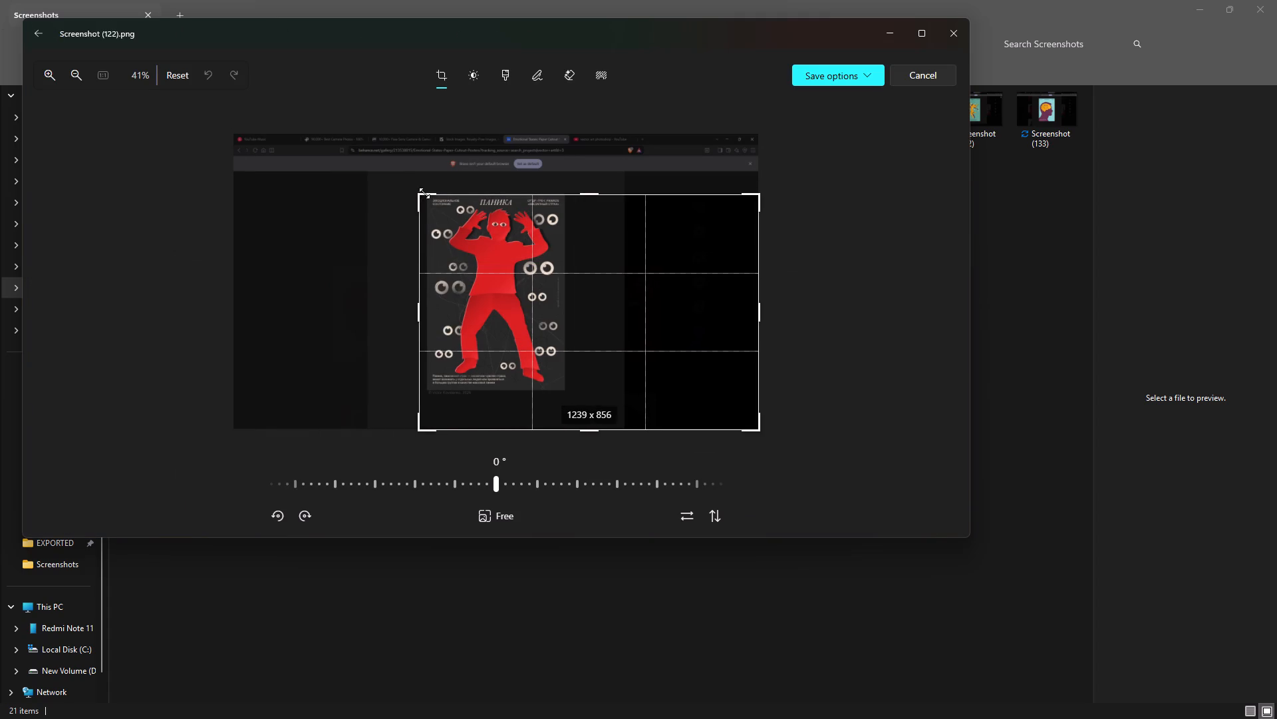
{"action": "left_click_drag", "start_coordinate": [424, 193], "coordinate": [432, 192]}
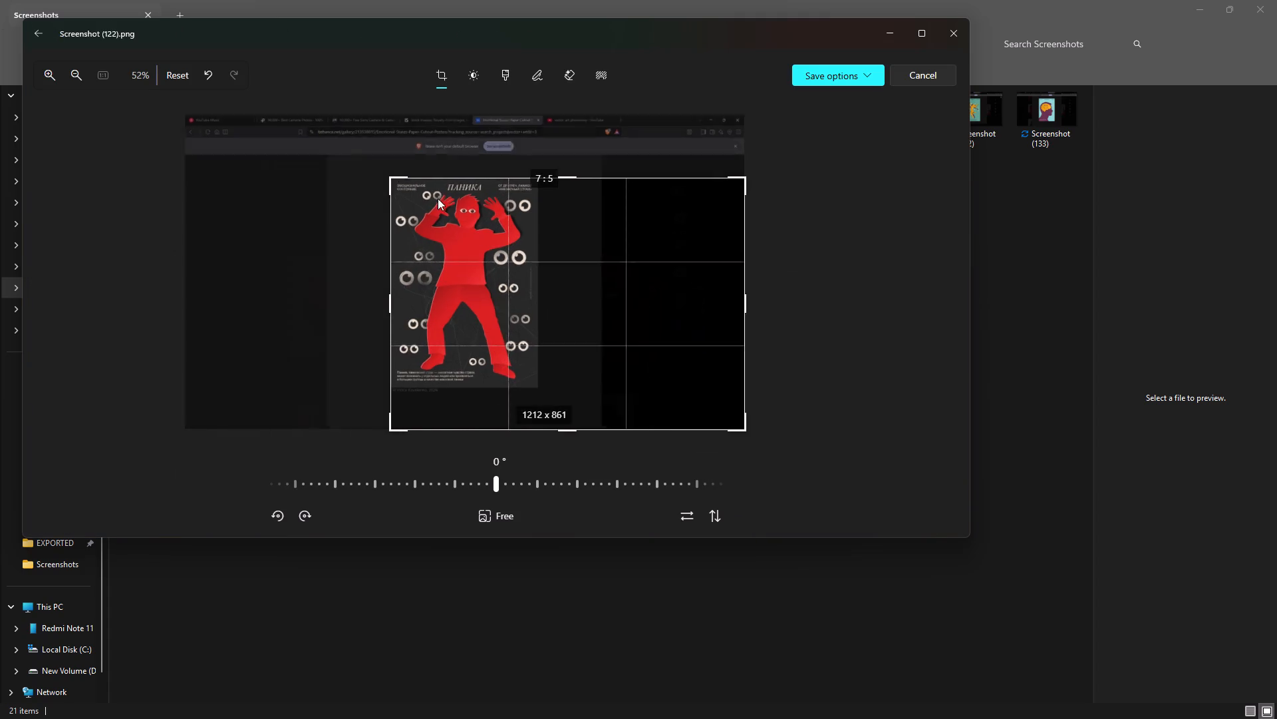
{"action": "left_click_drag", "start_coordinate": [705, 431], "coordinate": [493, 389]}
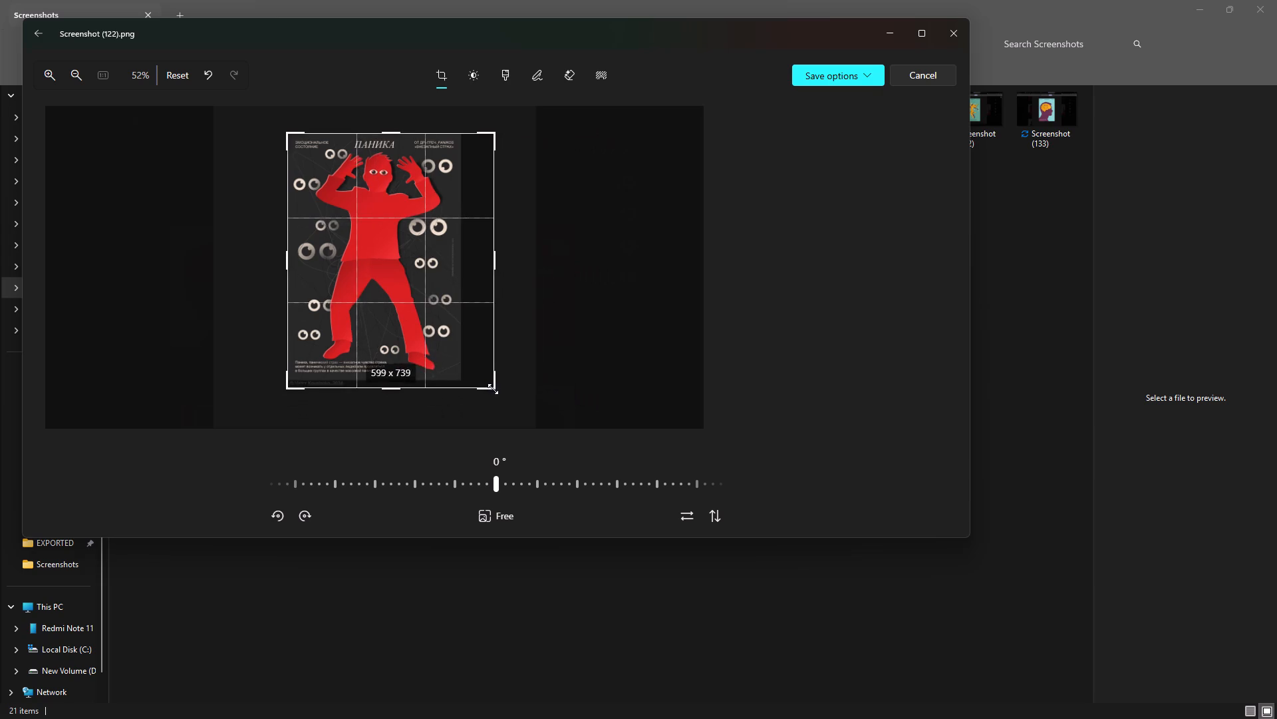
{"action": "left_click_drag", "start_coordinate": [493, 389], "coordinate": [463, 384]}
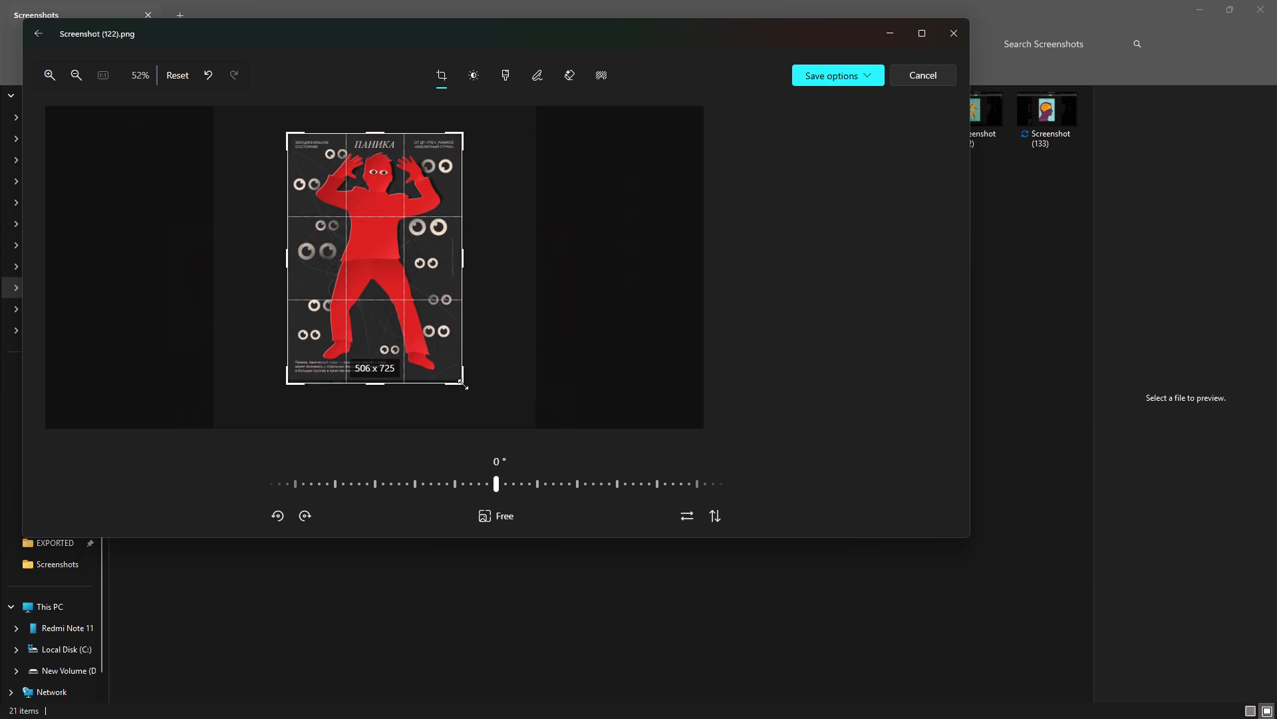
{"action": "left_click_drag", "start_coordinate": [463, 384], "coordinate": [461, 380]}
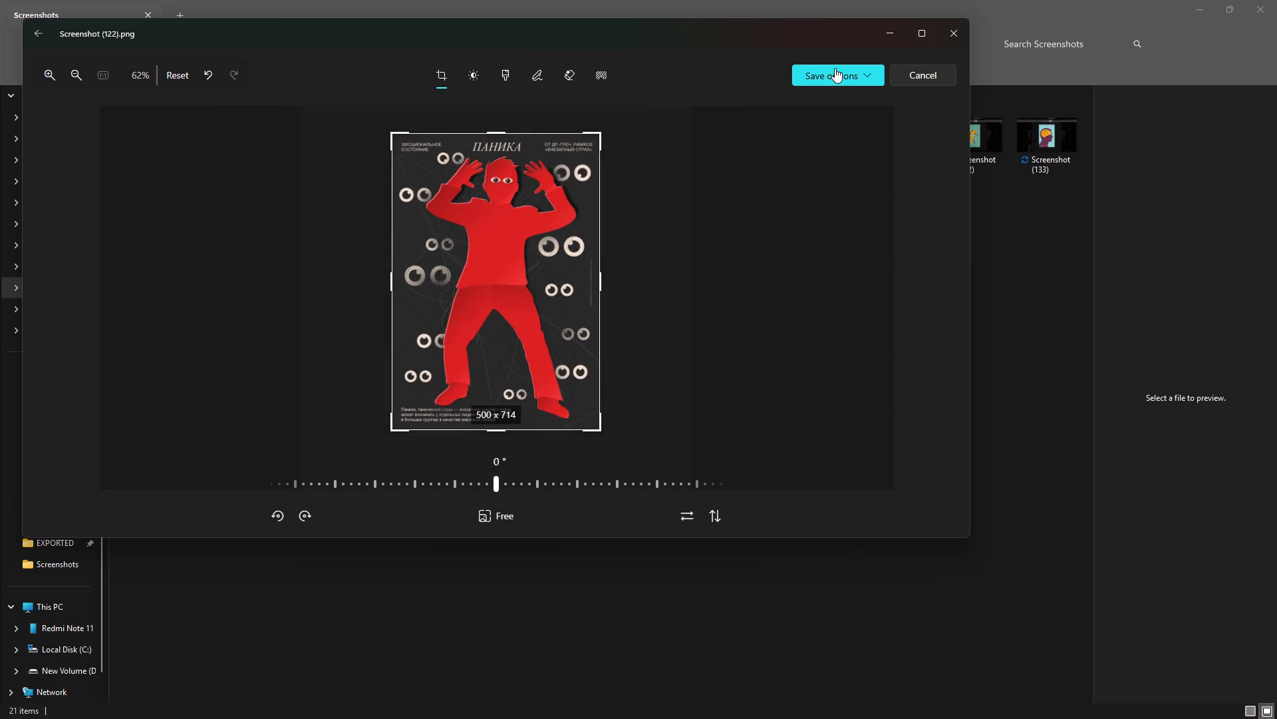
{"action": "left_click", "coordinate": [835, 68]}
{"action": "left_click", "coordinate": [820, 116]}
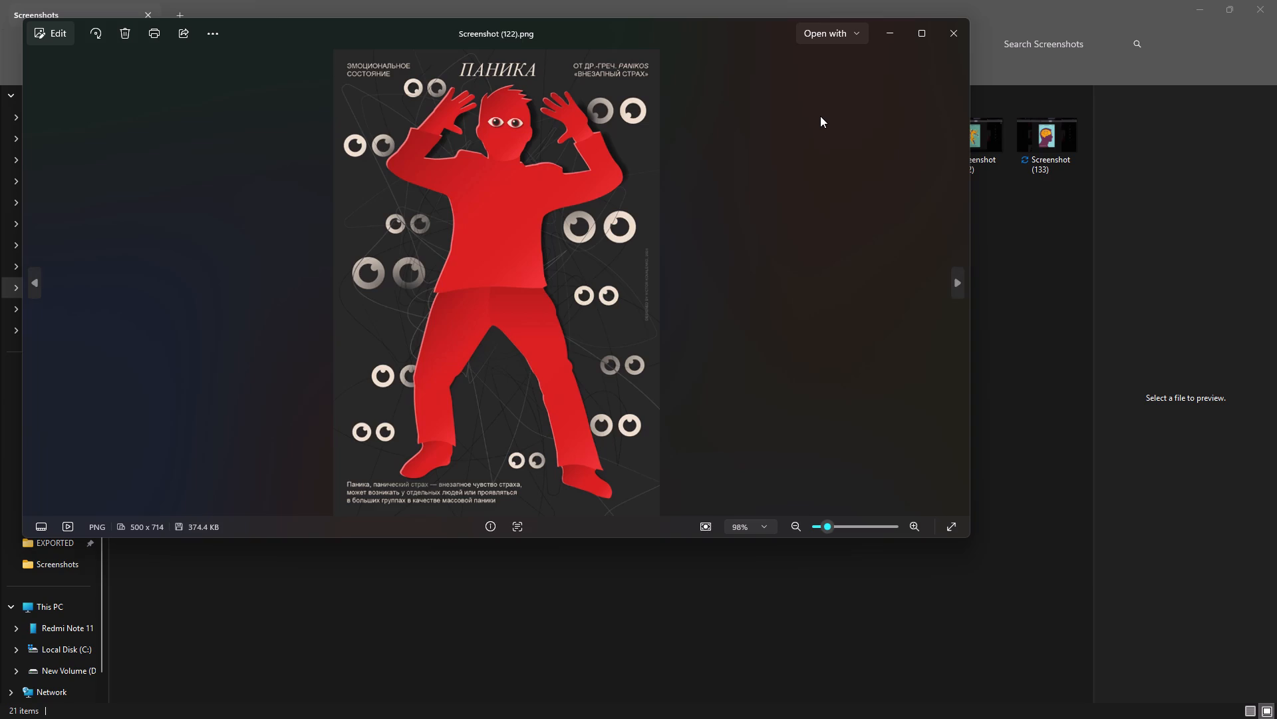
Crop Screenshot (123).png to the red angry-man poster, about 493 × 700 px, and save it over the original.
{"action": "key", "text": "Right"}
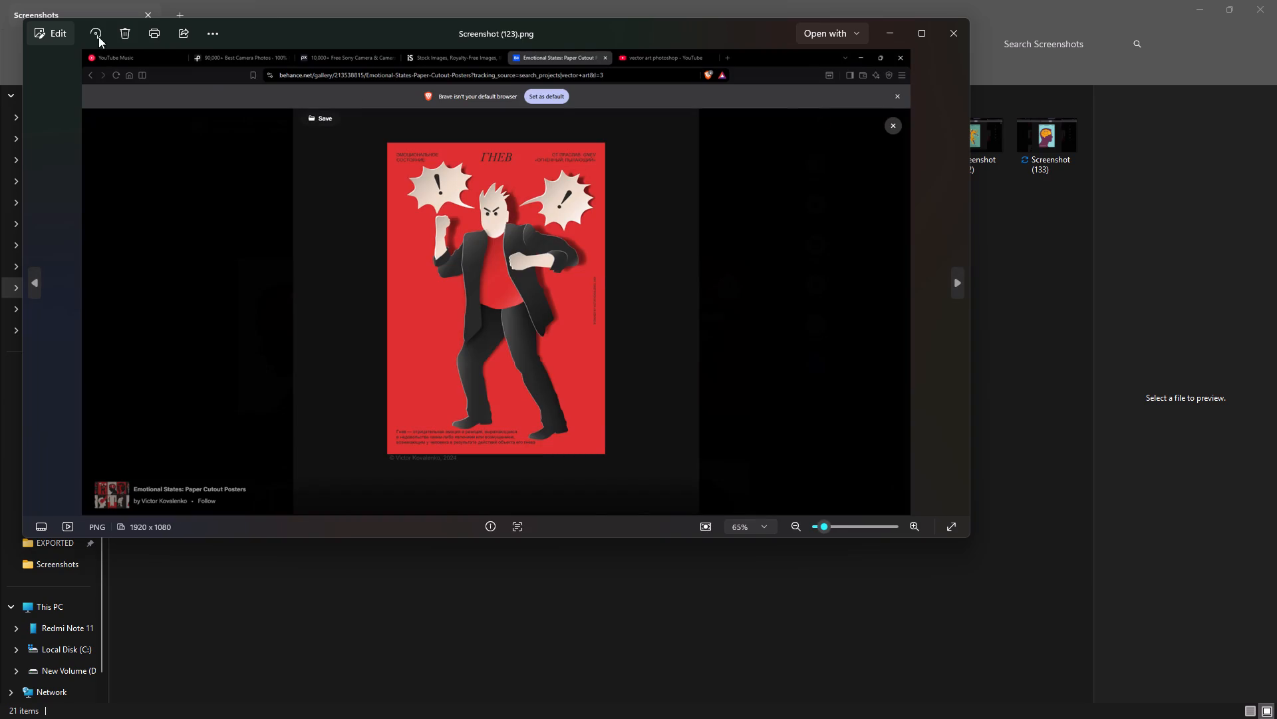
{"action": "left_click", "coordinate": [67, 26]}
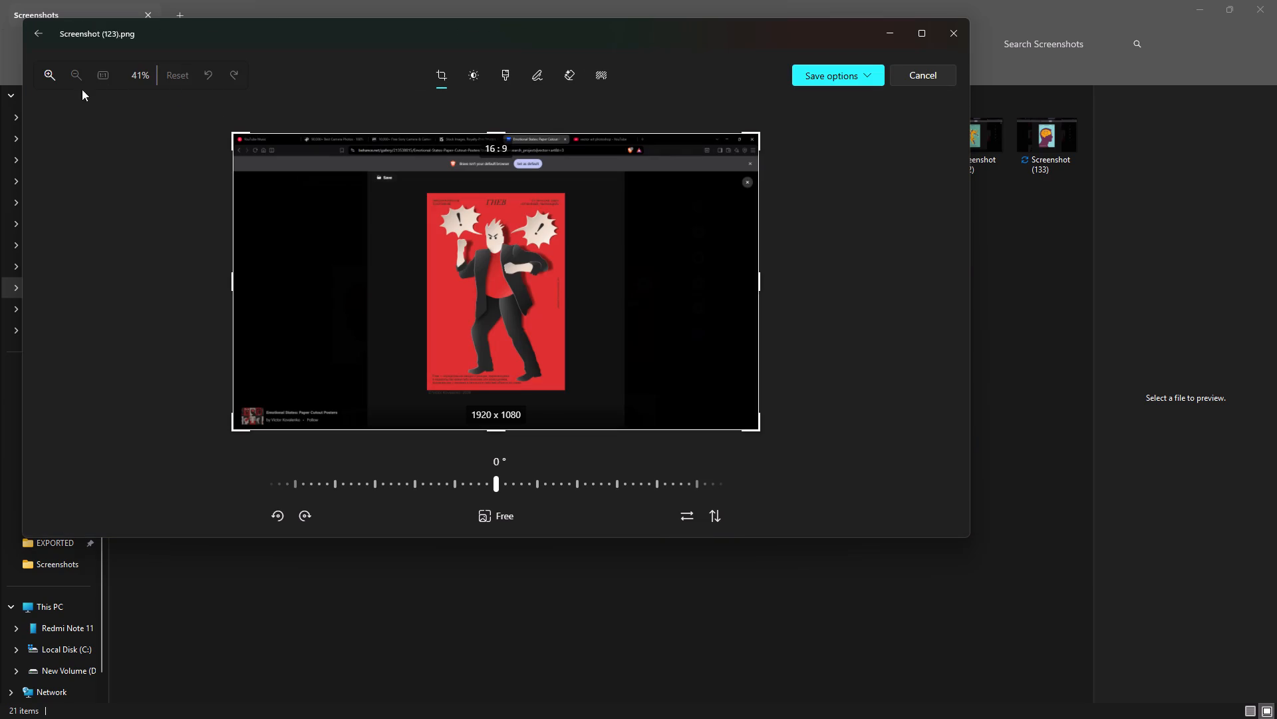
{"action": "left_click_drag", "start_coordinate": [237, 134], "coordinate": [424, 190]}
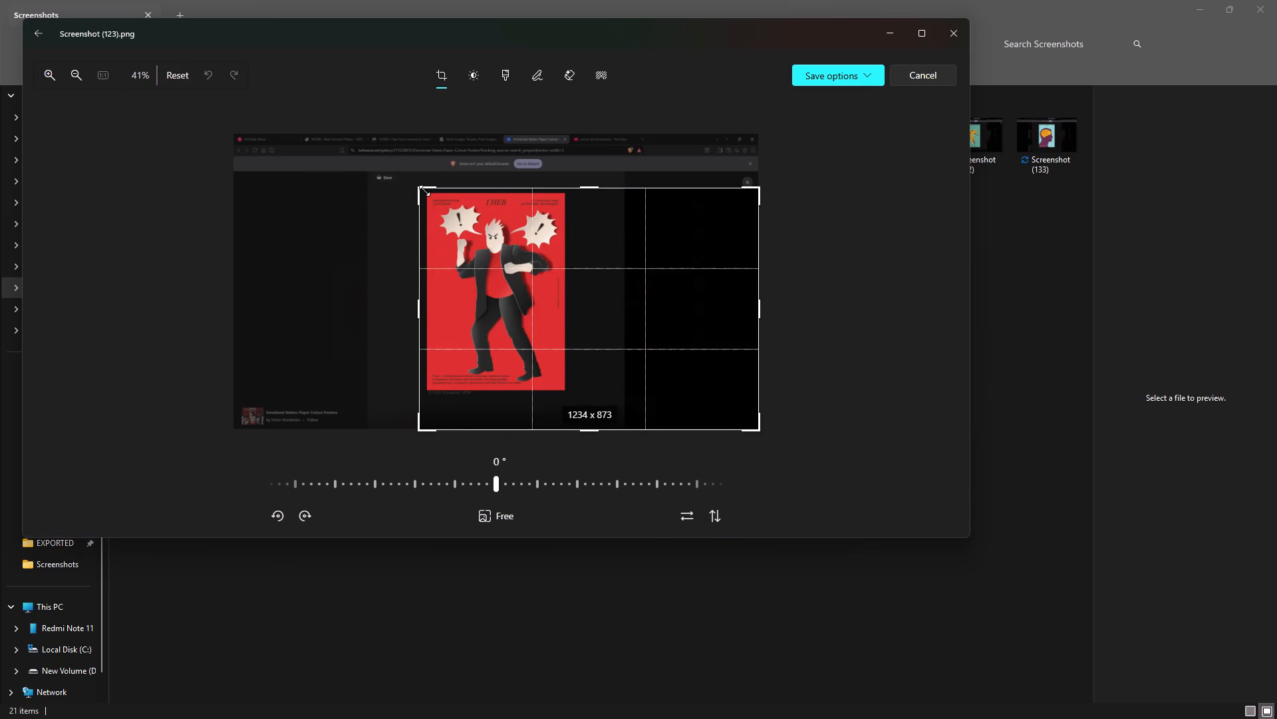
{"action": "left_click_drag", "start_coordinate": [424, 190], "coordinate": [432, 196]}
{"action": "left_click_drag", "start_coordinate": [705, 427], "coordinate": [704, 427]}
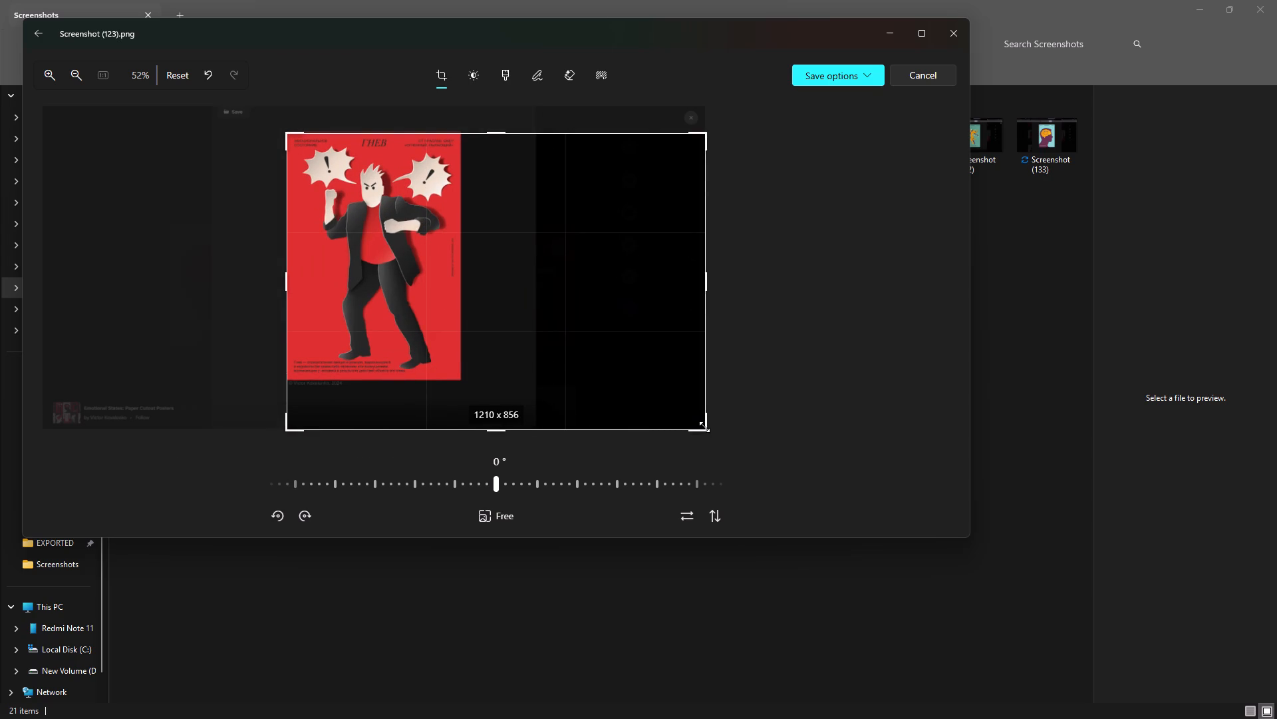
{"action": "left_click_drag", "start_coordinate": [704, 427], "coordinate": [458, 373]}
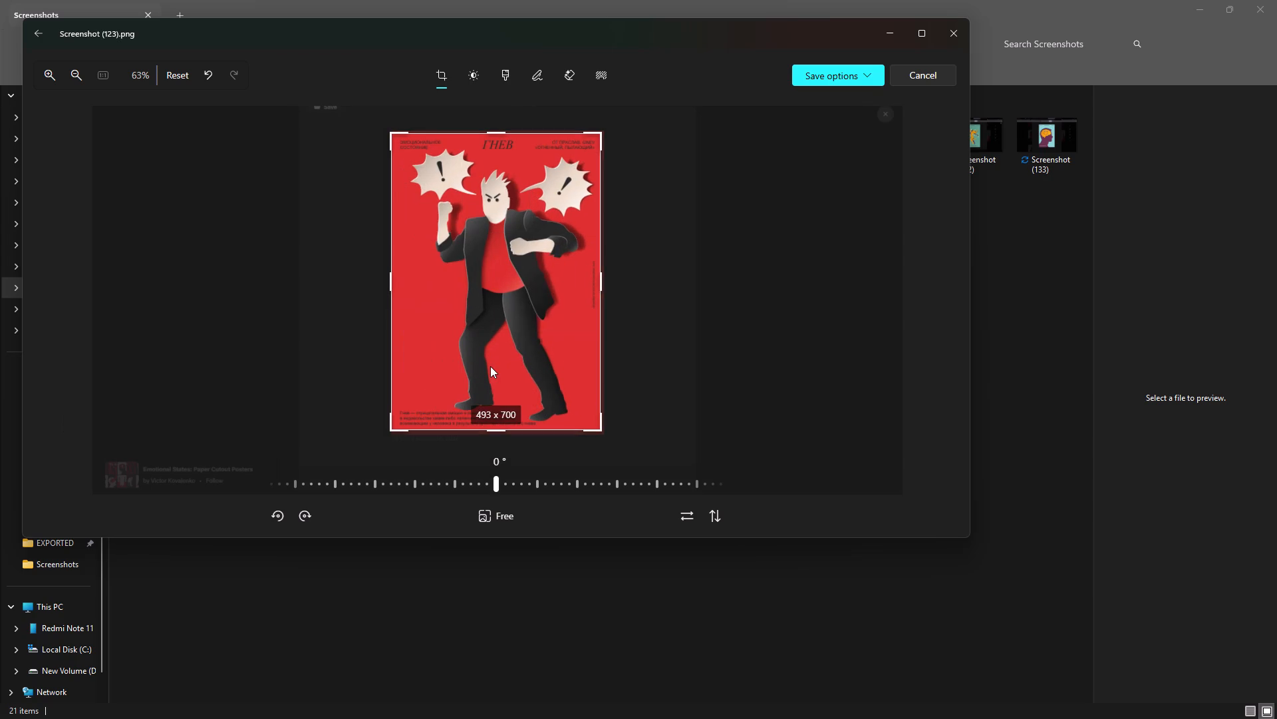
{"action": "left_click", "coordinate": [837, 78]}
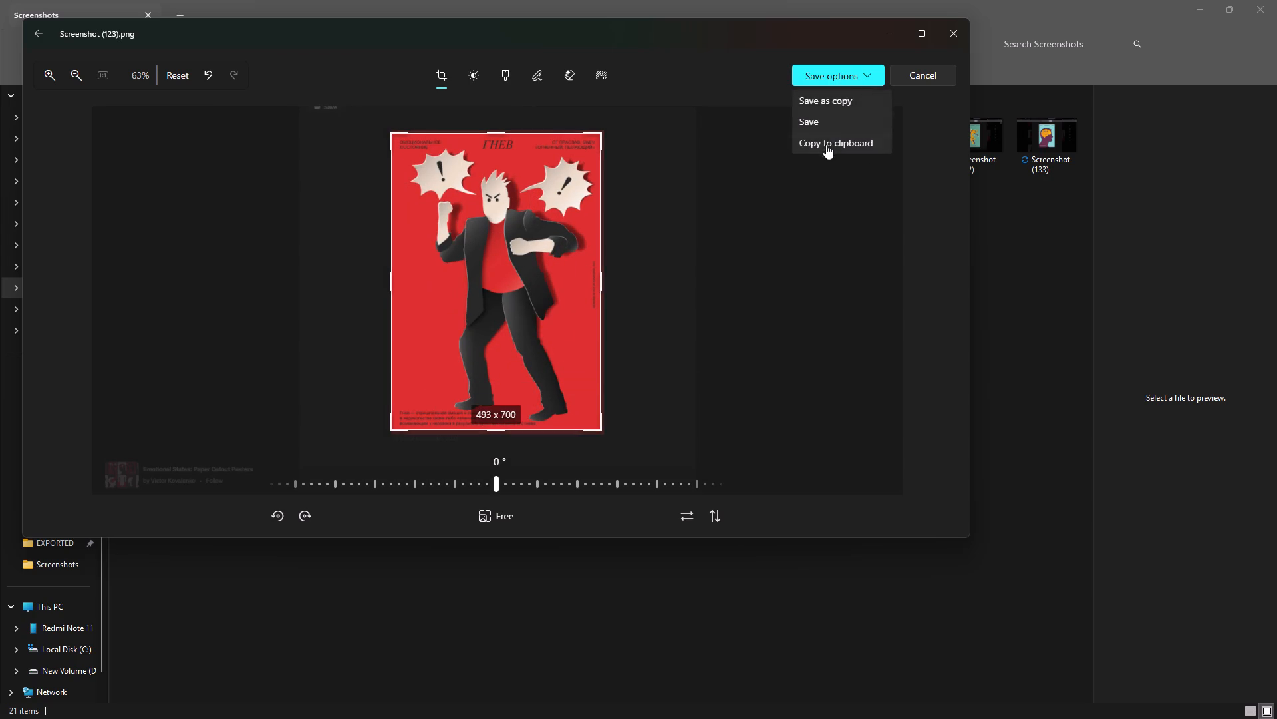
{"action": "left_click", "coordinate": [823, 117]}
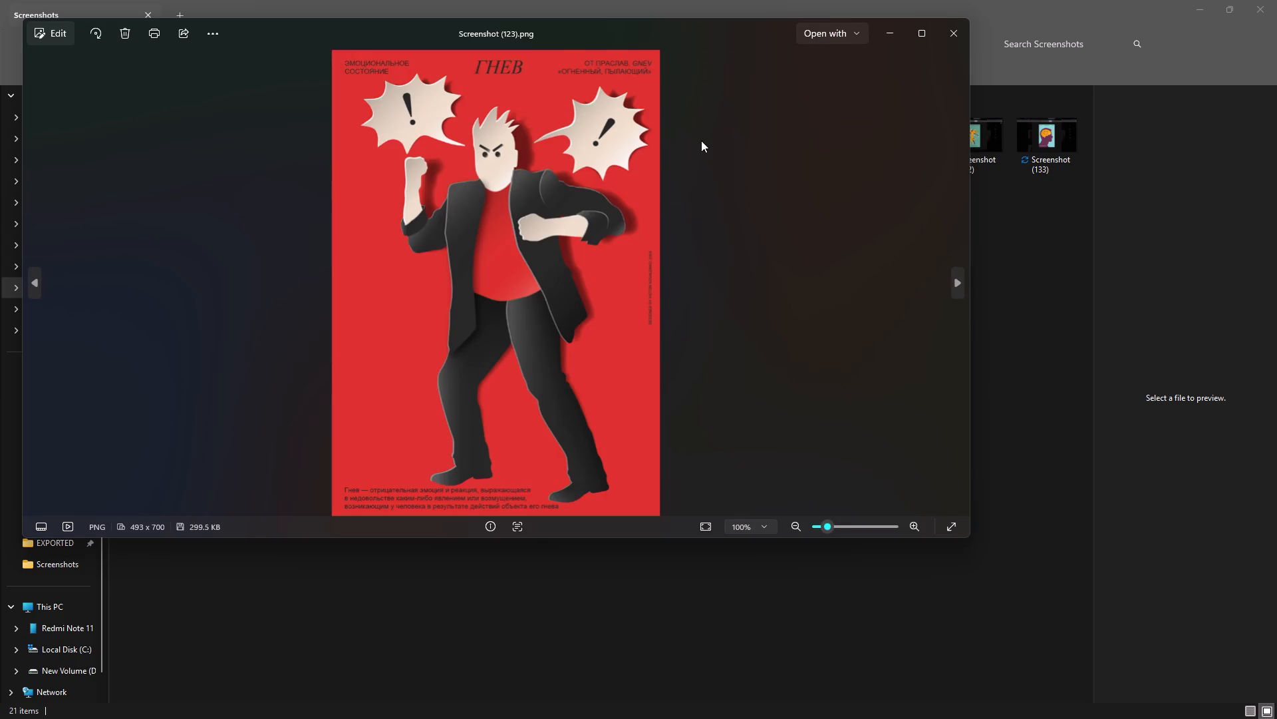
Crop Screenshot (124).png to the poster of the open window and table, about 492 × 729 px, and save it over the original.
{"action": "key", "text": "Right"}
{"action": "left_click", "coordinate": [67, 29]}
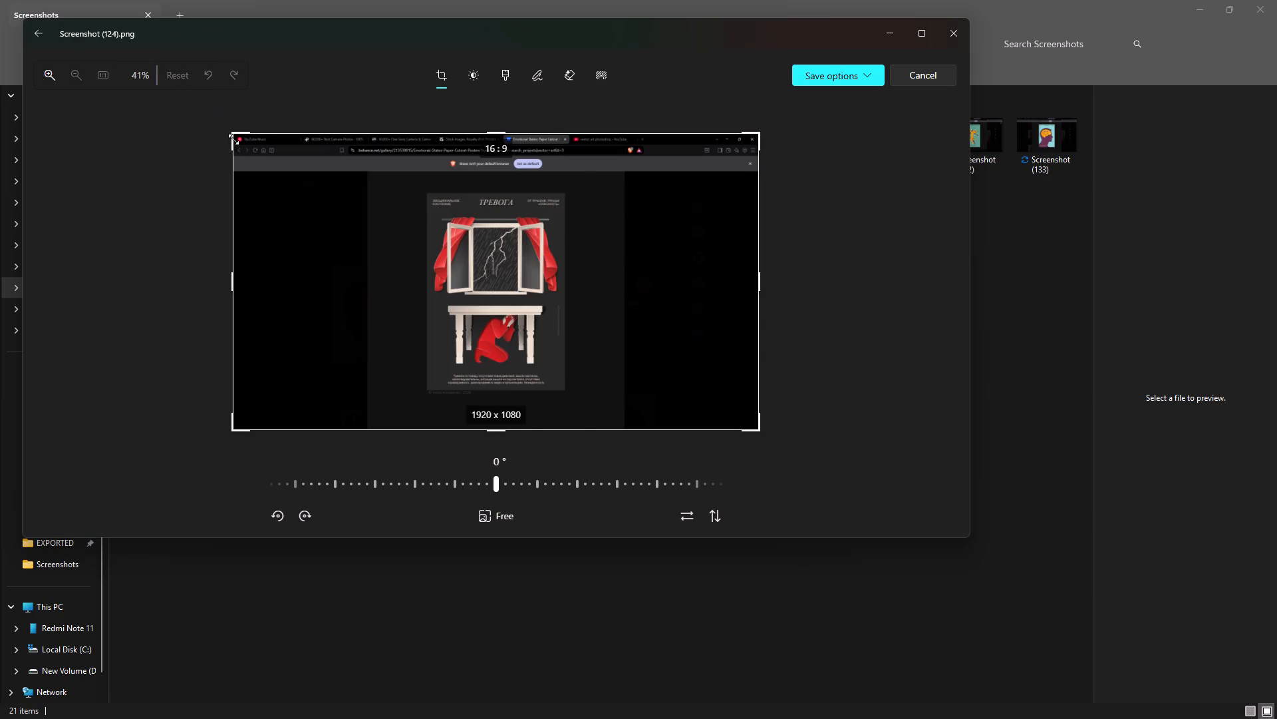
{"action": "left_click_drag", "start_coordinate": [233, 138], "coordinate": [426, 194]}
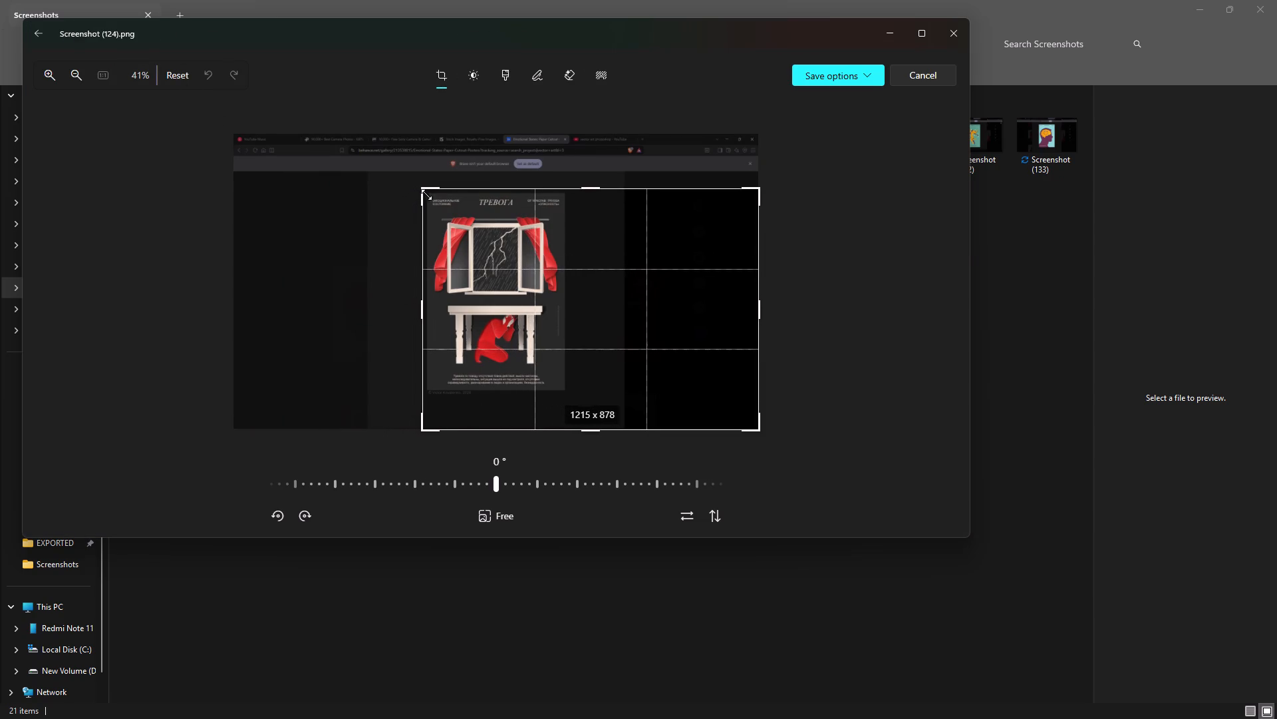
{"action": "left_click_drag", "start_coordinate": [426, 194], "coordinate": [430, 197]}
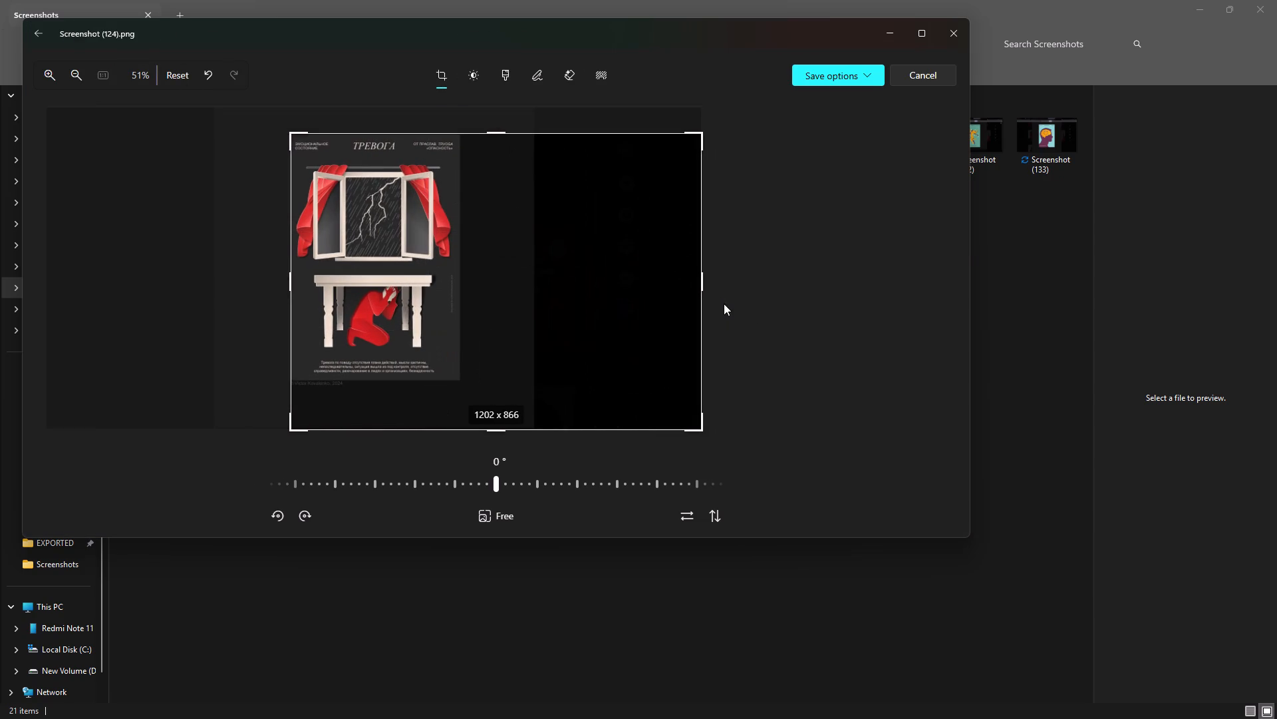
{"action": "left_click_drag", "start_coordinate": [701, 426], "coordinate": [456, 379]}
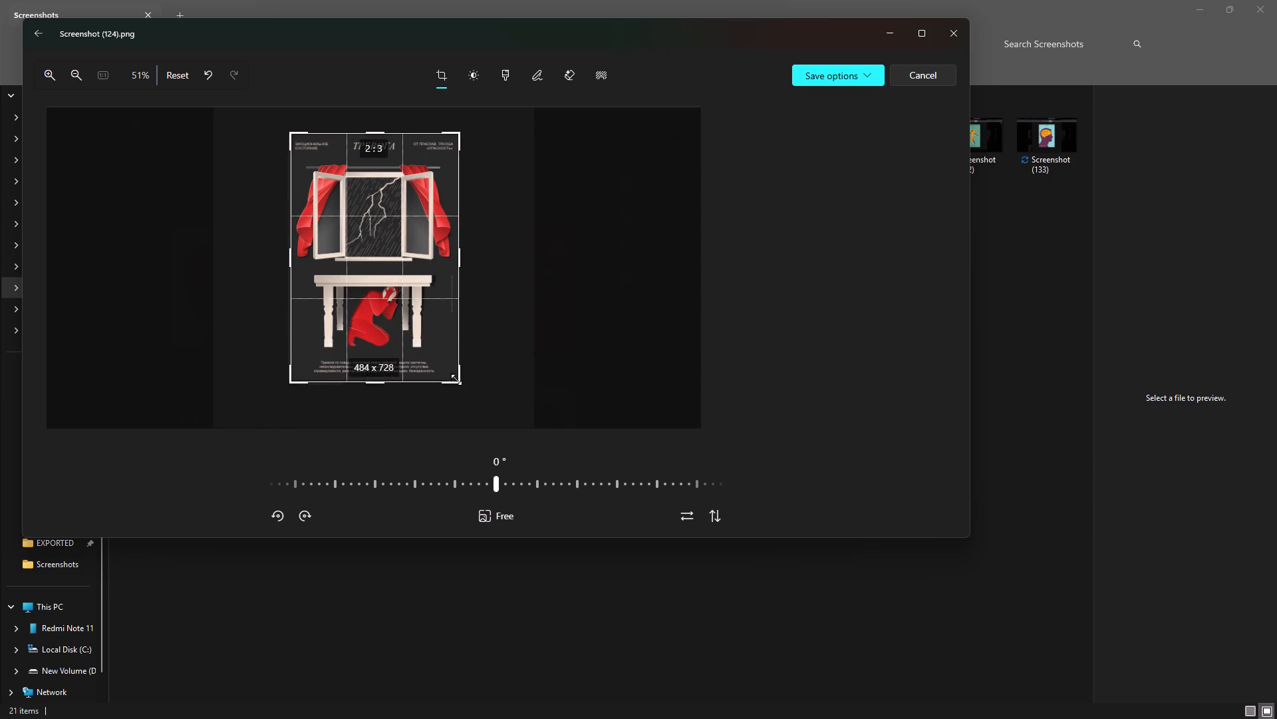
{"action": "left_click_drag", "start_coordinate": [456, 379], "coordinate": [460, 379]}
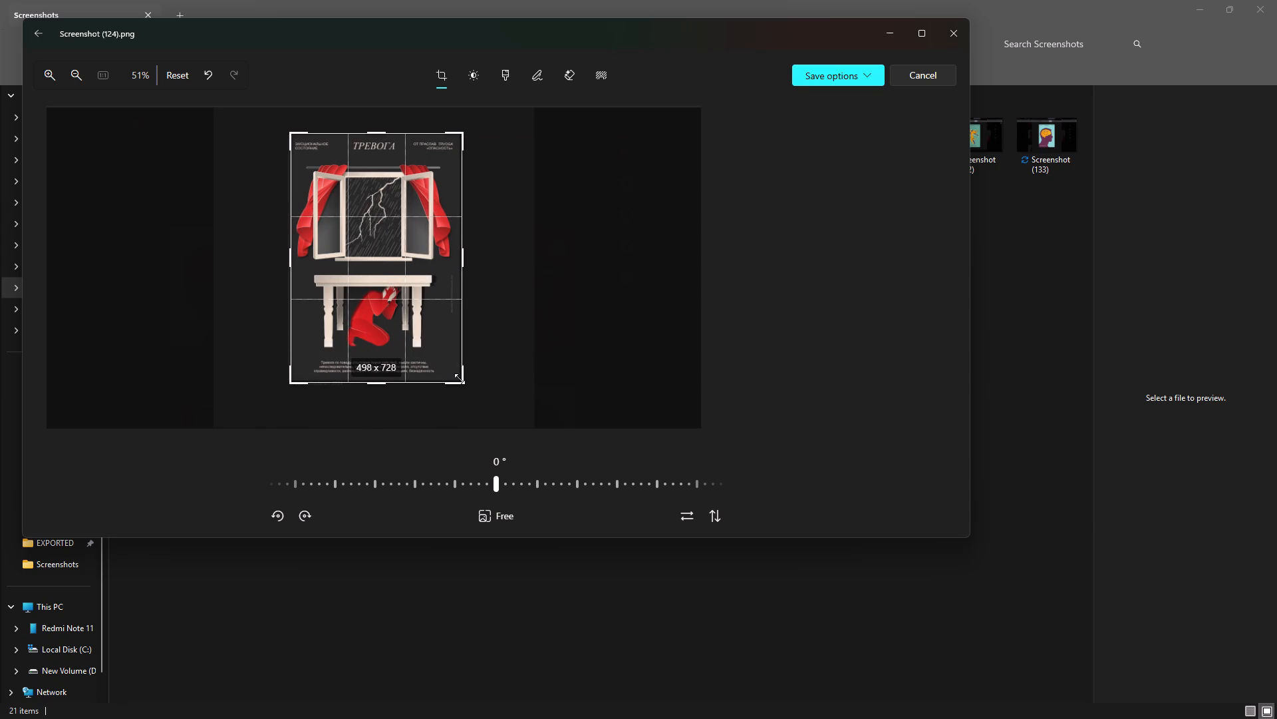
{"action": "left_click_drag", "start_coordinate": [460, 379], "coordinate": [459, 380]}
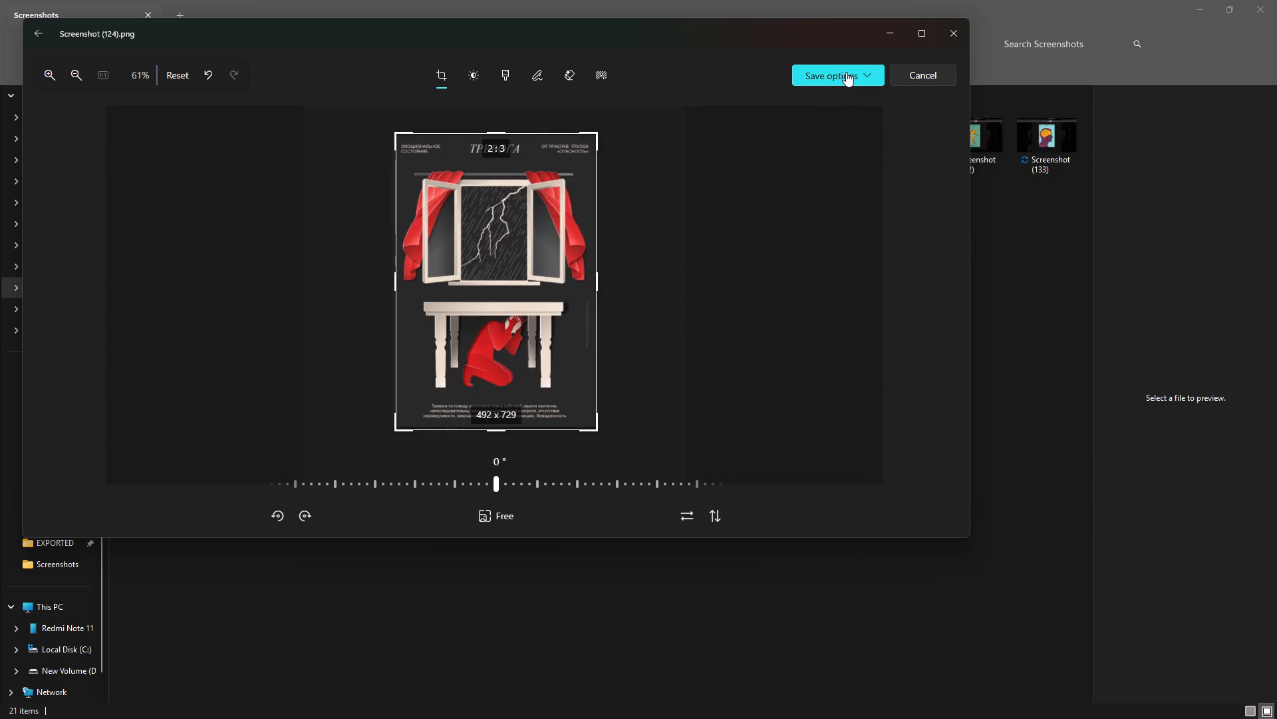
{"action": "left_click", "coordinate": [846, 72]}
{"action": "left_click", "coordinate": [811, 121]}
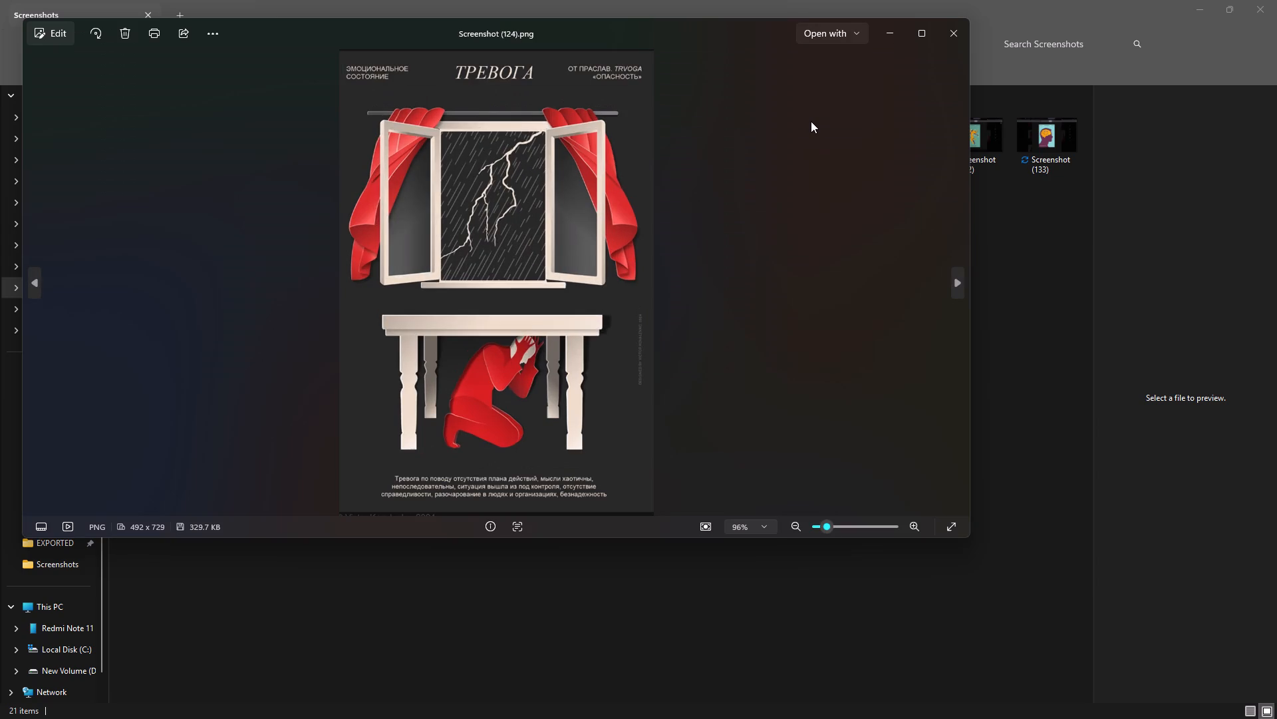
Crop Screenshot (125).png to the red poster of the figure inside a head silhouette, about 504 × 733 px, and save it over the original.
{"action": "key", "text": "Right"}
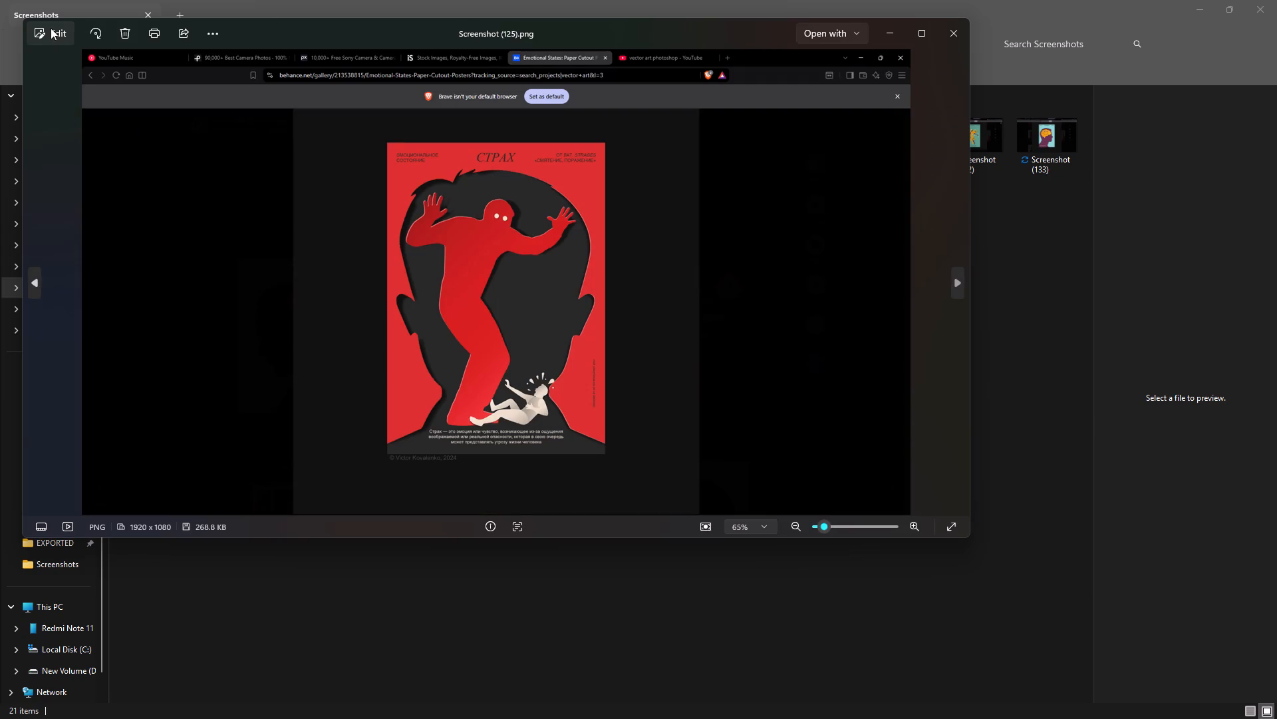
{"action": "left_click", "coordinate": [51, 28]}
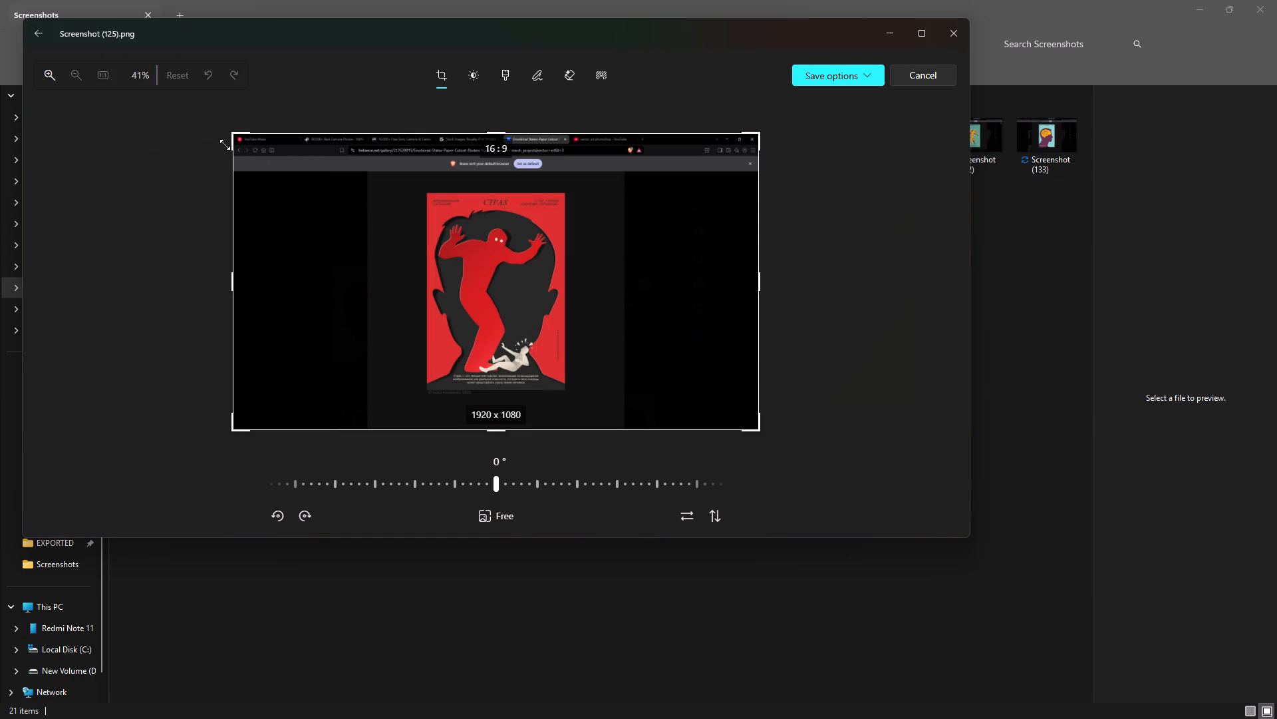
{"action": "left_click_drag", "start_coordinate": [231, 132], "coordinate": [408, 186]}
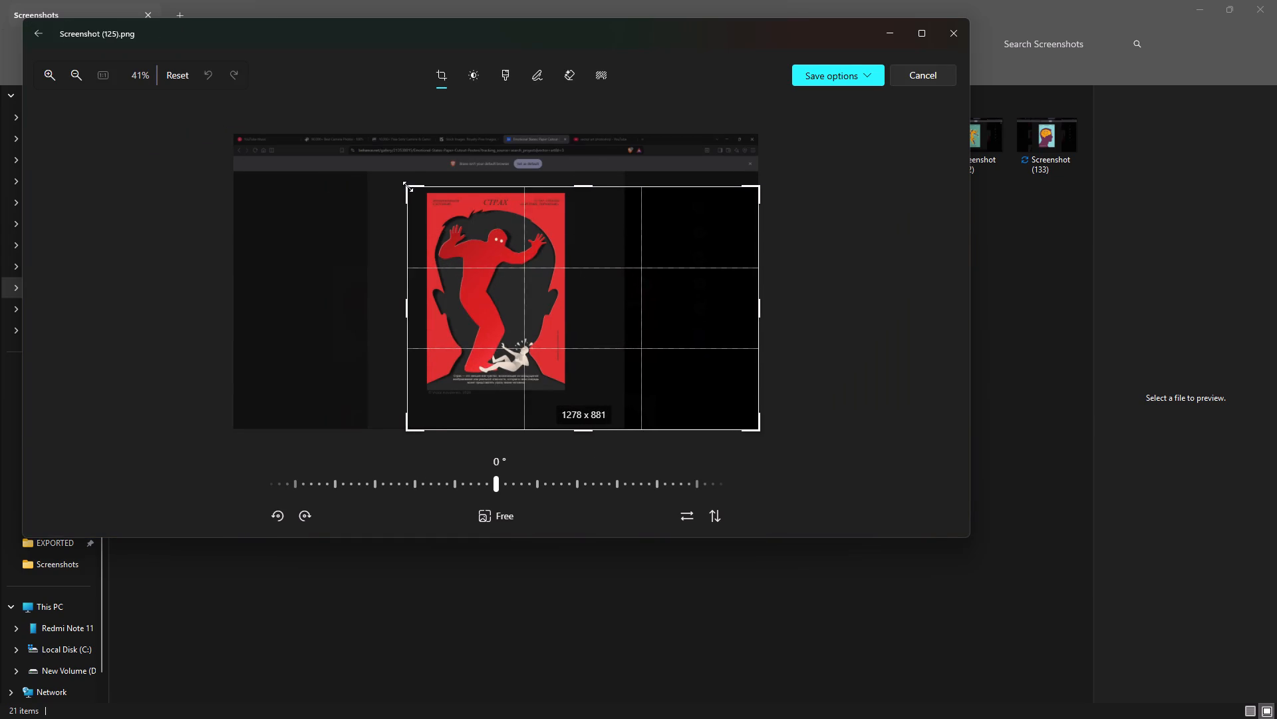
{"action": "left_click_drag", "start_coordinate": [408, 186], "coordinate": [425, 192]}
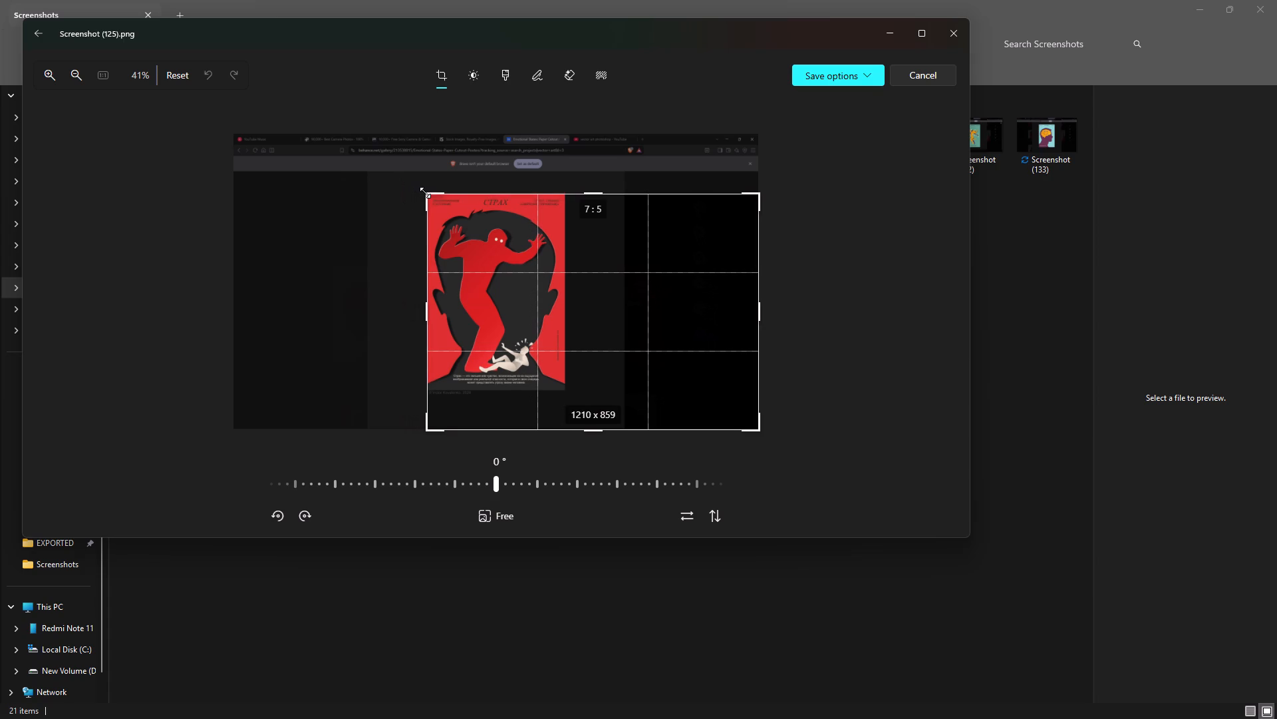
{"action": "left_click_drag", "start_coordinate": [425, 192], "coordinate": [425, 191]}
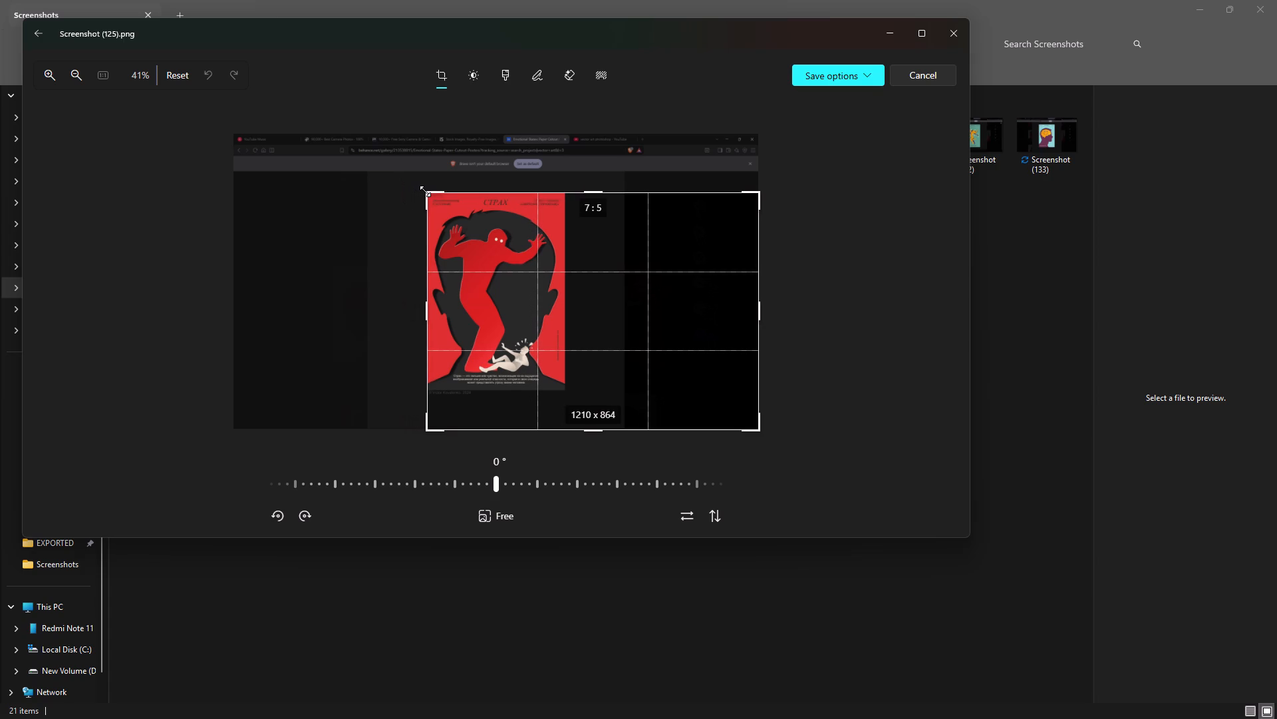
{"action": "left_click_drag", "start_coordinate": [425, 191], "coordinate": [424, 189]}
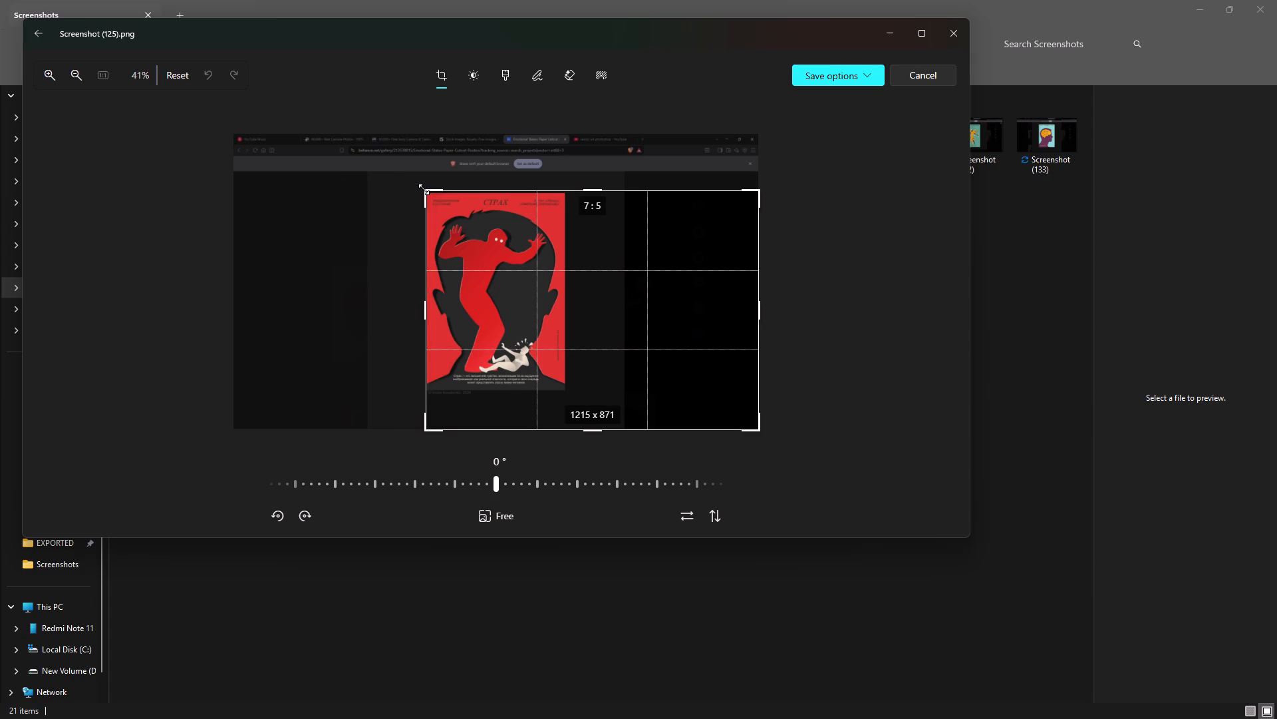
{"action": "left_click_drag", "start_coordinate": [424, 189], "coordinate": [424, 190]}
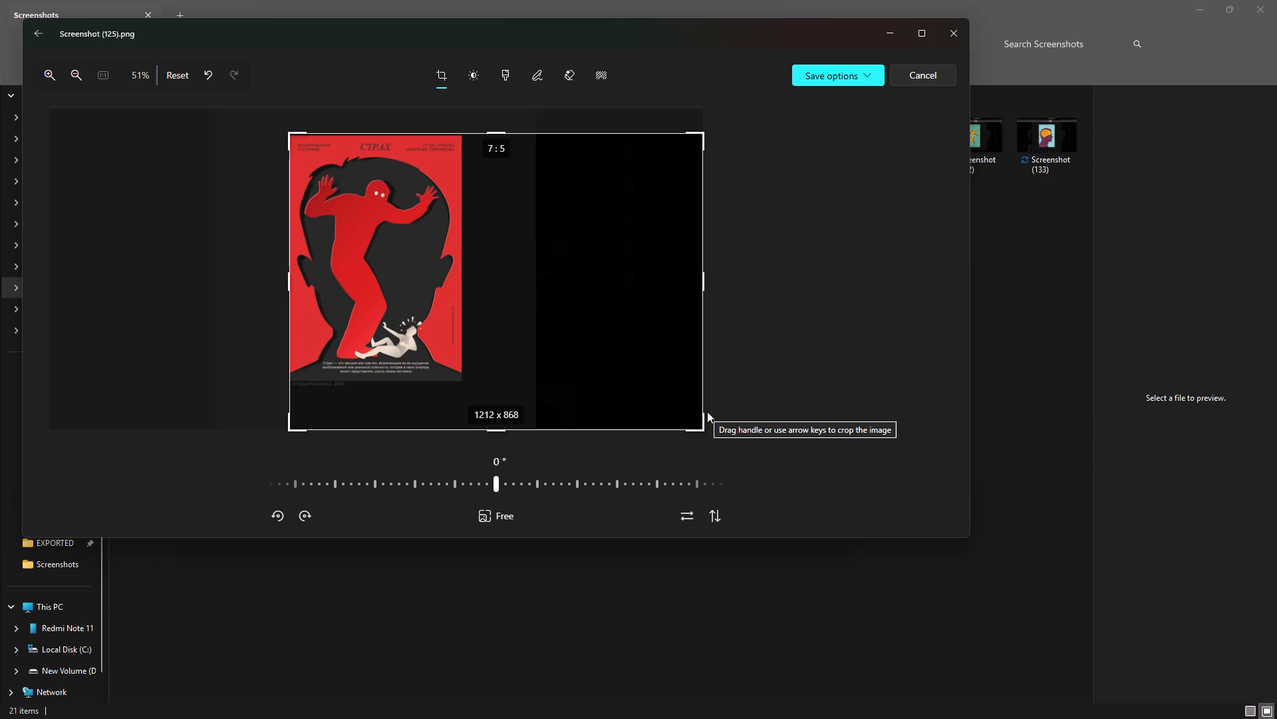
{"action": "left_click_drag", "start_coordinate": [702, 433], "coordinate": [458, 385]}
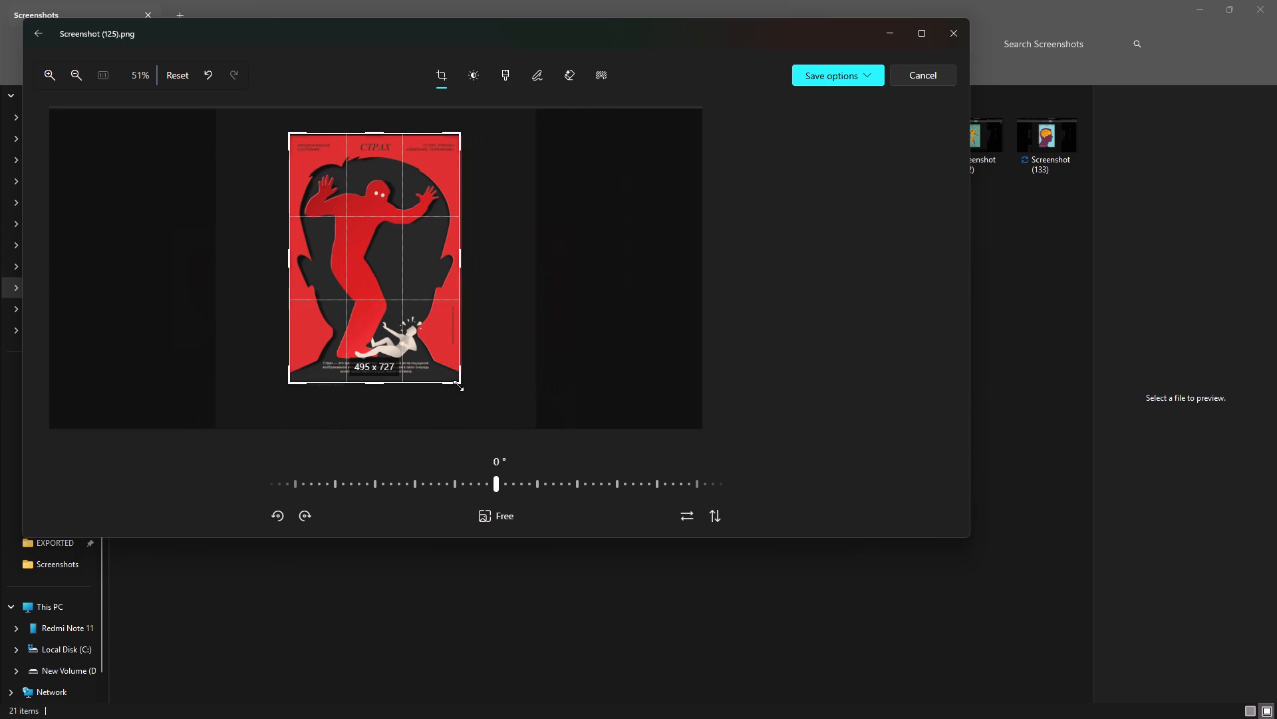
{"action": "left_click_drag", "start_coordinate": [458, 385], "coordinate": [463, 384]}
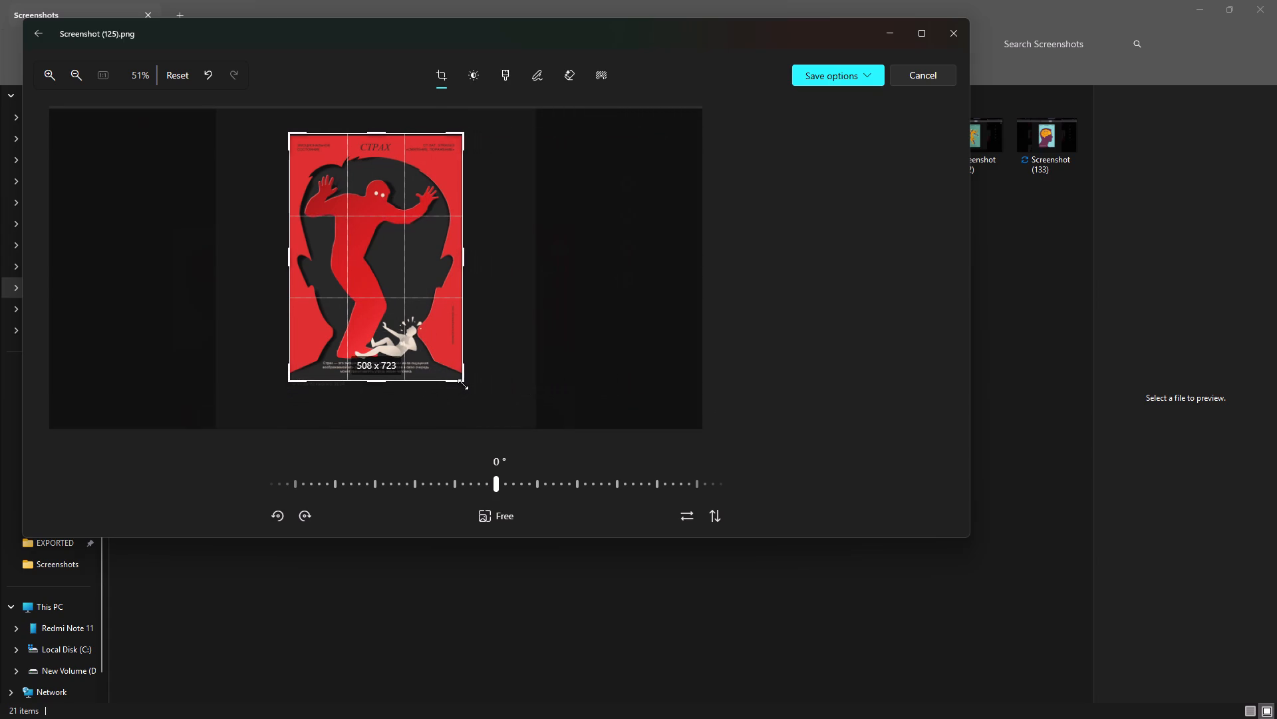
{"action": "left_click_drag", "start_coordinate": [463, 384], "coordinate": [462, 389]}
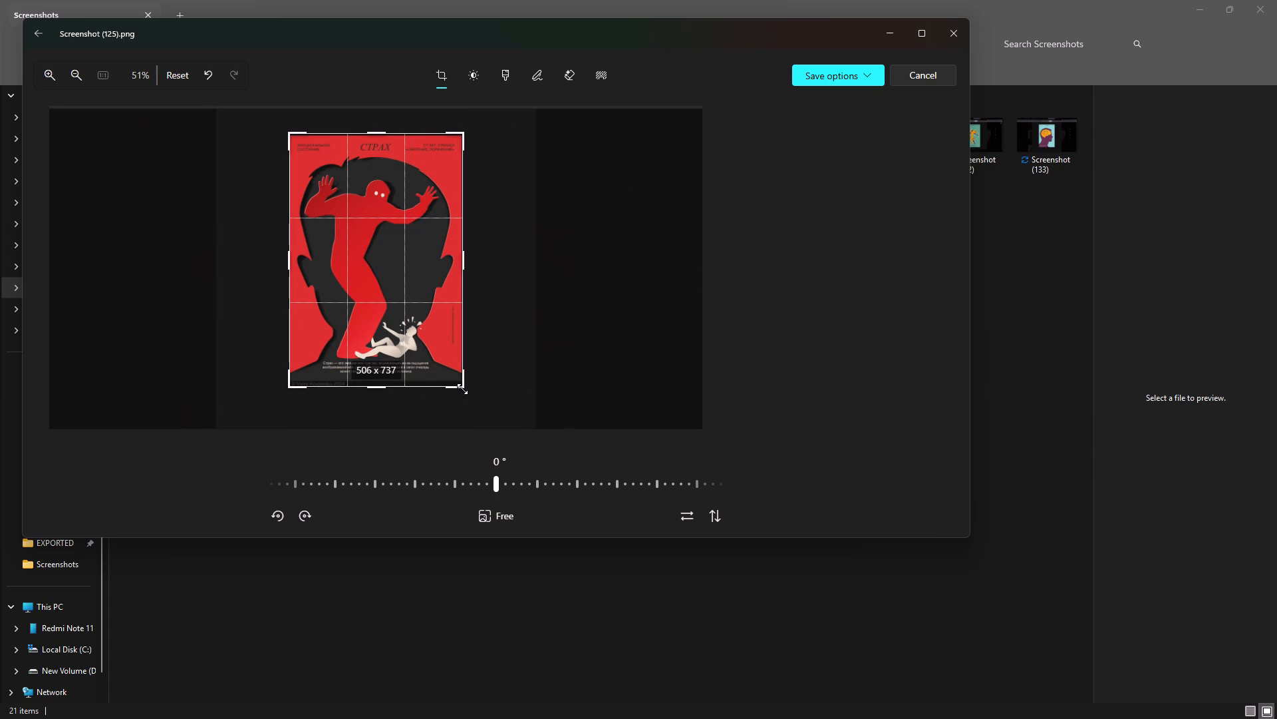
{"action": "left_click_drag", "start_coordinate": [462, 389], "coordinate": [462, 387]}
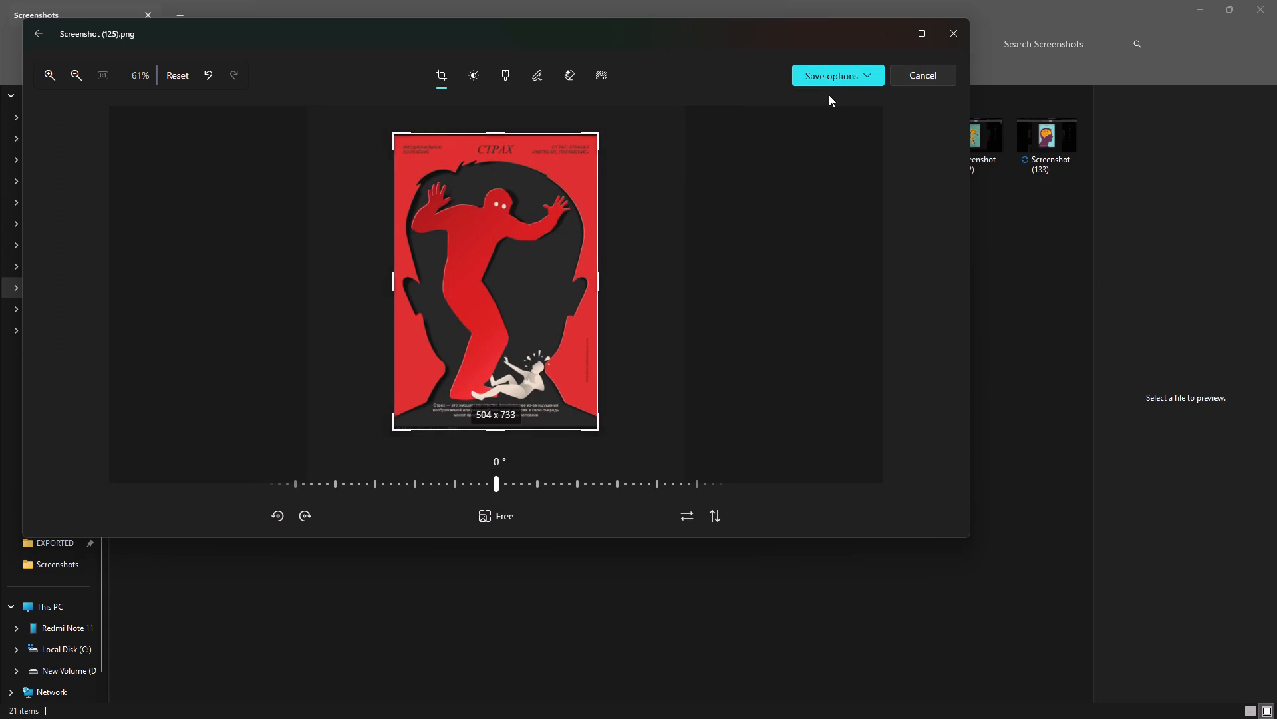
{"action": "left_click", "coordinate": [825, 79]}
{"action": "left_click", "coordinate": [817, 122]}
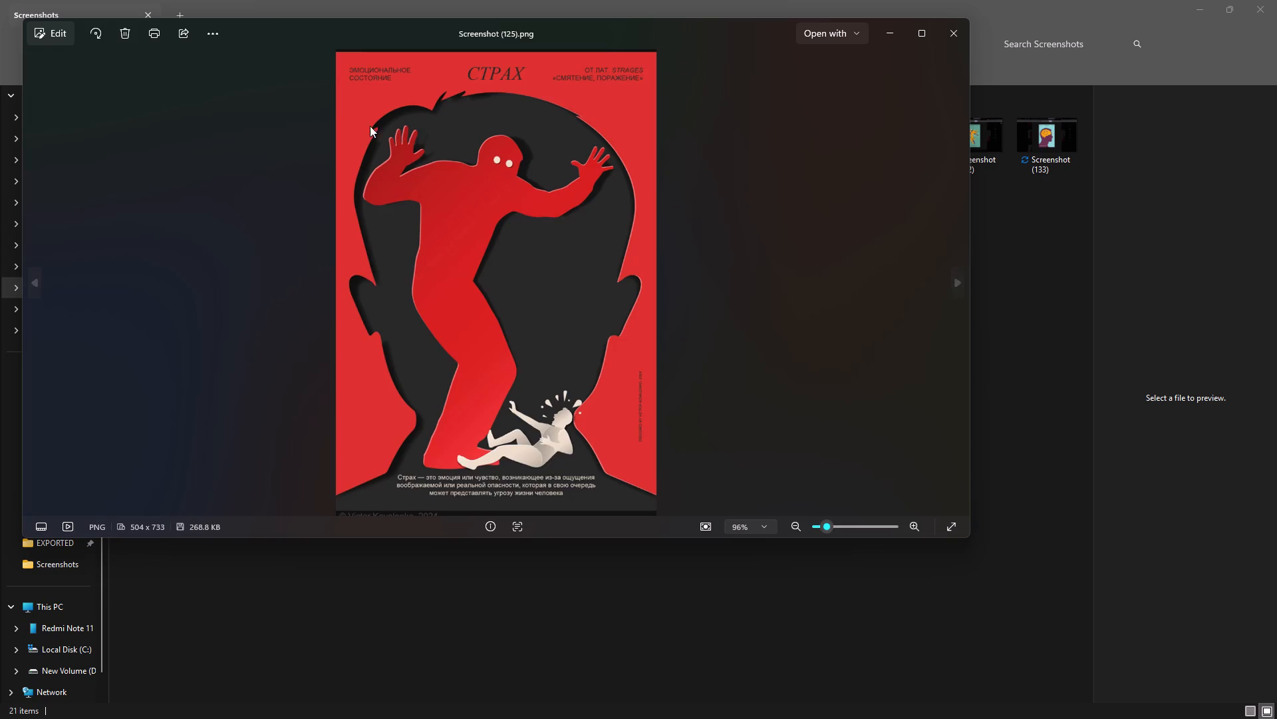
Crop Screenshot (126).png to the poster of the crying red-faced woman, about 488 × 710 px, and save it over the original.
{"action": "key", "text": "Right"}
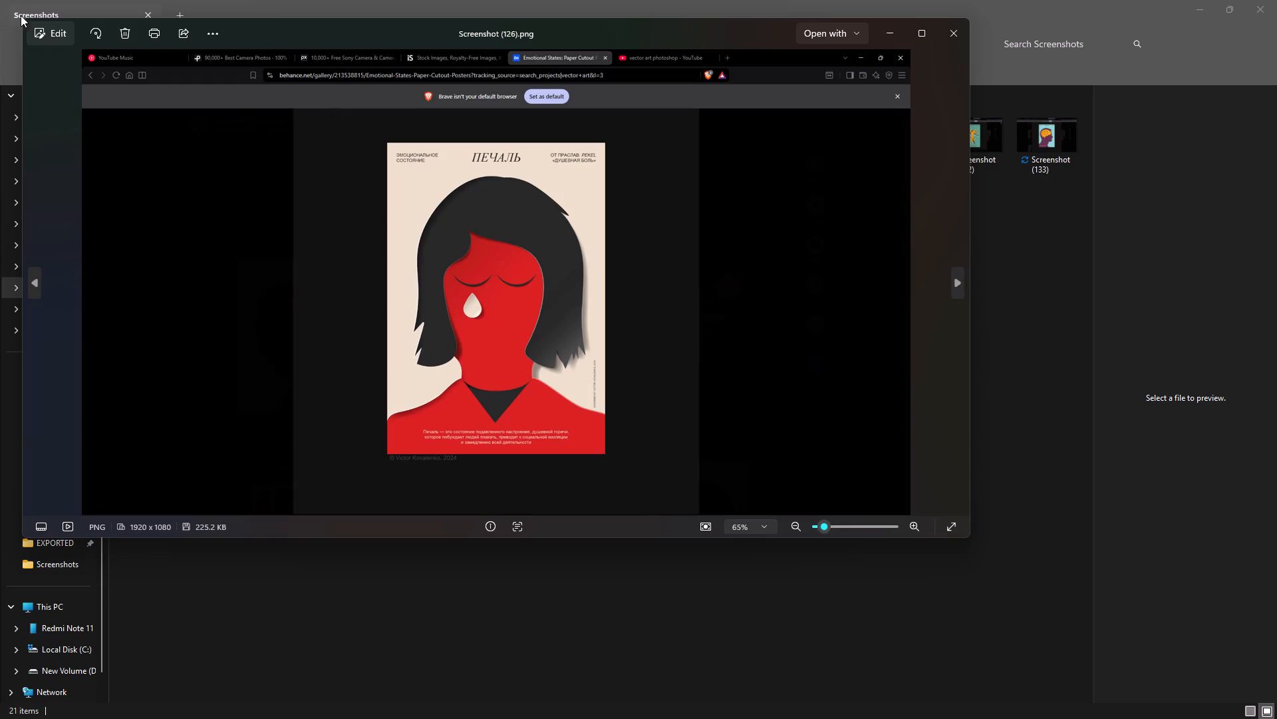
{"action": "left_click", "coordinate": [52, 27]}
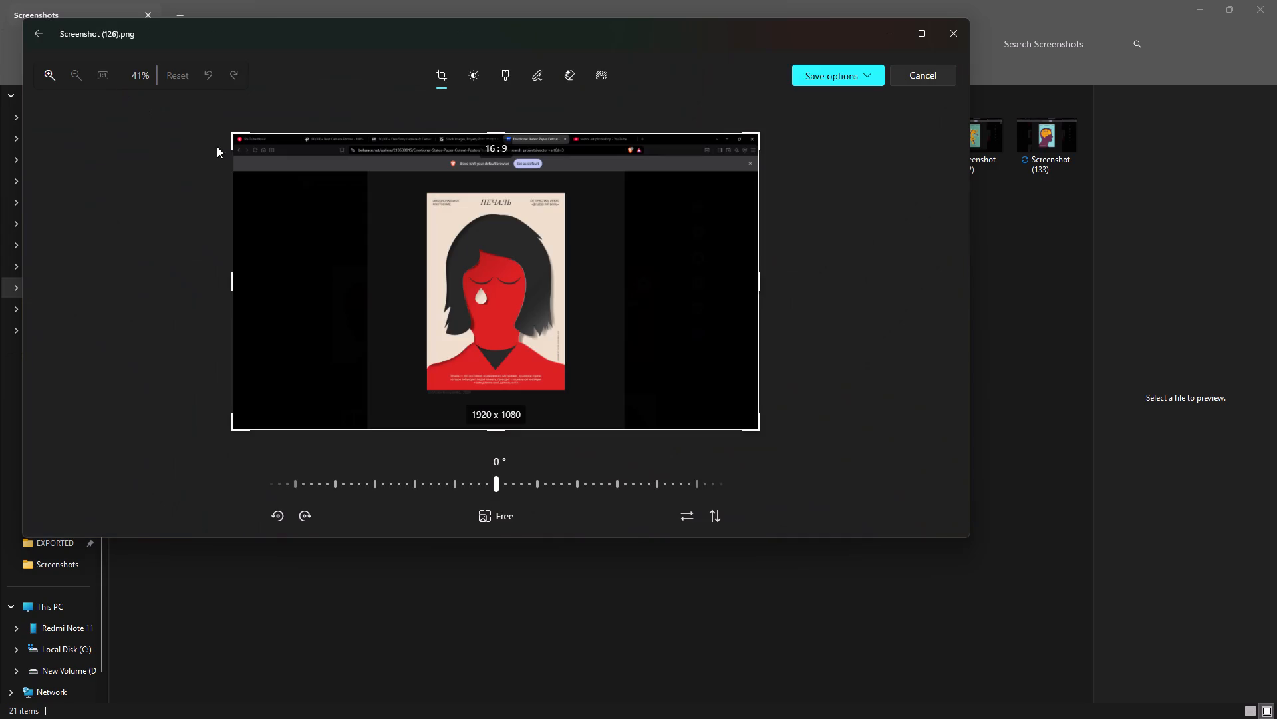
{"action": "left_click_drag", "start_coordinate": [234, 134], "coordinate": [371, 186]}
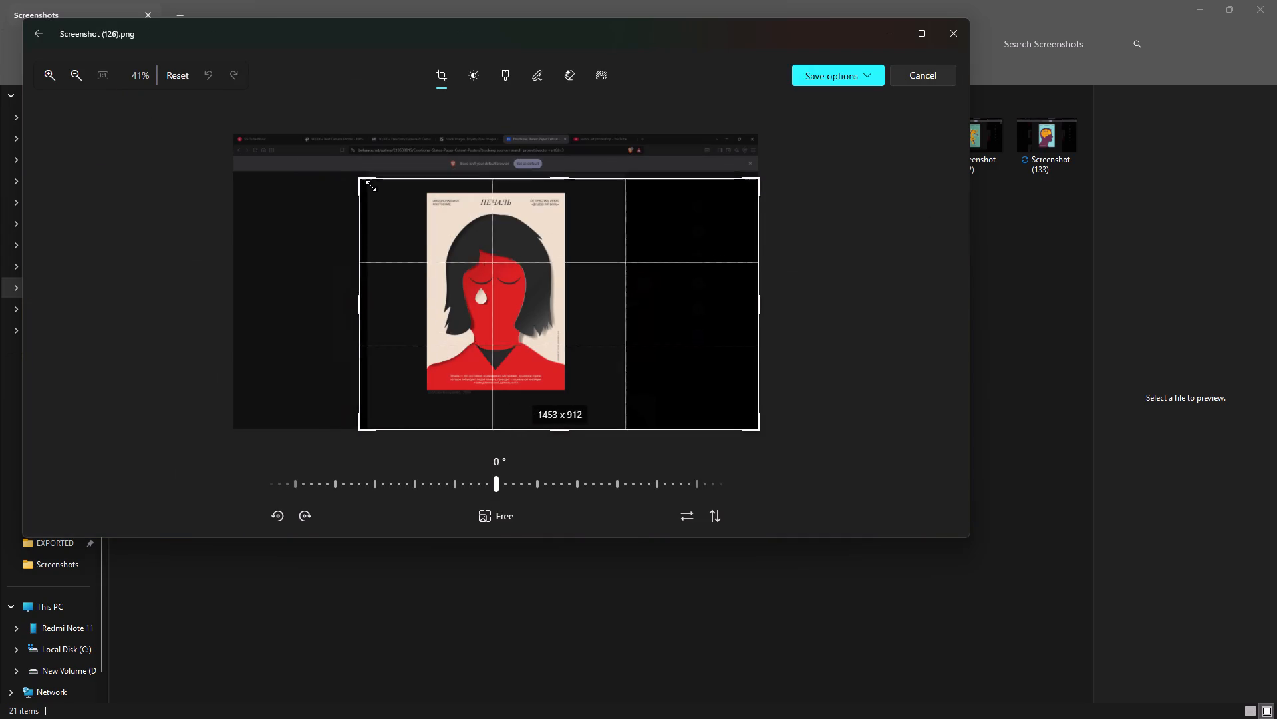
{"action": "left_click_drag", "start_coordinate": [371, 186], "coordinate": [431, 195]}
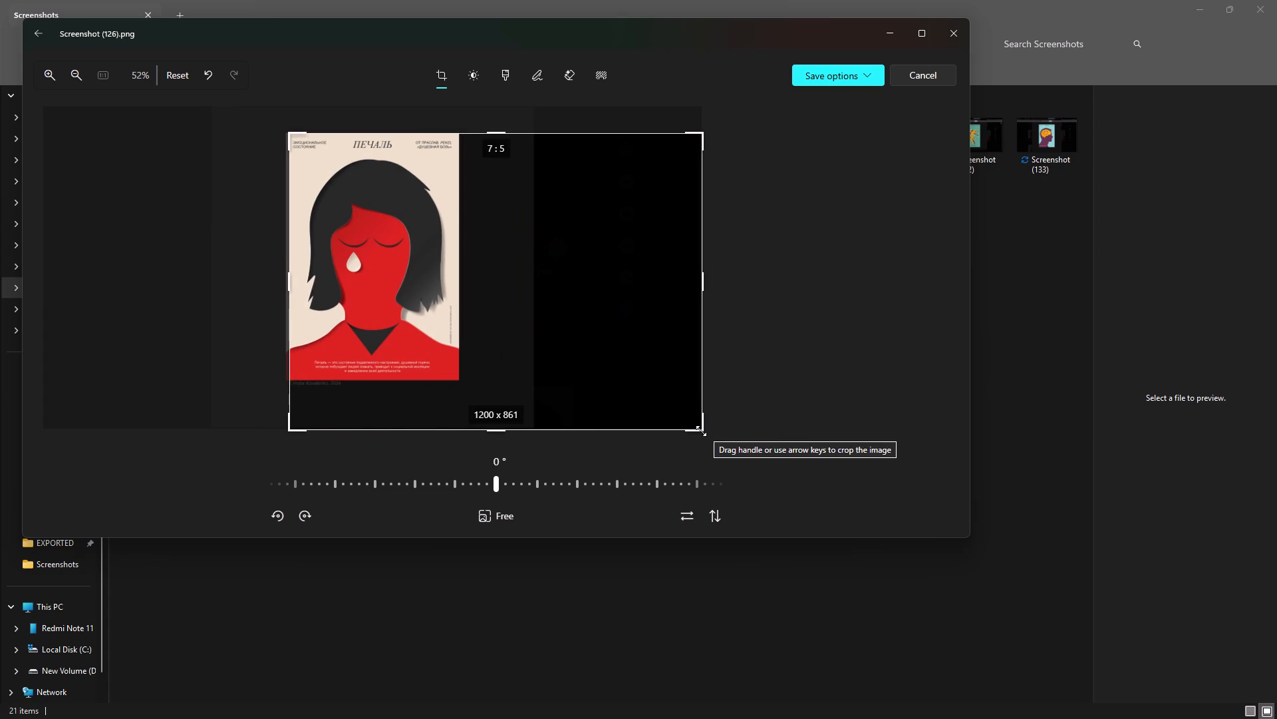
{"action": "left_click_drag", "start_coordinate": [701, 431], "coordinate": [459, 383]}
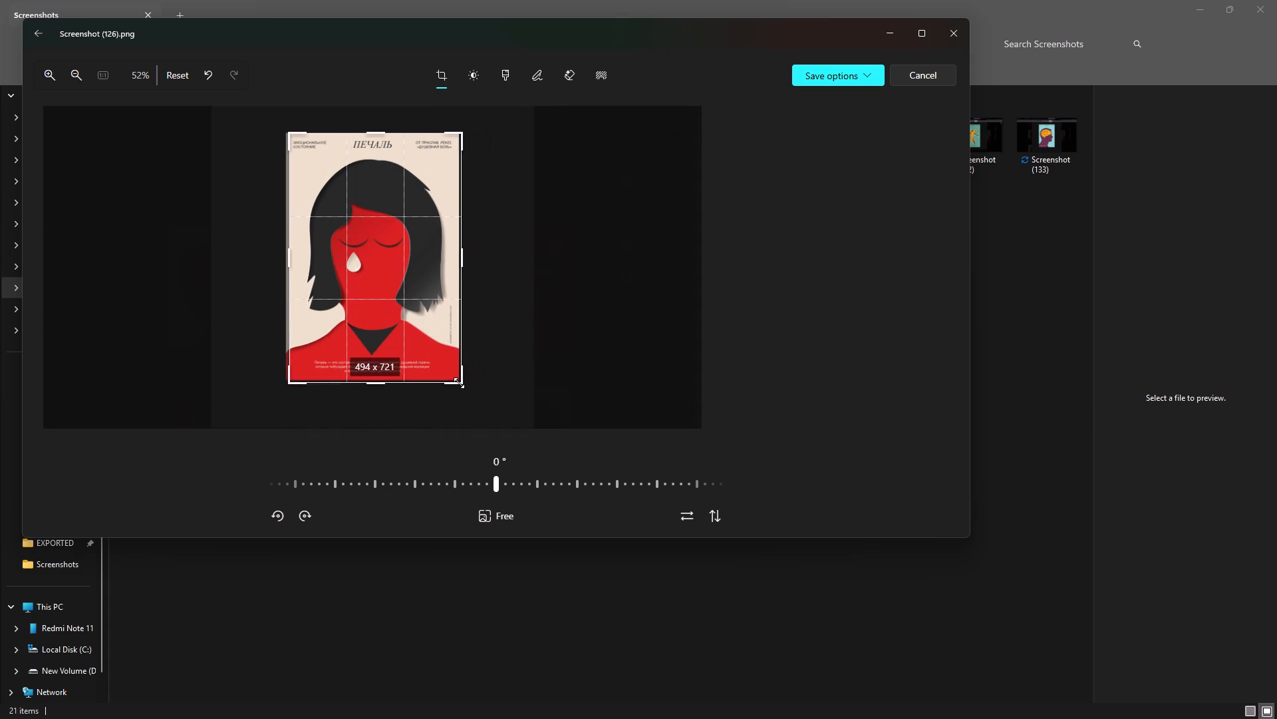
{"action": "left_click_drag", "start_coordinate": [459, 383], "coordinate": [457, 379]}
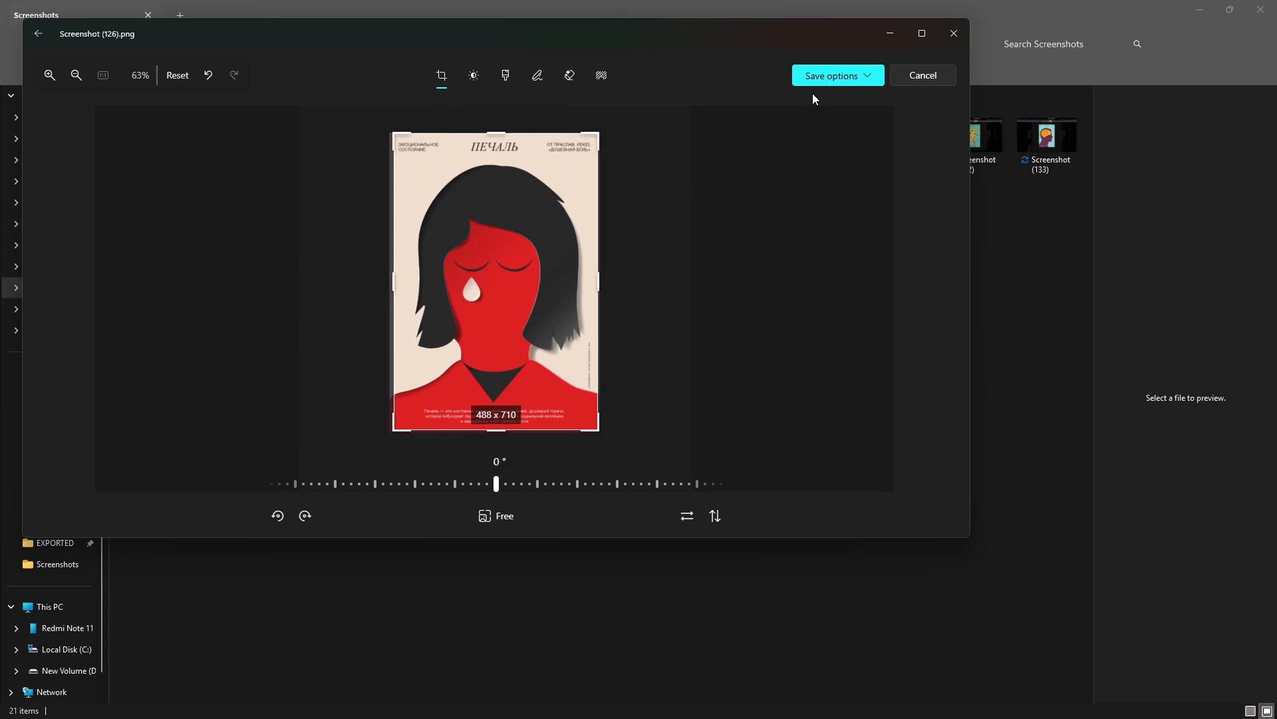
{"action": "left_click", "coordinate": [822, 75]}
{"action": "left_click", "coordinate": [812, 117]}
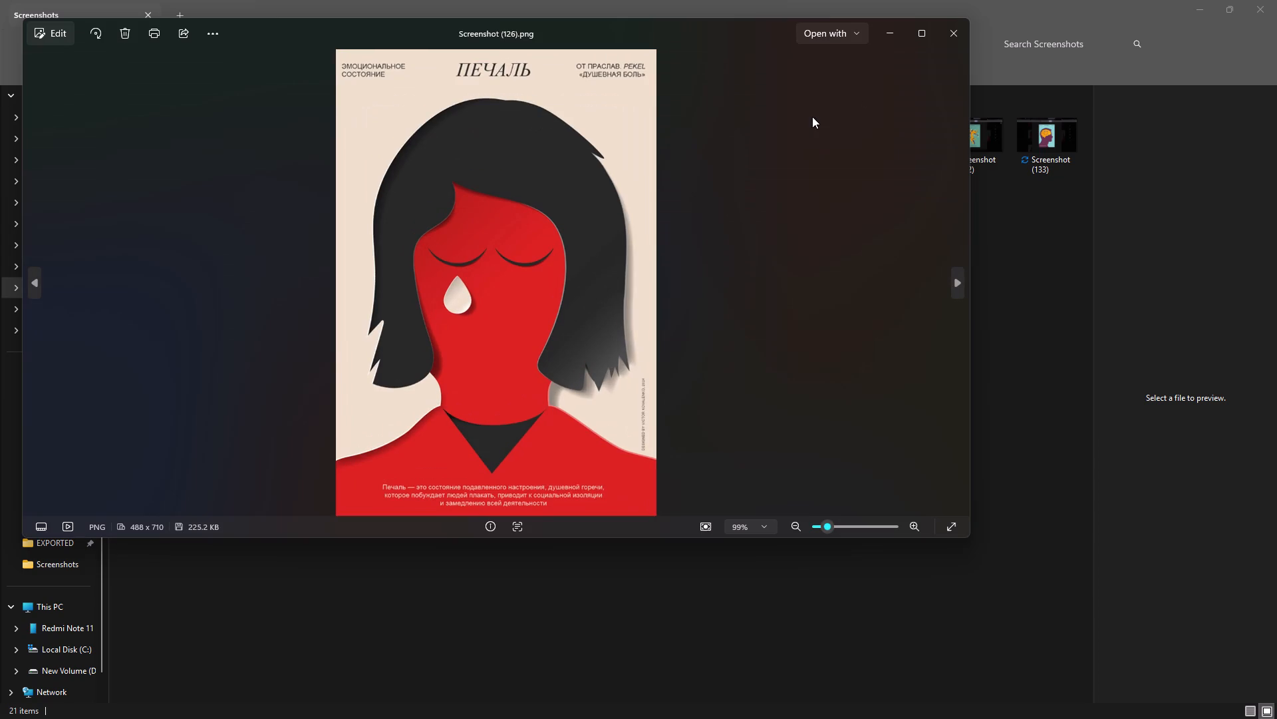
Look through the uncropped posters up to Screenshot (129).png and back through the cropped ones to Screenshot (121).png to compare them.
{"action": "left_click", "coordinate": [956, 286]}
{"action": "left_click", "coordinate": [956, 286]}
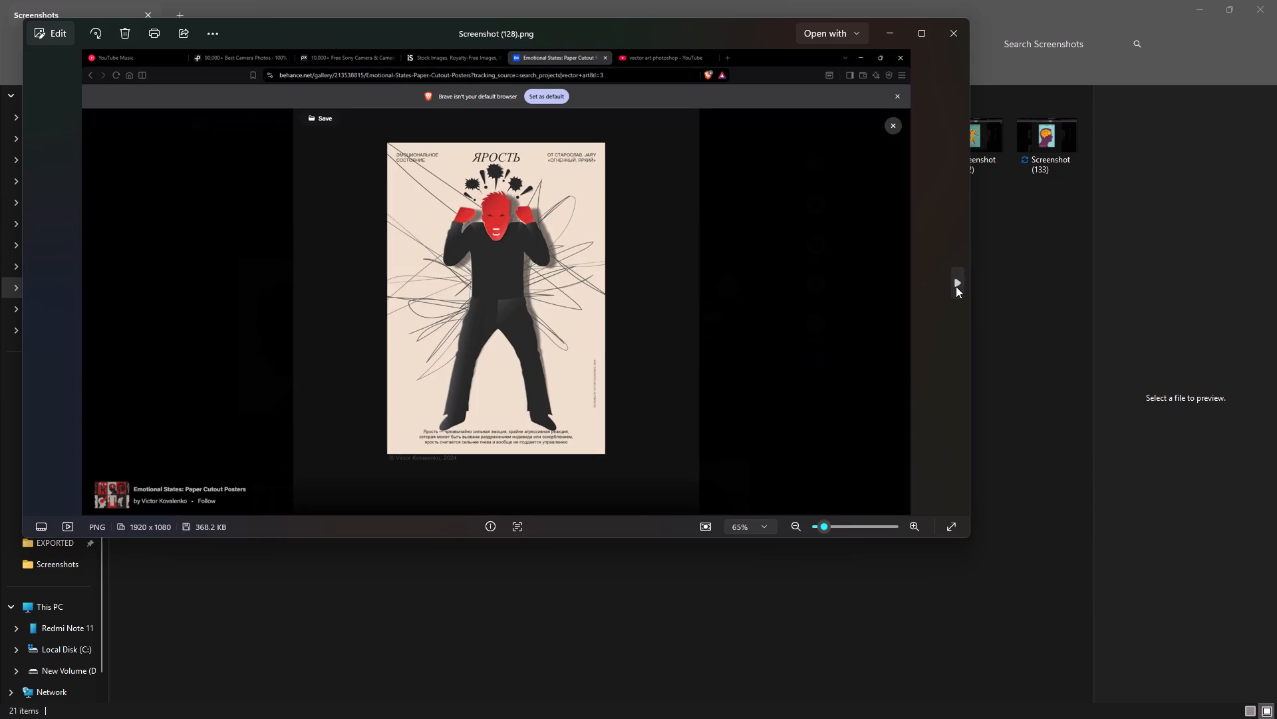
{"action": "left_click", "coordinate": [956, 286]}
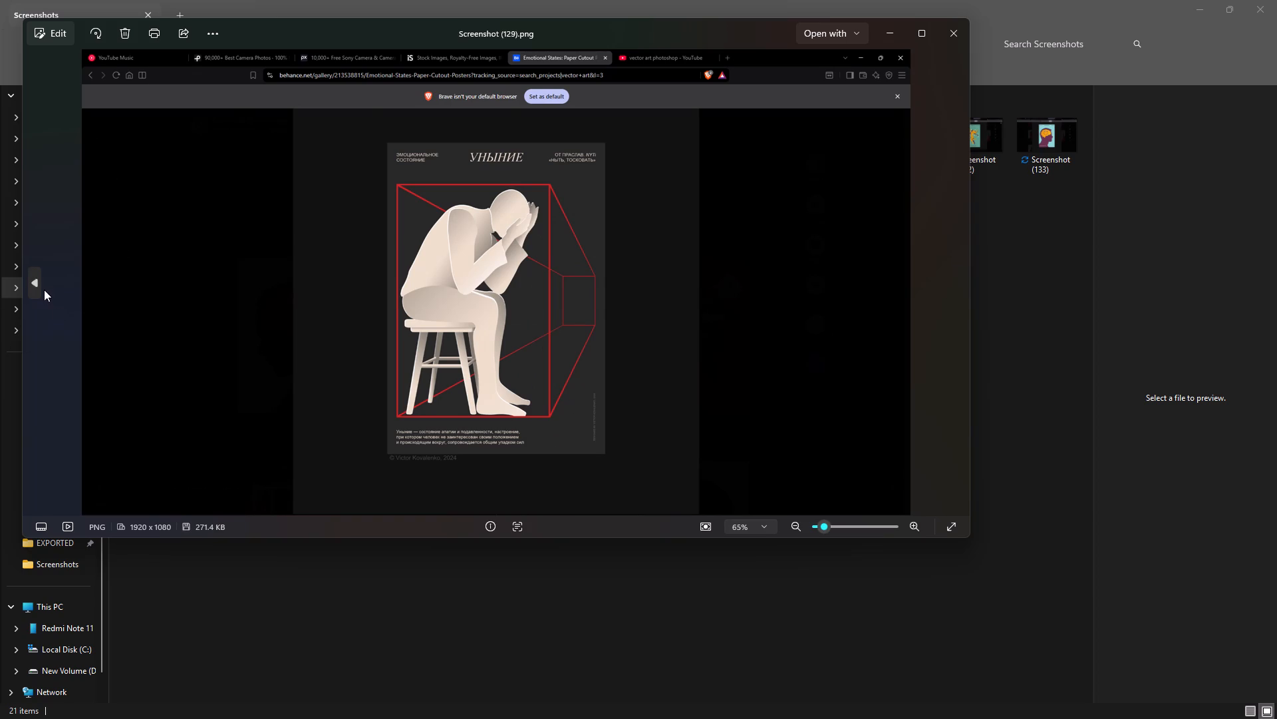
{"action": "double_click", "coordinate": [39, 280]}
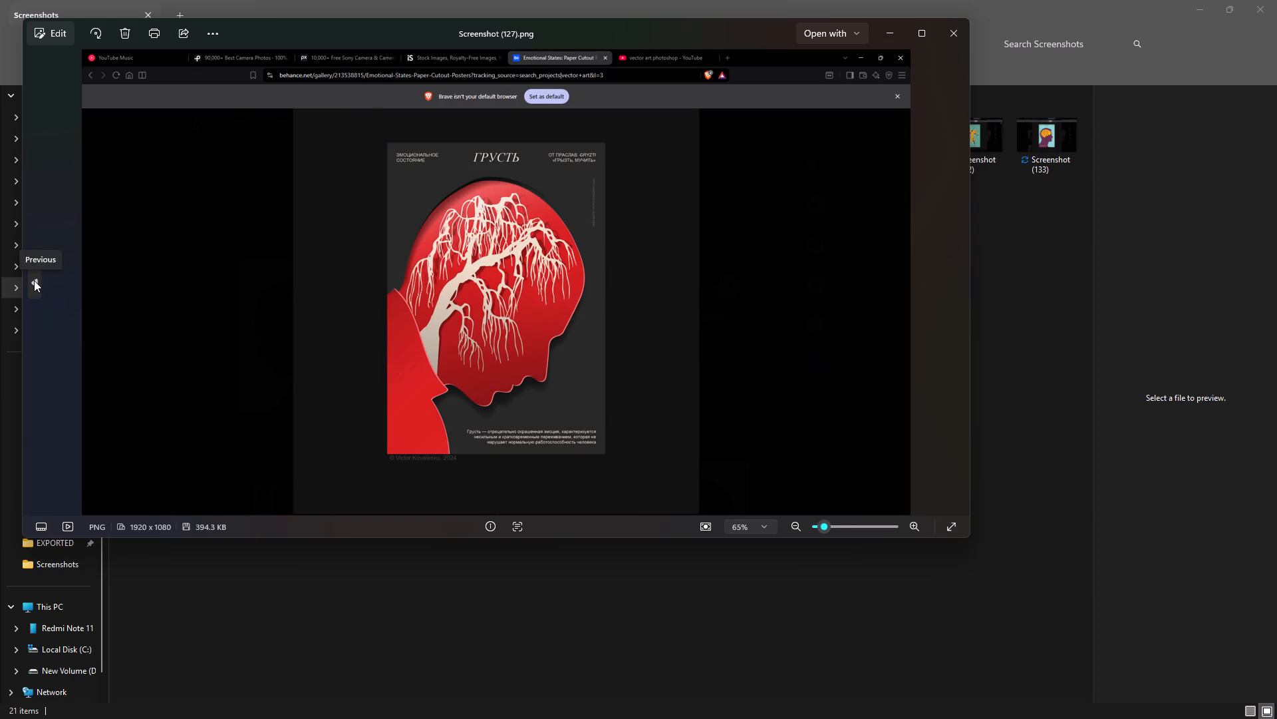
{"action": "triple_click", "coordinate": [34, 280]}
{"action": "left_click", "coordinate": [34, 280]}
{"action": "left_click", "coordinate": [34, 280]}
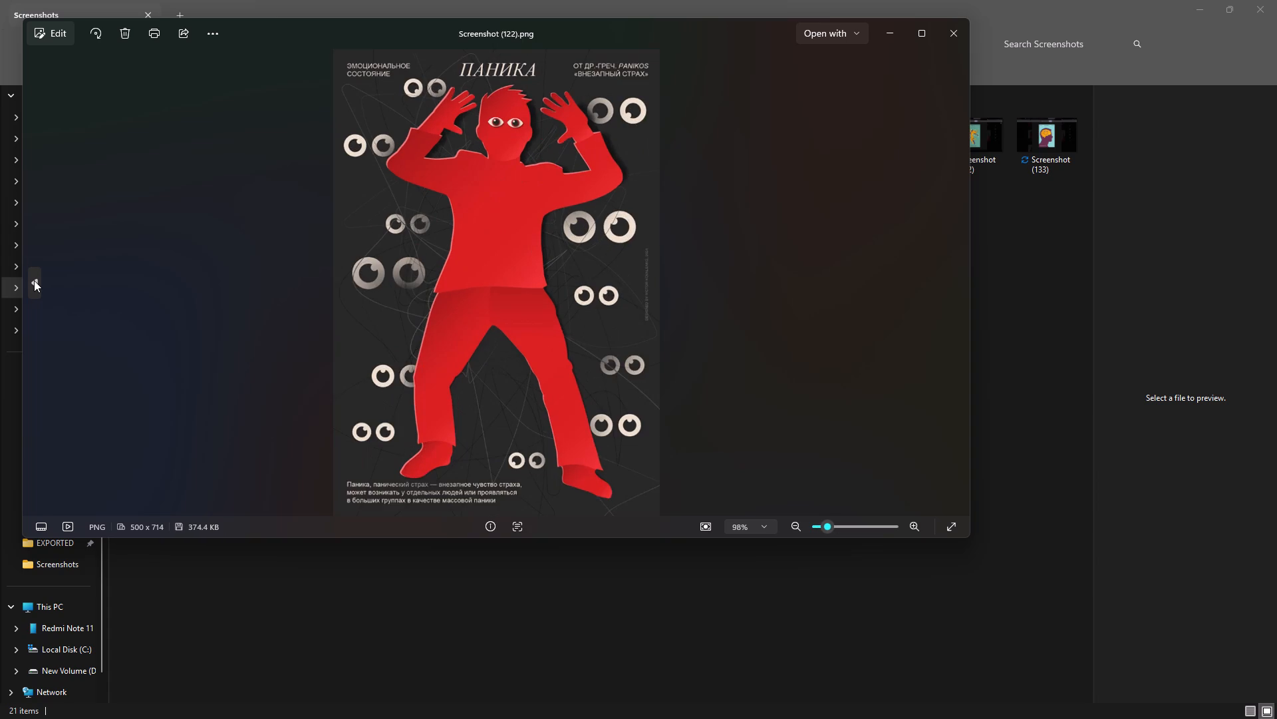
{"action": "left_click", "coordinate": [34, 280]}
{"action": "left_click", "coordinate": [34, 280]}
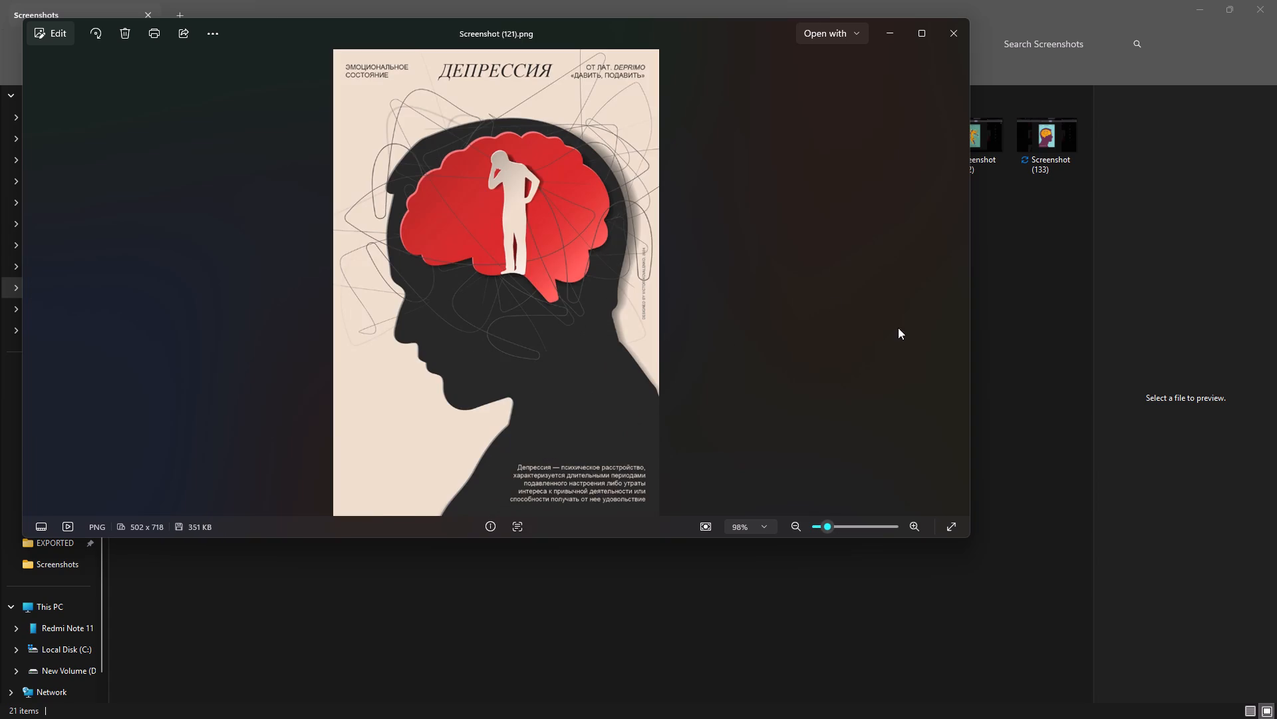
Delete Screenshot (123).png, the red angry-man poster.
{"action": "left_click", "coordinate": [954, 286]}
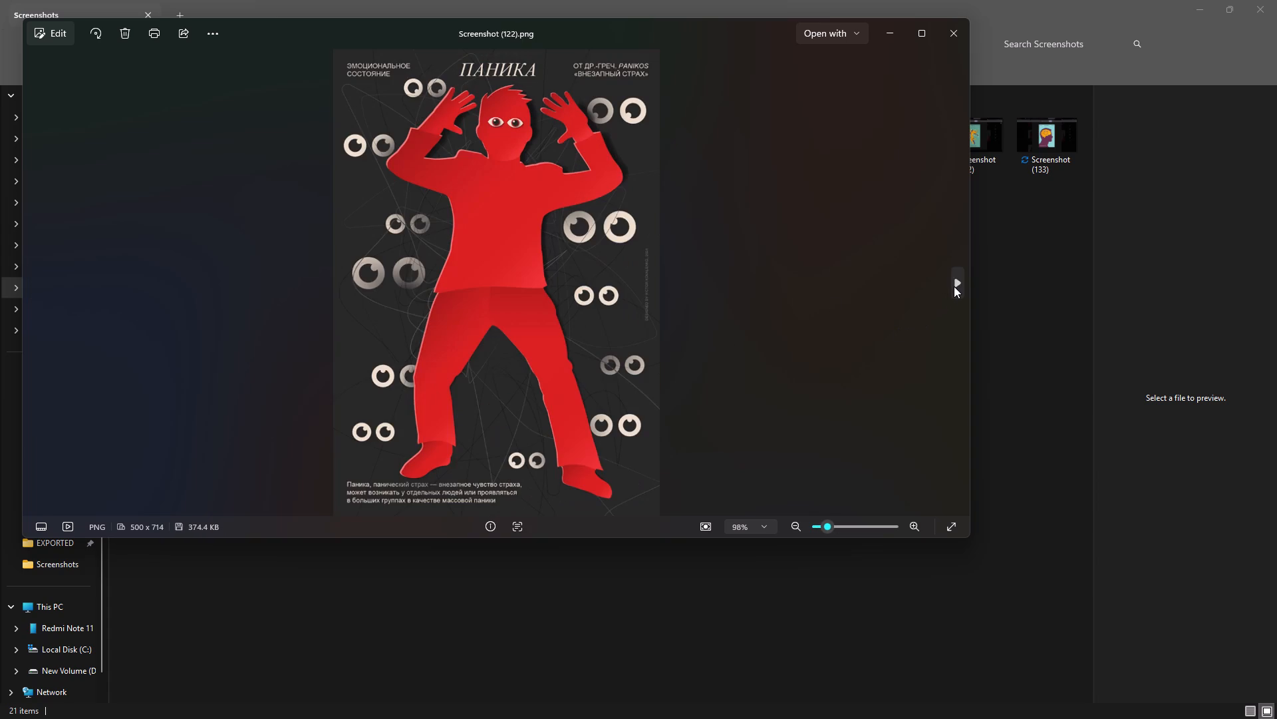
{"action": "left_click", "coordinate": [954, 286]}
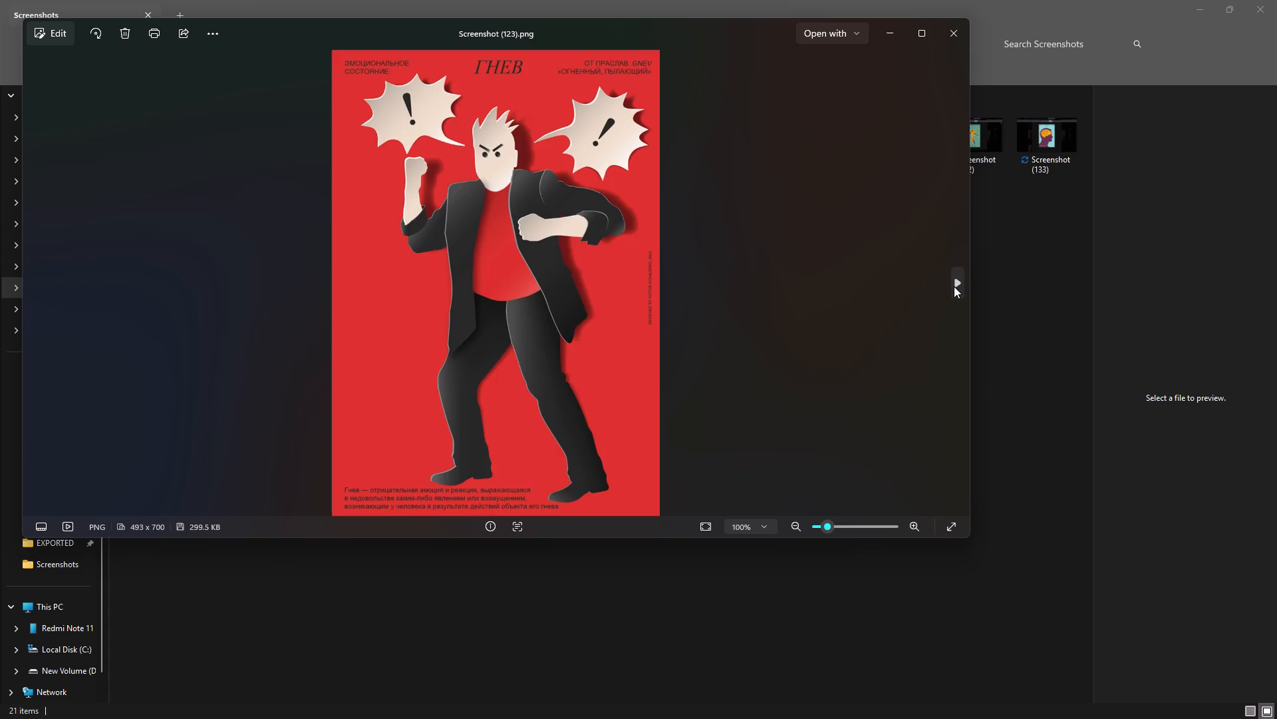
{"action": "key", "text": "Delete"}
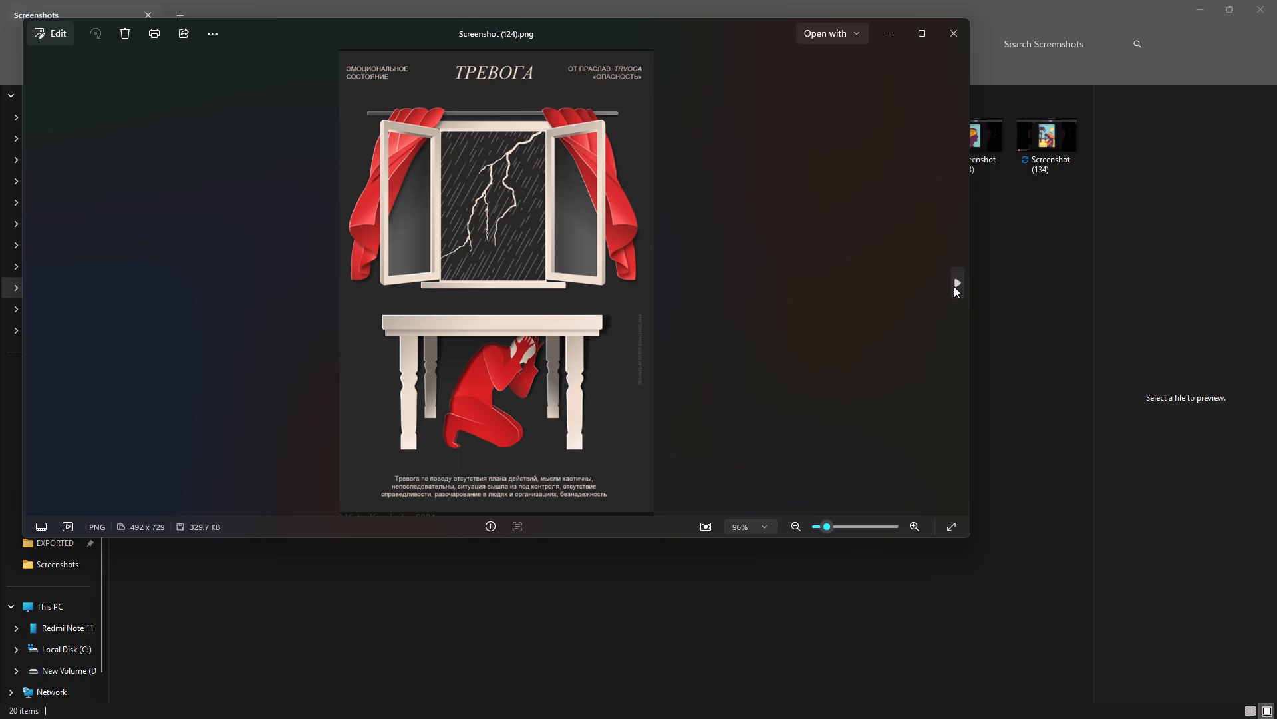
Delete Screenshot (129).png, the poster of the pale figure hunched on a stool, and the screenshot right after it.
{"action": "left_click", "coordinate": [954, 286]}
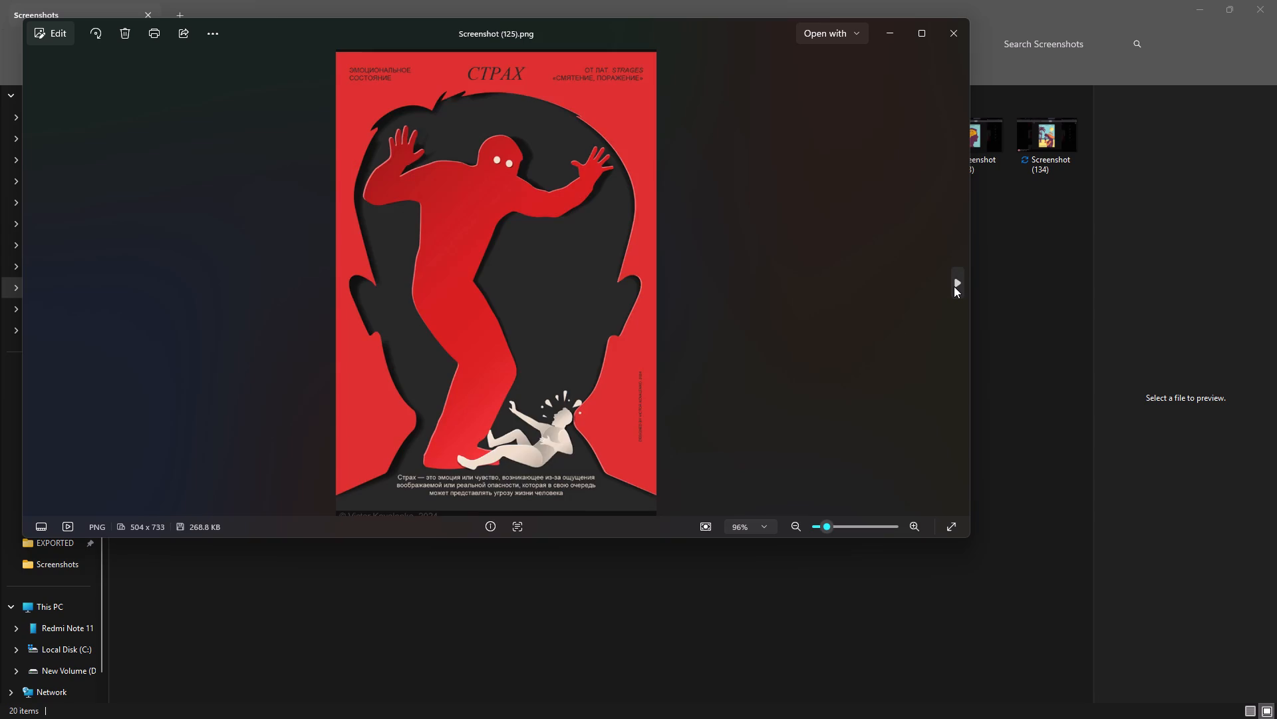
{"action": "left_click", "coordinate": [954, 286]}
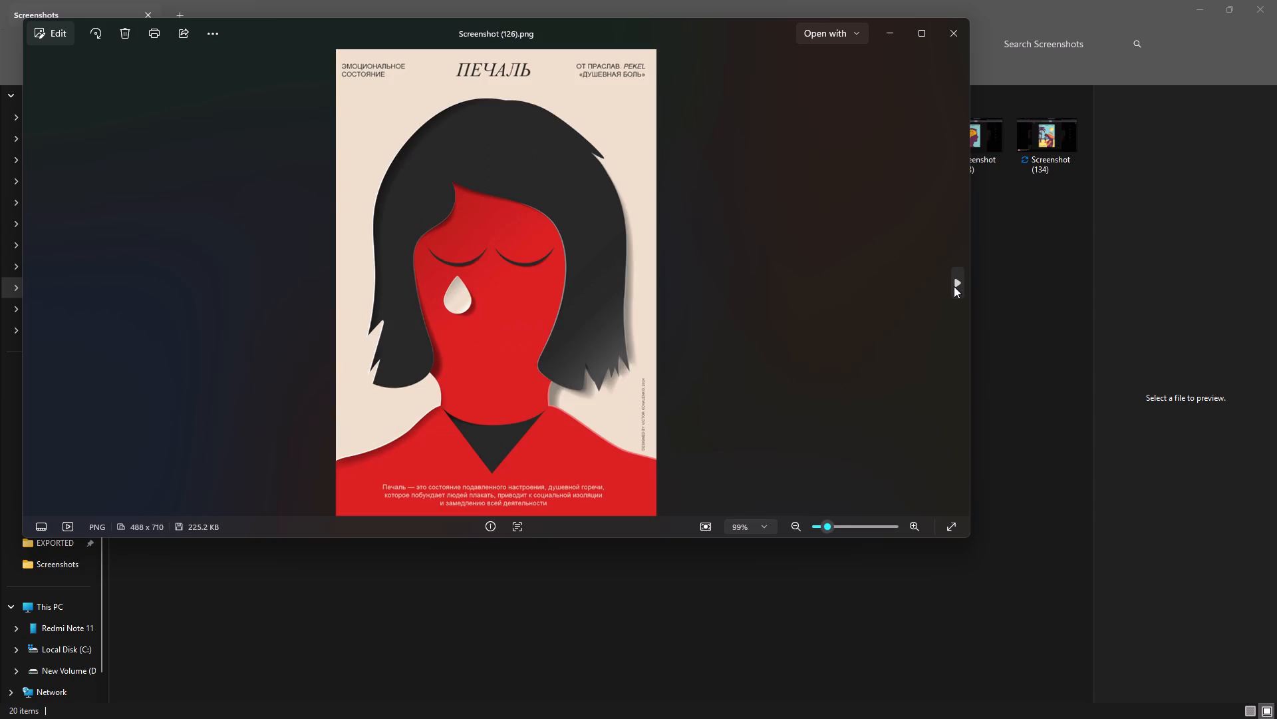
{"action": "left_click", "coordinate": [954, 286]}
{"action": "left_click", "coordinate": [954, 286]}
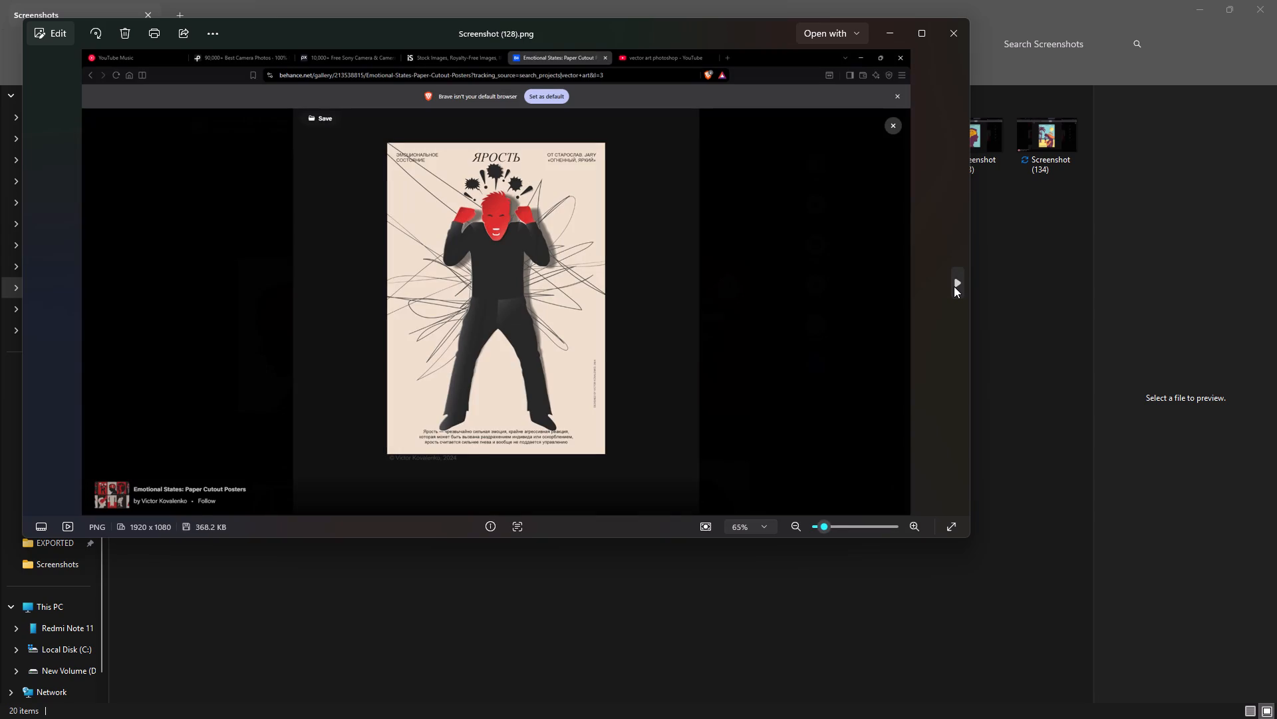
{"action": "left_click", "coordinate": [954, 286]}
{"action": "key", "text": "Delete"}
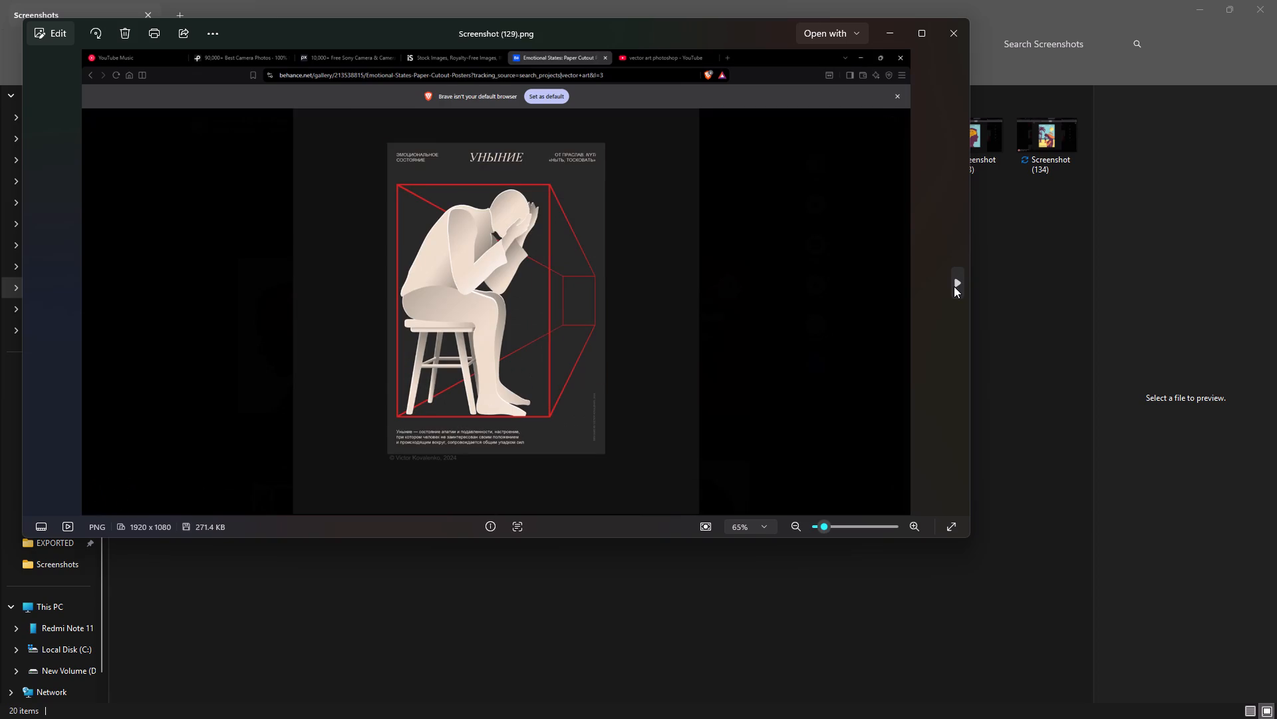
{"action": "key", "text": "Delete"}
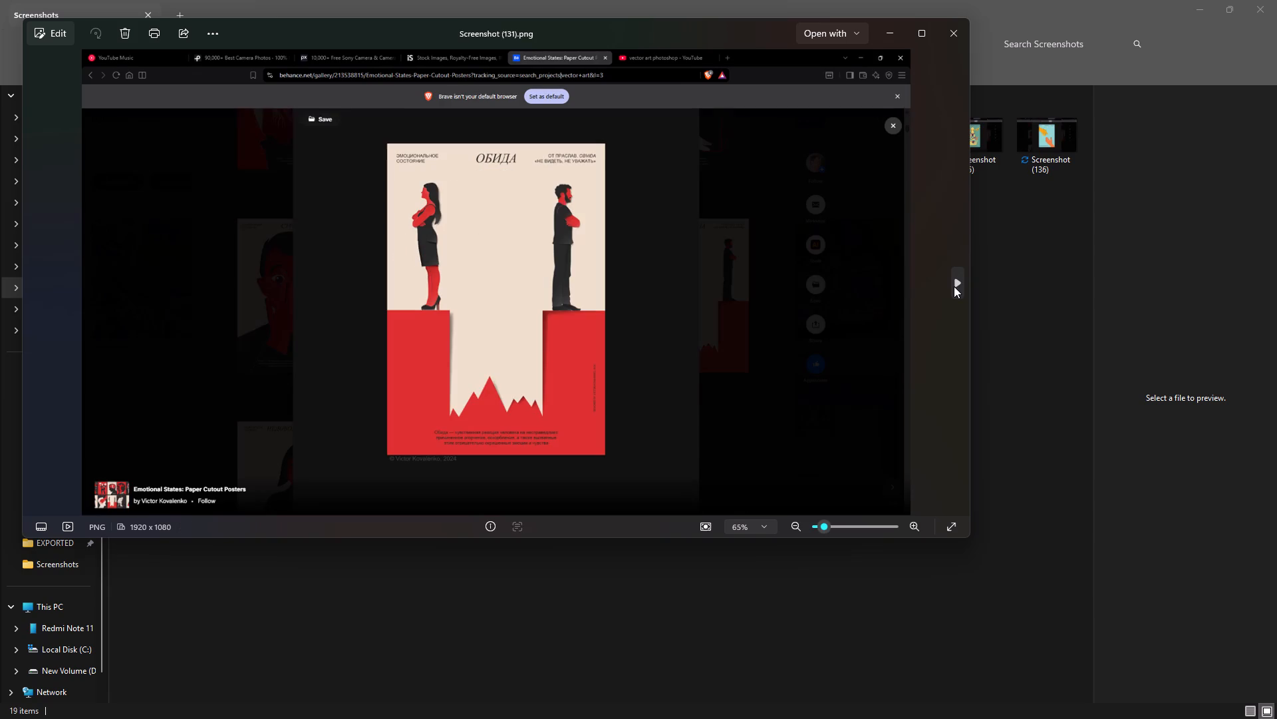
Delete Screenshot (136).png, the smaller duplicate of the blue poster with two reaching hands in Screenshot (137).png.
{"action": "left_click", "coordinate": [954, 286]}
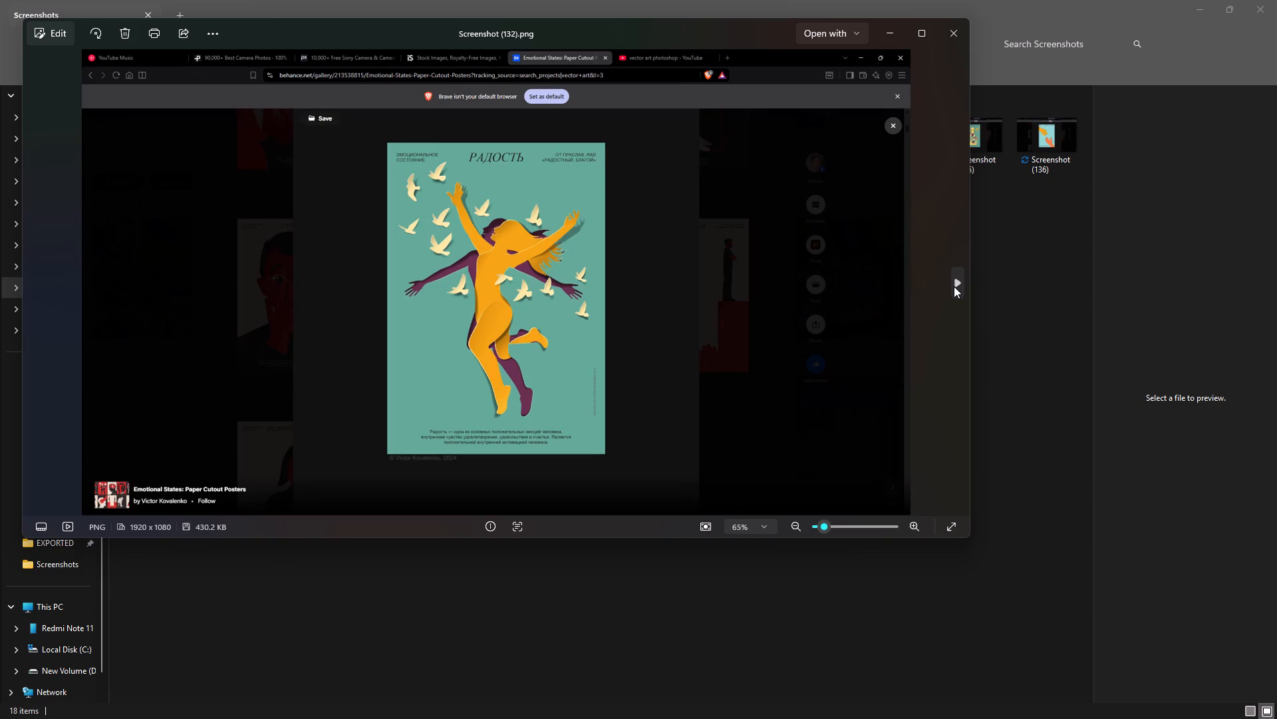
{"action": "double_click", "coordinate": [954, 286]}
{"action": "left_click", "coordinate": [954, 286]}
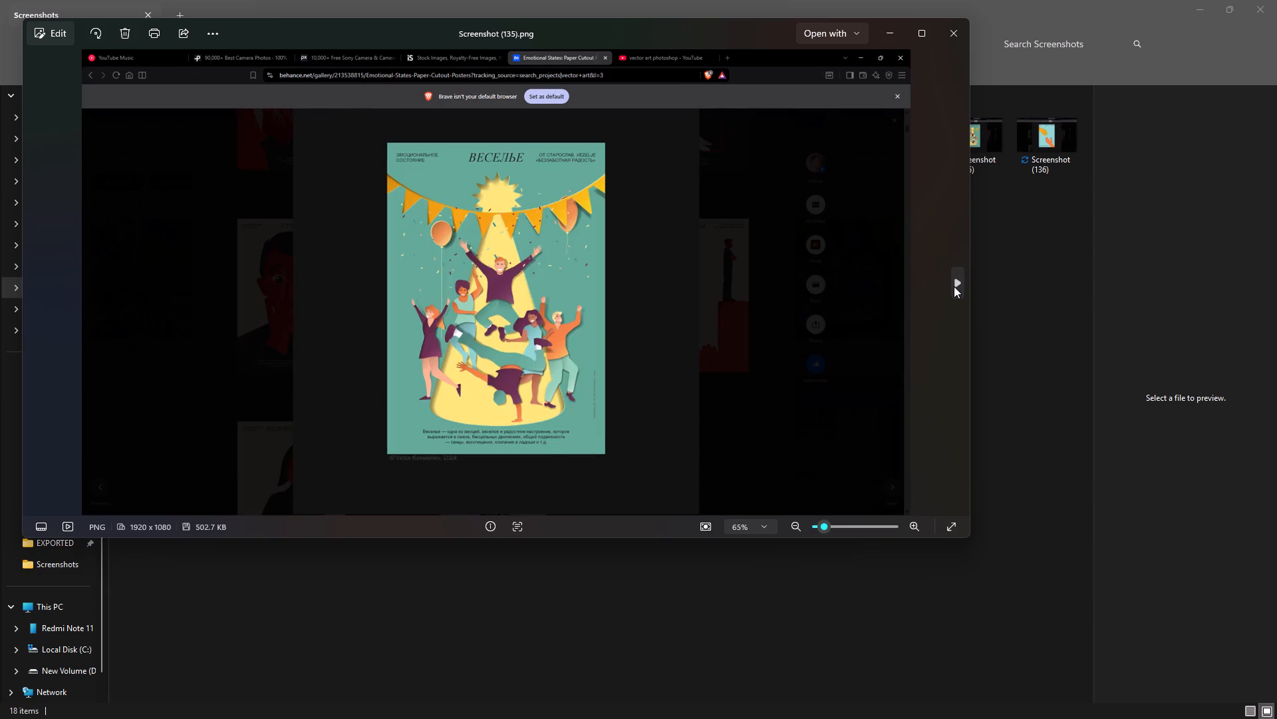
{"action": "left_click", "coordinate": [954, 286]}
{"action": "left_click", "coordinate": [954, 286]}
{"action": "left_click", "coordinate": [954, 286]}
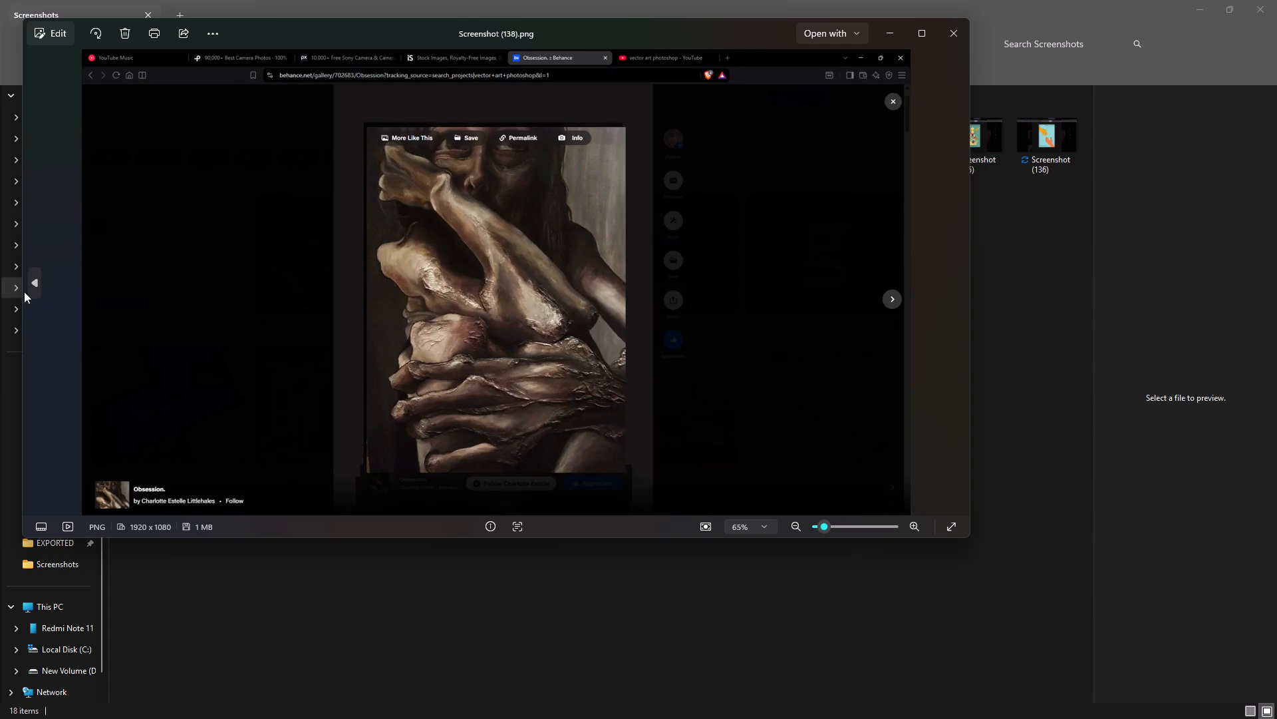
{"action": "left_click", "coordinate": [33, 286]}
{"action": "left_click", "coordinate": [33, 286]}
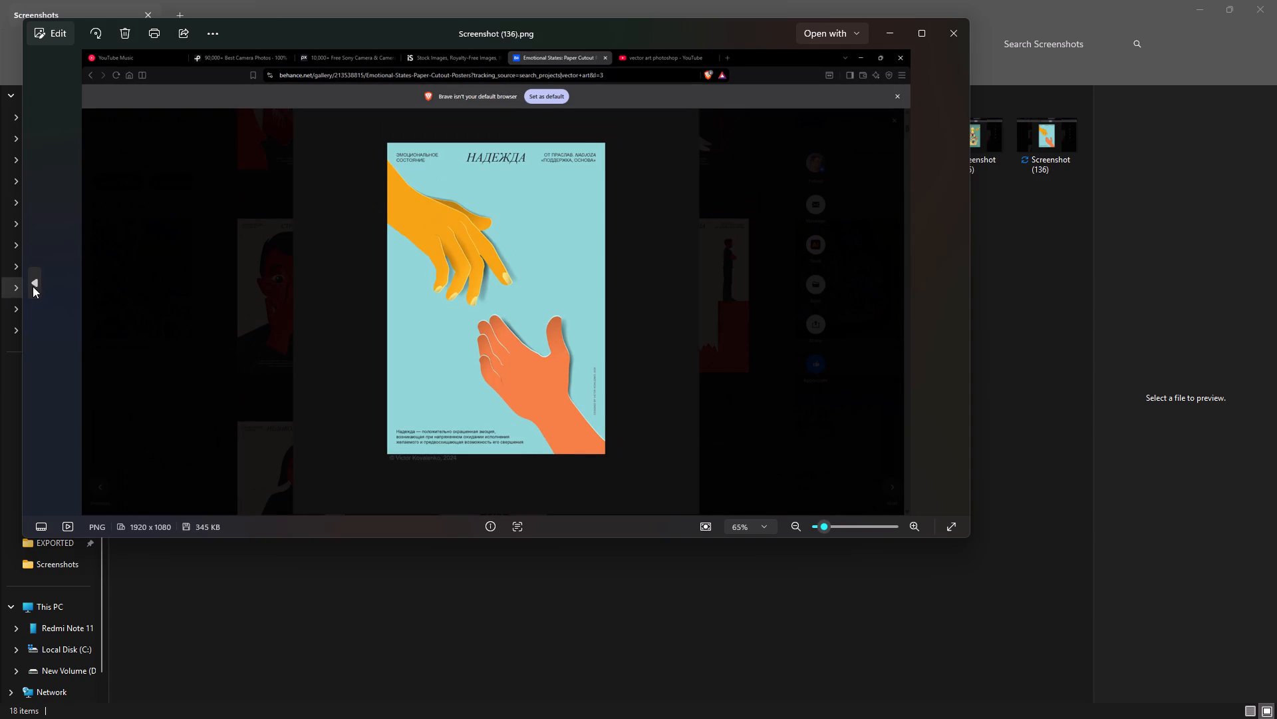
{"action": "key", "text": "Right"}
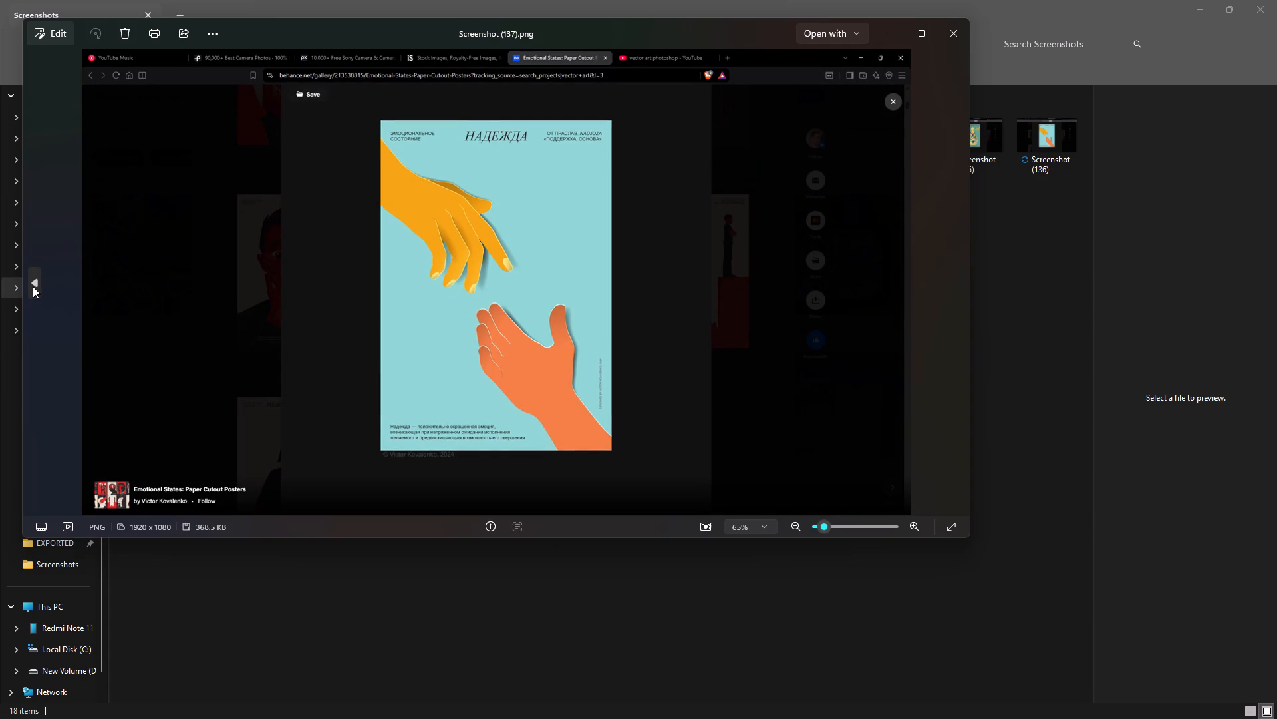
{"action": "key", "text": "Left"}
{"action": "key", "text": "Delete"}
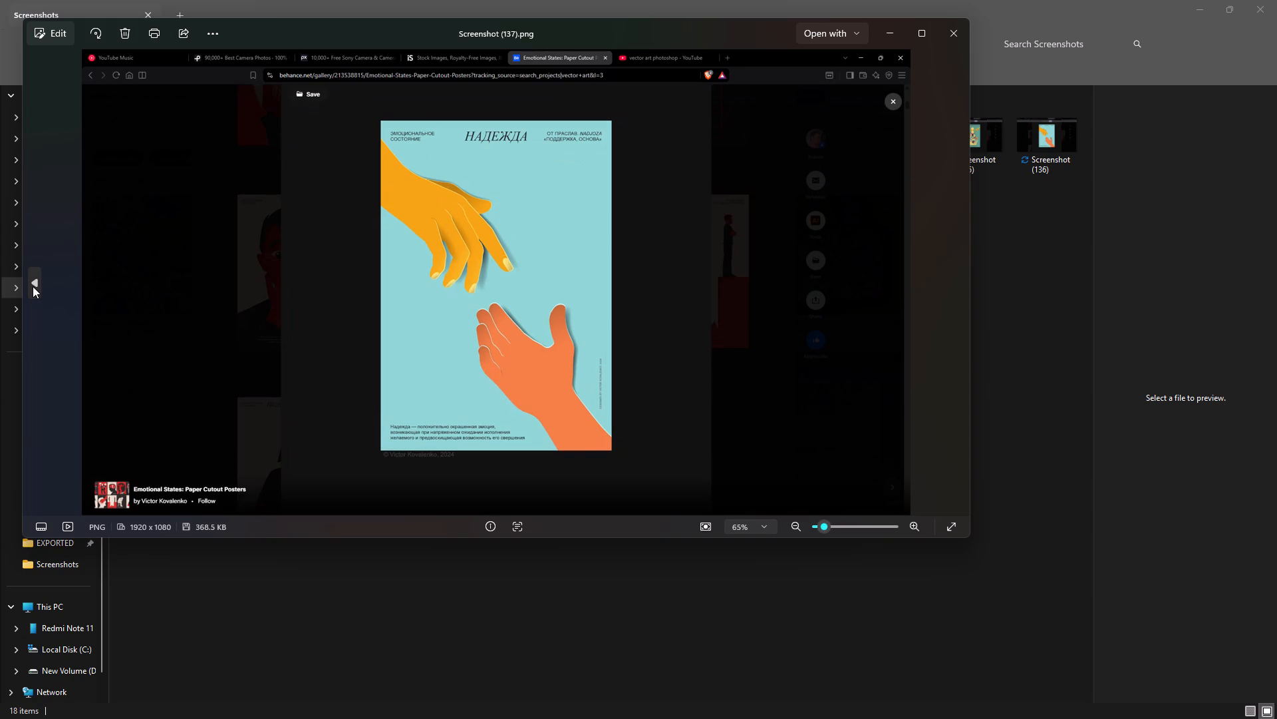
Crop Screenshot (127).png to the poster of the red head filled with a bare tree, about 483 × 714 px, and save it over the original.
{"action": "triple_click", "coordinate": [33, 286]}
{"action": "double_click", "coordinate": [33, 286]}
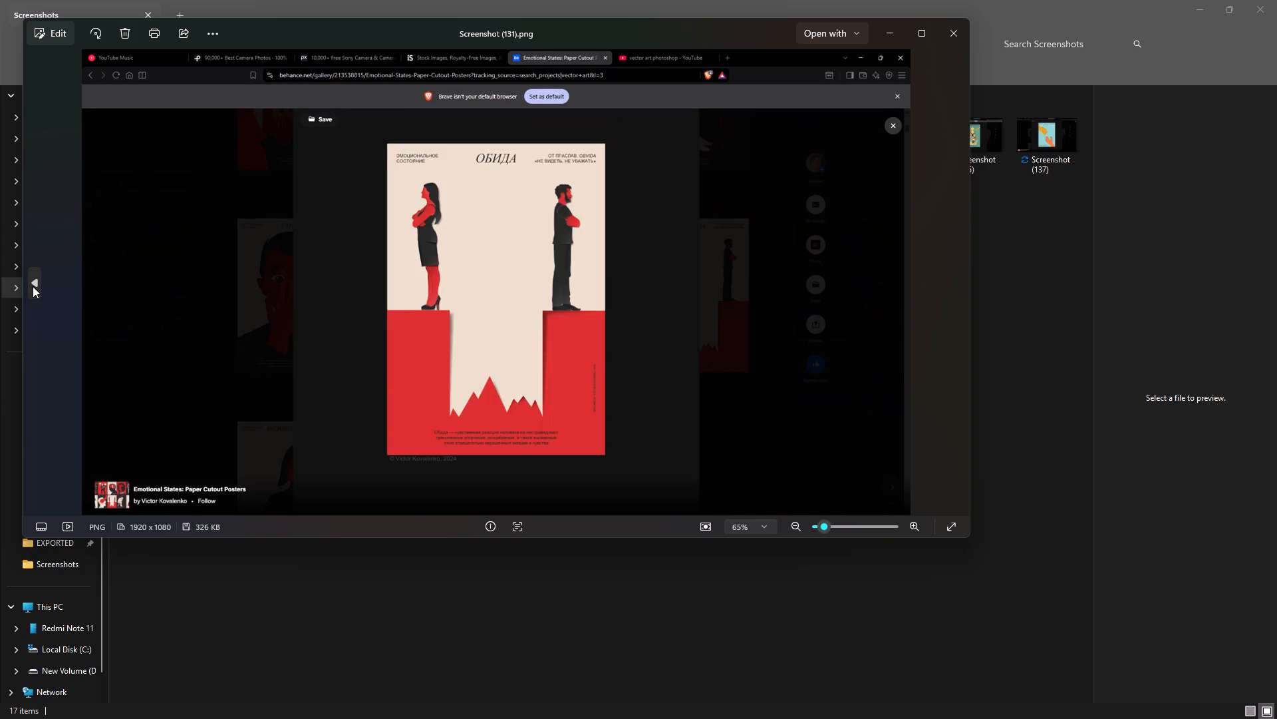
{"action": "double_click", "coordinate": [33, 286]}
{"action": "left_click", "coordinate": [33, 286]}
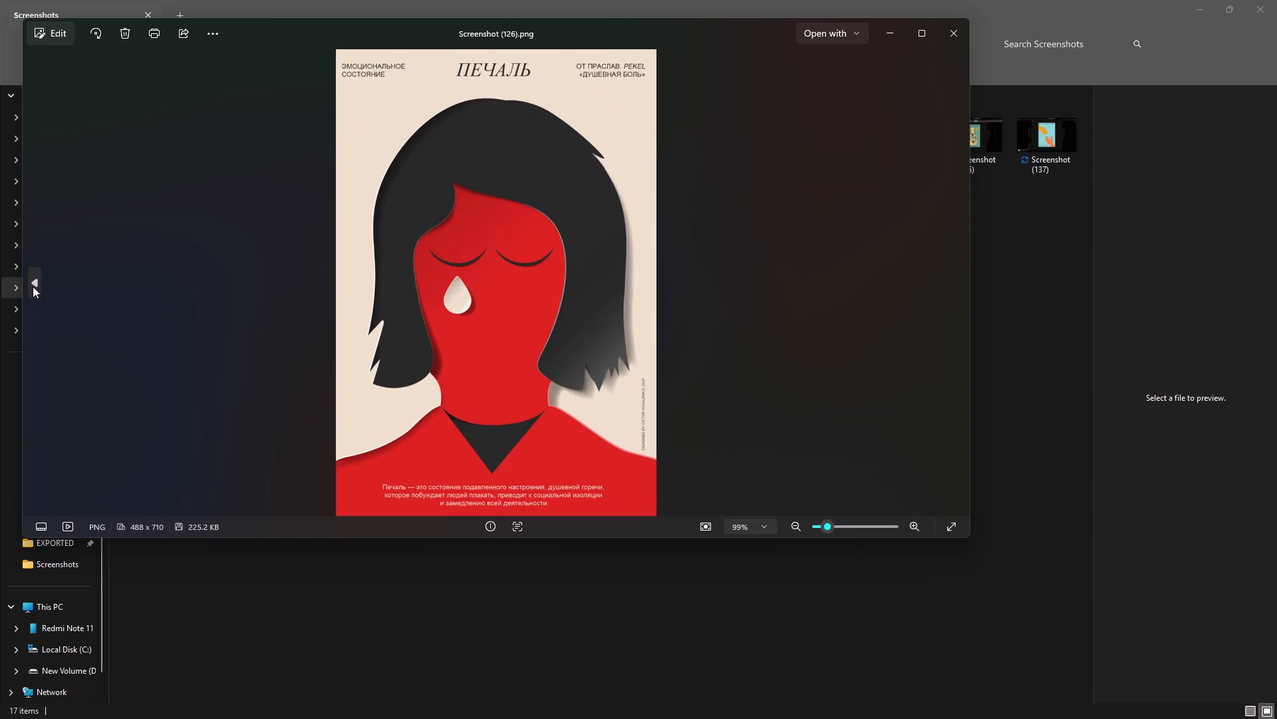
{"action": "key", "text": "Right"}
{"action": "left_click", "coordinate": [60, 39]}
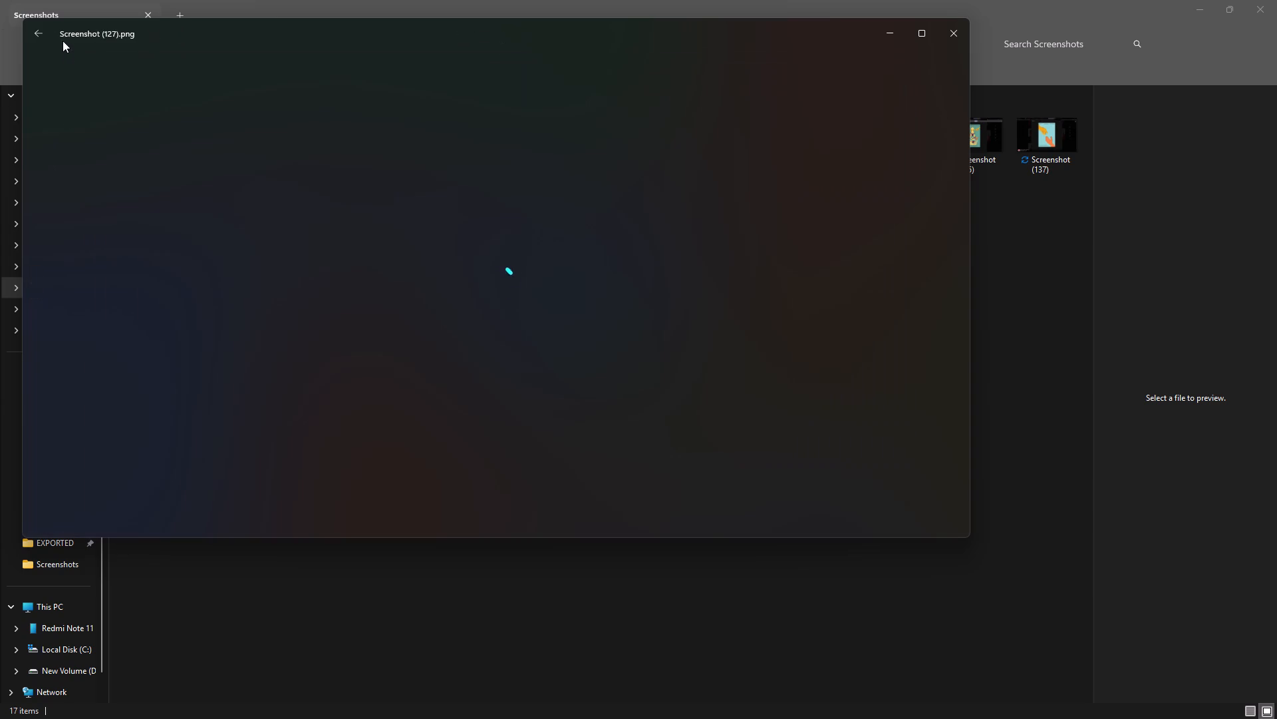
{"action": "left_click_drag", "start_coordinate": [232, 134], "coordinate": [280, 142]}
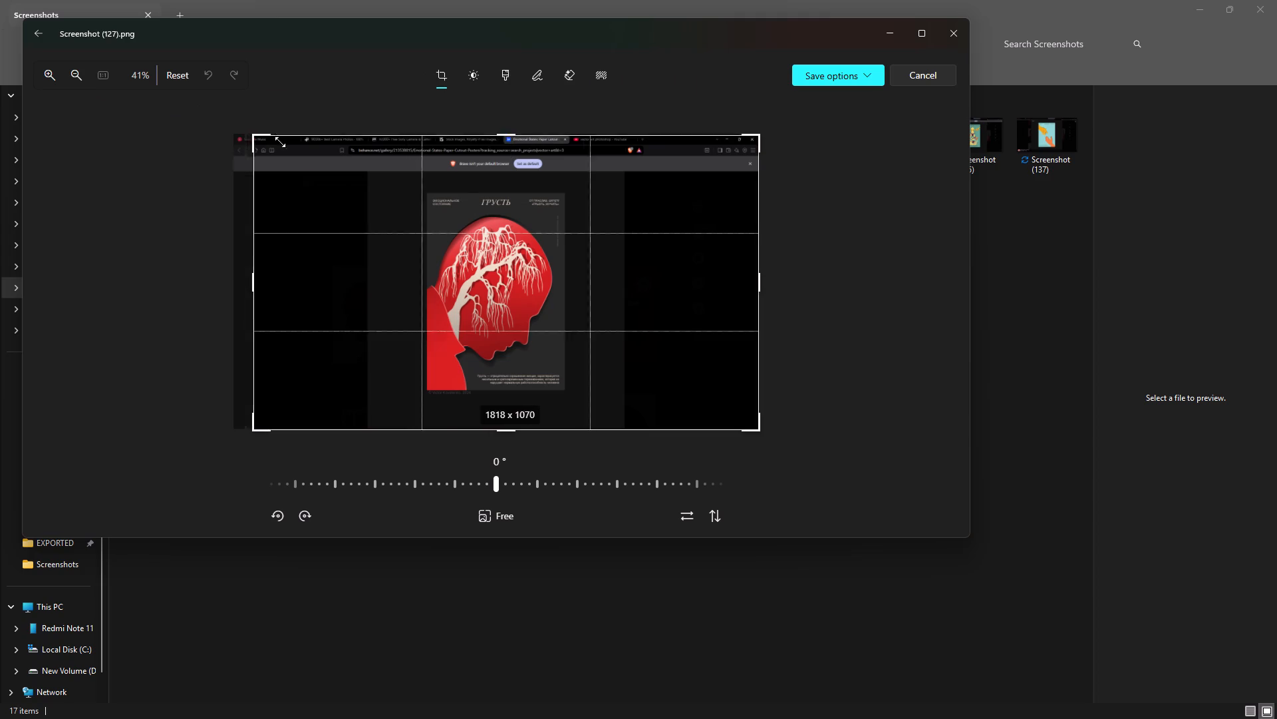
{"action": "left_click_drag", "start_coordinate": [280, 142], "coordinate": [429, 196]}
{"action": "left_click_drag", "start_coordinate": [704, 430], "coordinate": [507, 377]}
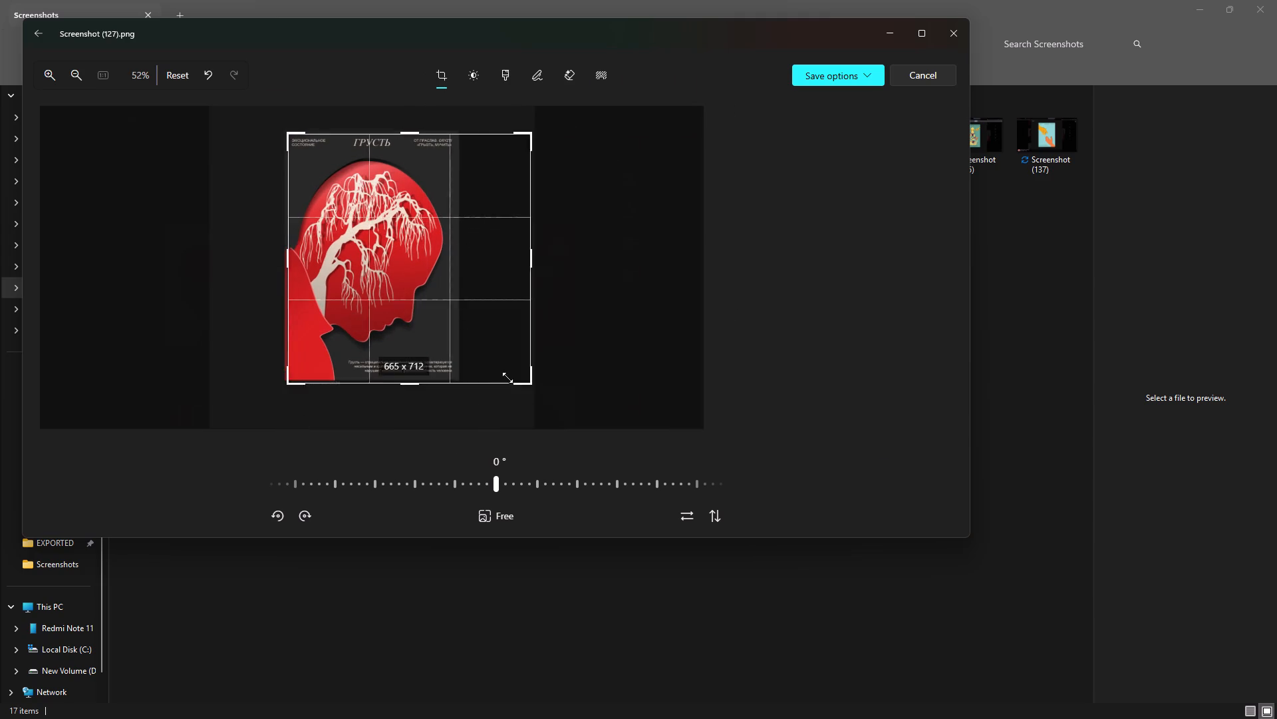
{"action": "left_click_drag", "start_coordinate": [507, 377], "coordinate": [457, 382]}
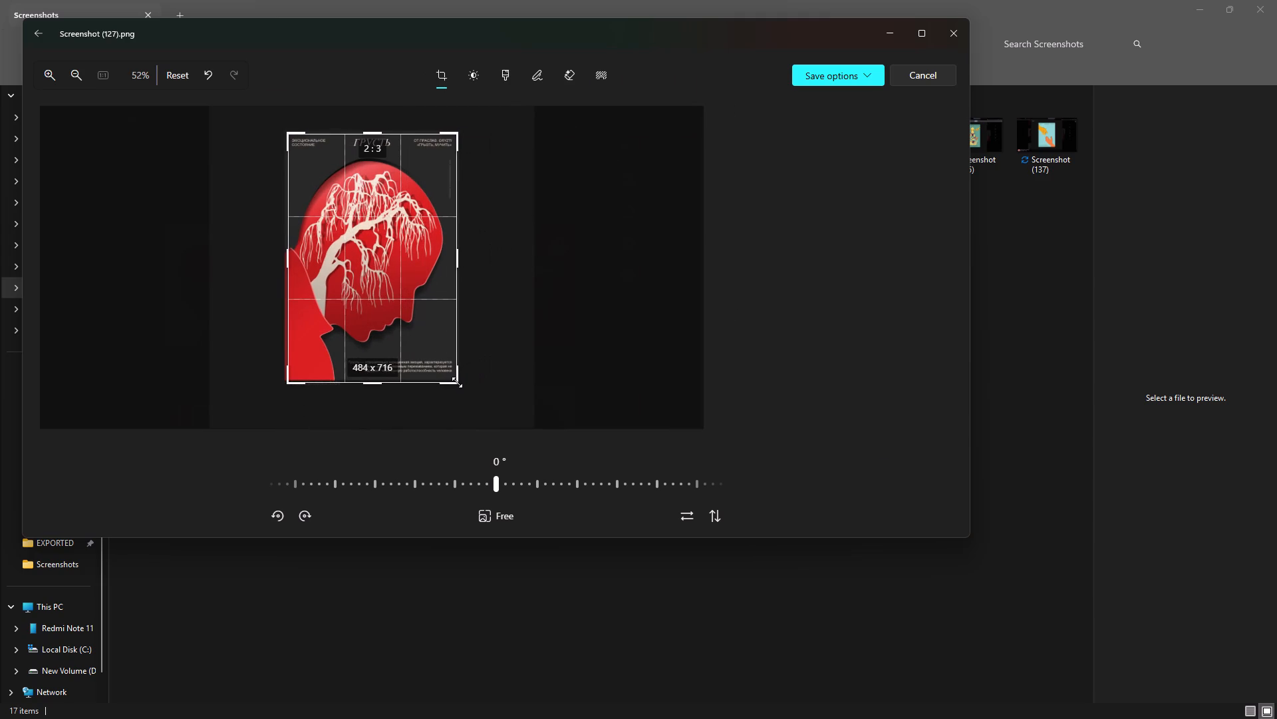
{"action": "left_click_drag", "start_coordinate": [457, 382], "coordinate": [456, 381]}
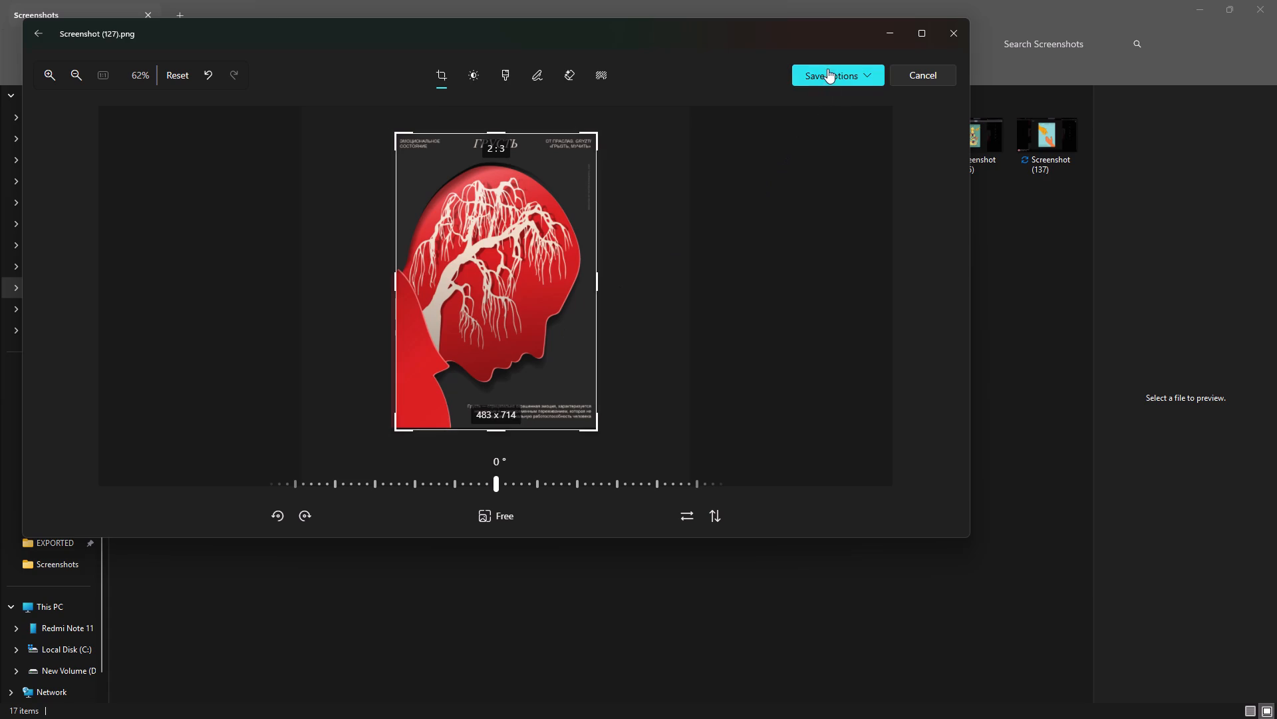
{"action": "left_click", "coordinate": [827, 69]}
{"action": "left_click", "coordinate": [823, 123]}
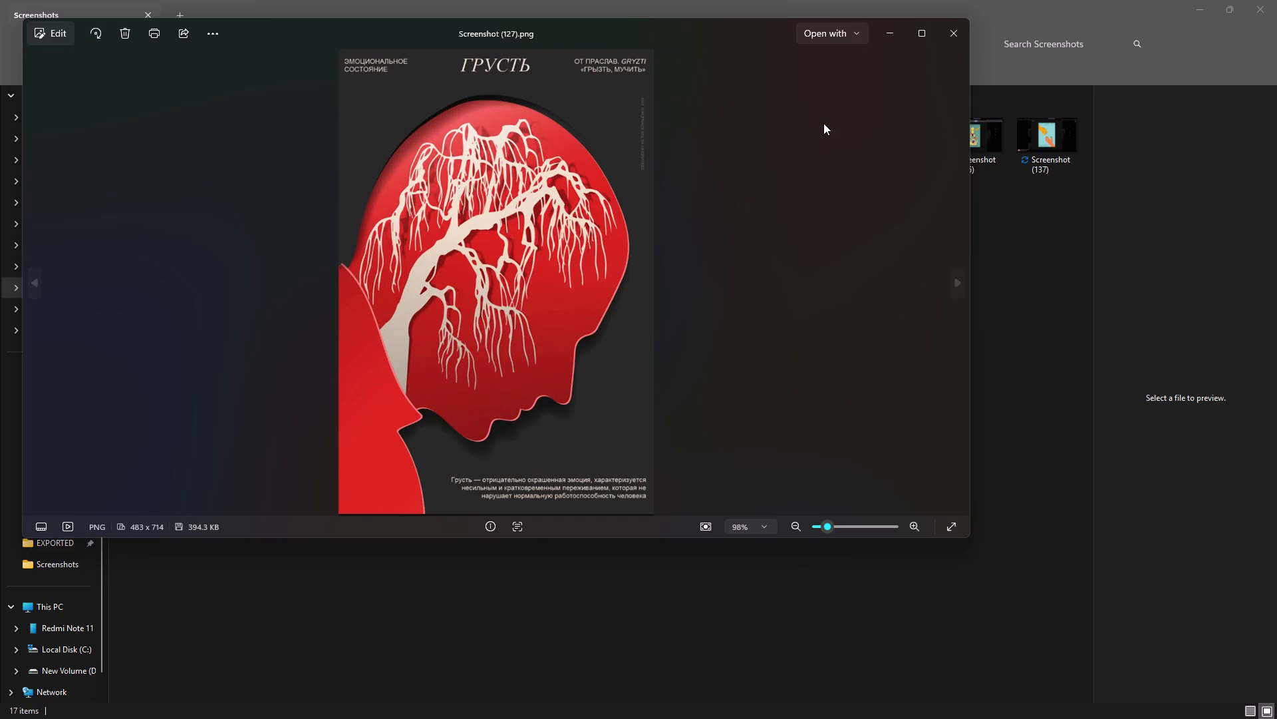
Crop Screenshot (128).png to the poster of the raging red-faced man with scribbles, about 483 × 714 px, and save it over the original.
{"action": "key", "text": "Right"}
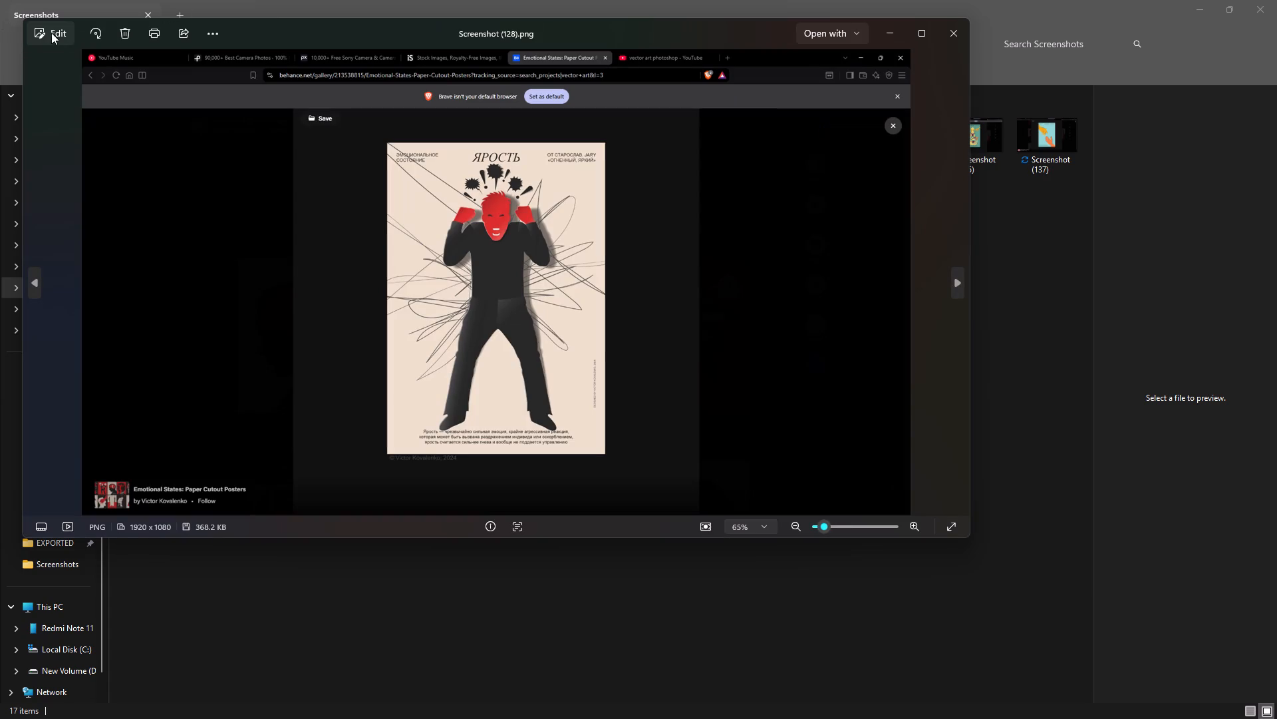
{"action": "left_click", "coordinate": [55, 31]}
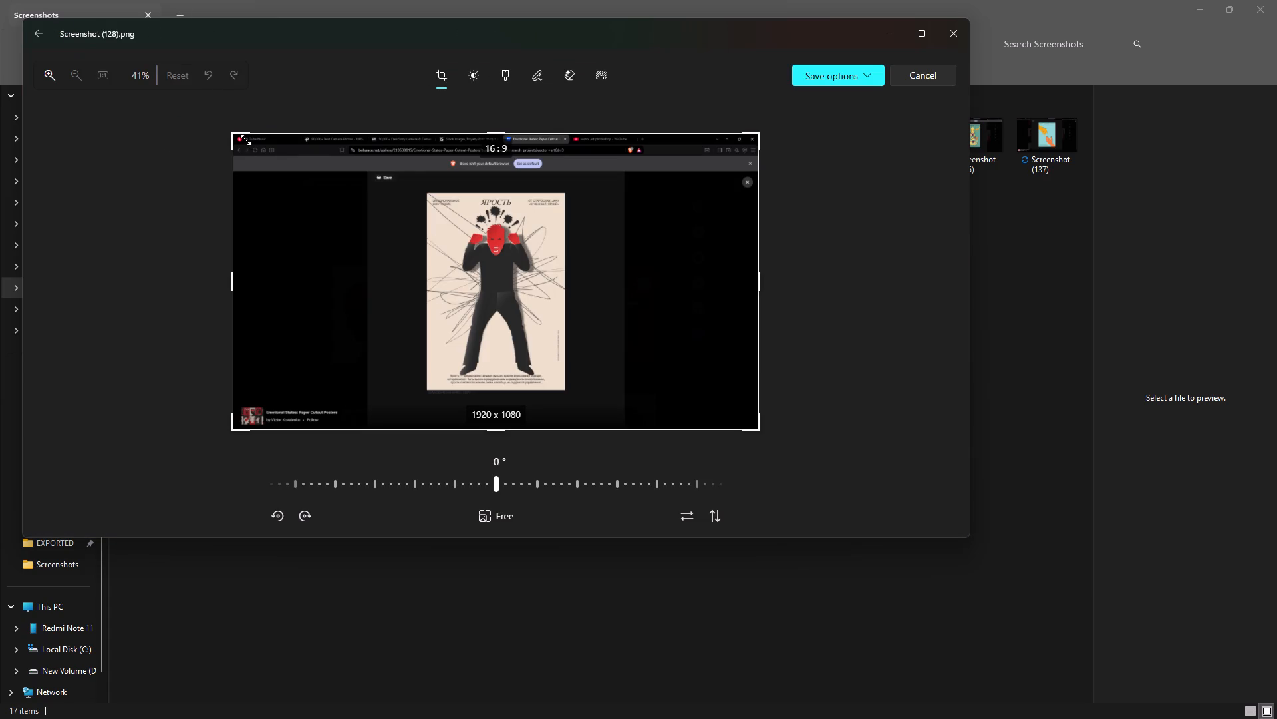
{"action": "left_click_drag", "start_coordinate": [233, 133], "coordinate": [430, 193]}
{"action": "left_click_drag", "start_coordinate": [702, 431], "coordinate": [562, 395]}
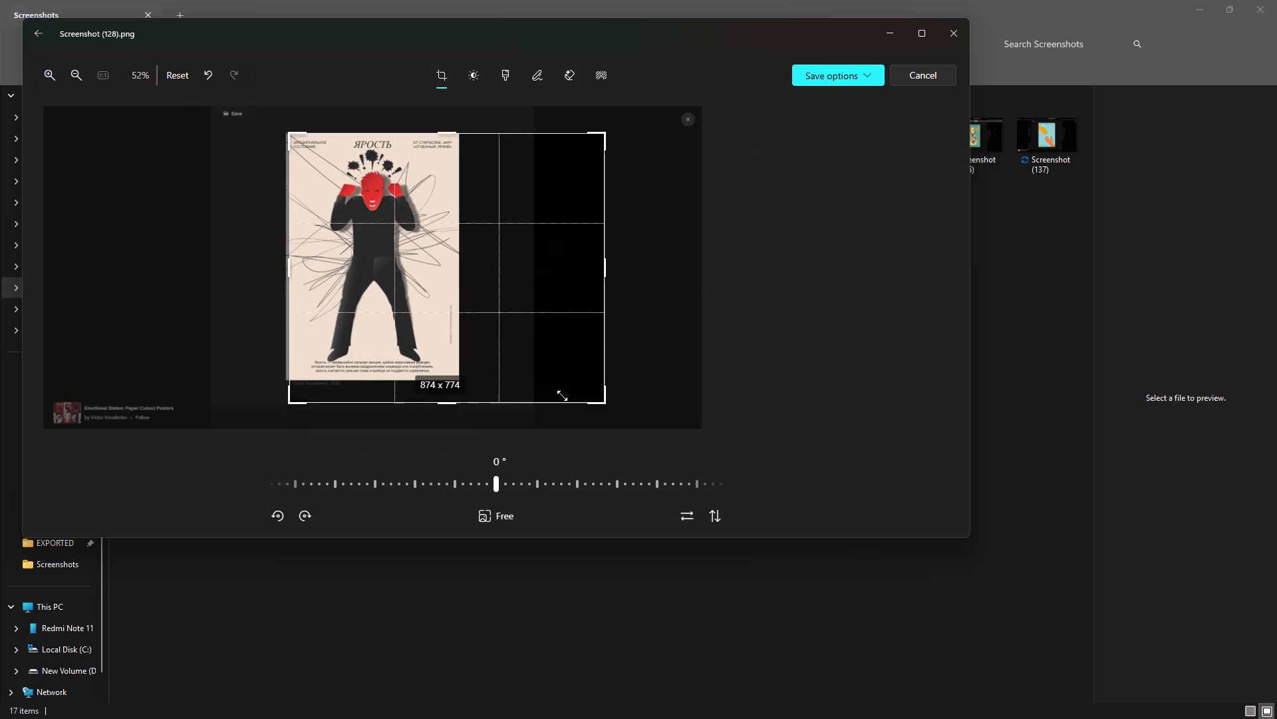
{"action": "left_click_drag", "start_coordinate": [562, 395], "coordinate": [457, 383]}
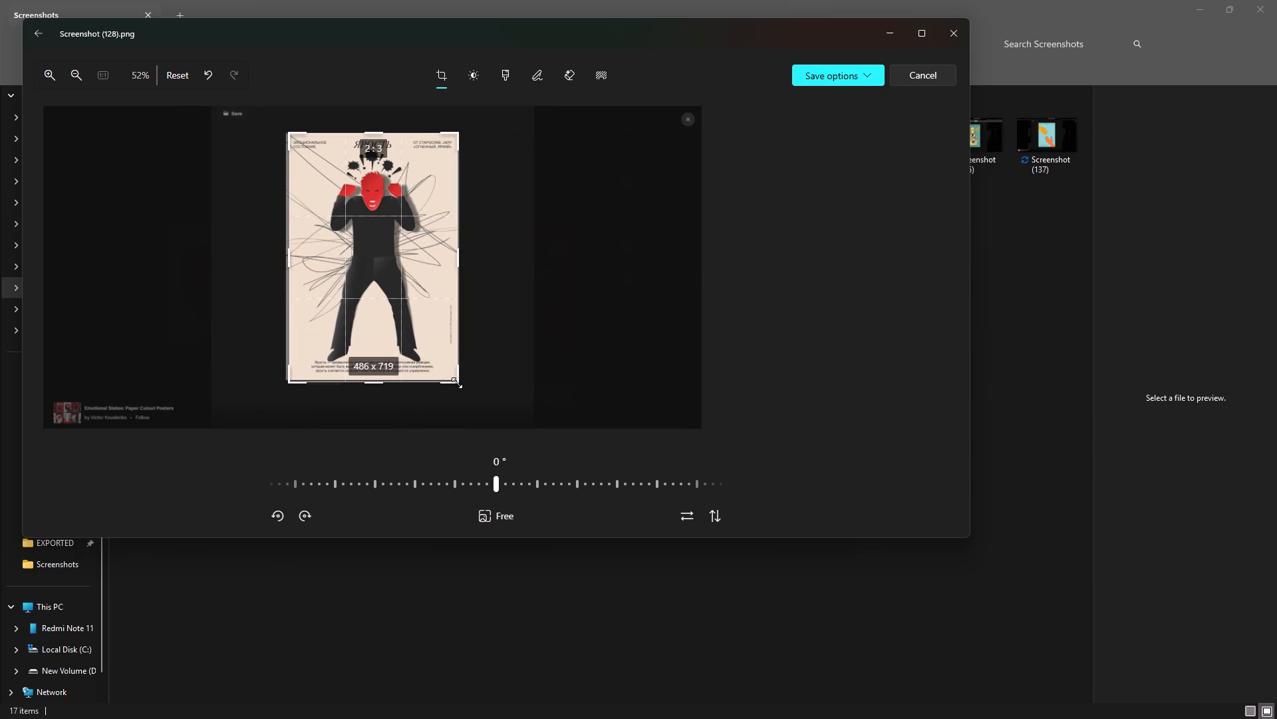
{"action": "left_click_drag", "start_coordinate": [457, 383], "coordinate": [456, 381]}
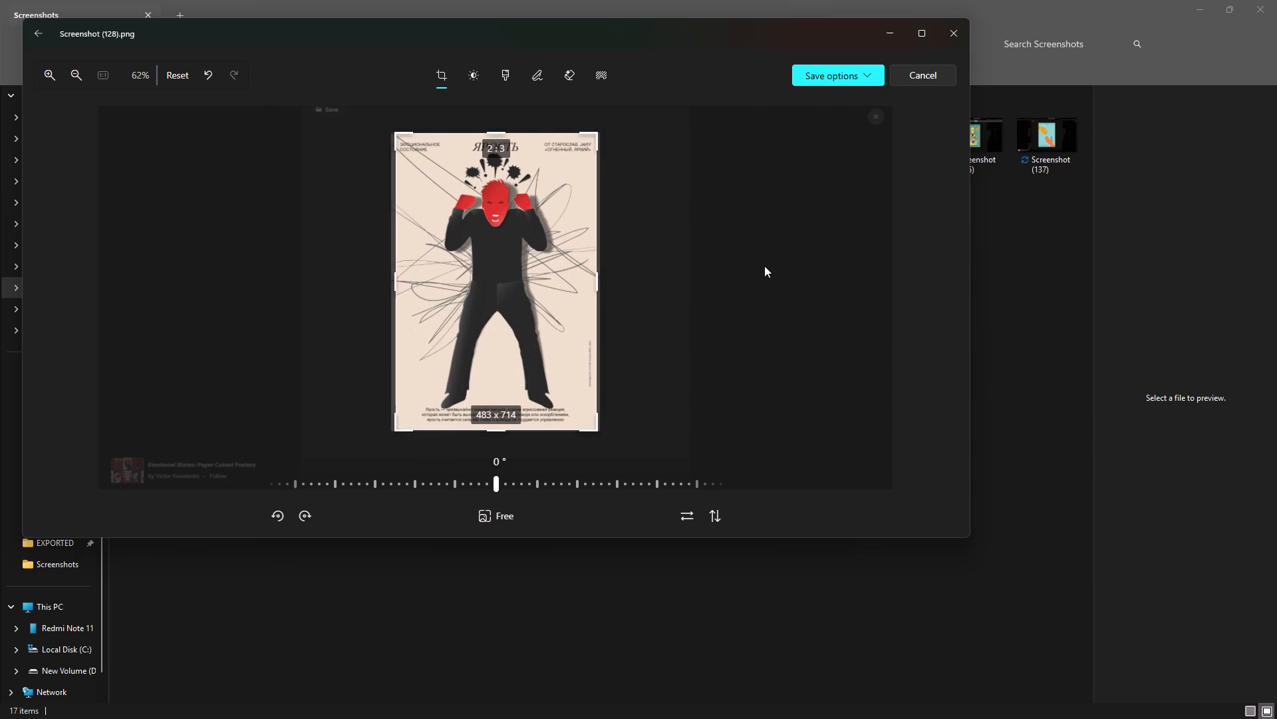
{"action": "left_click", "coordinate": [817, 79]}
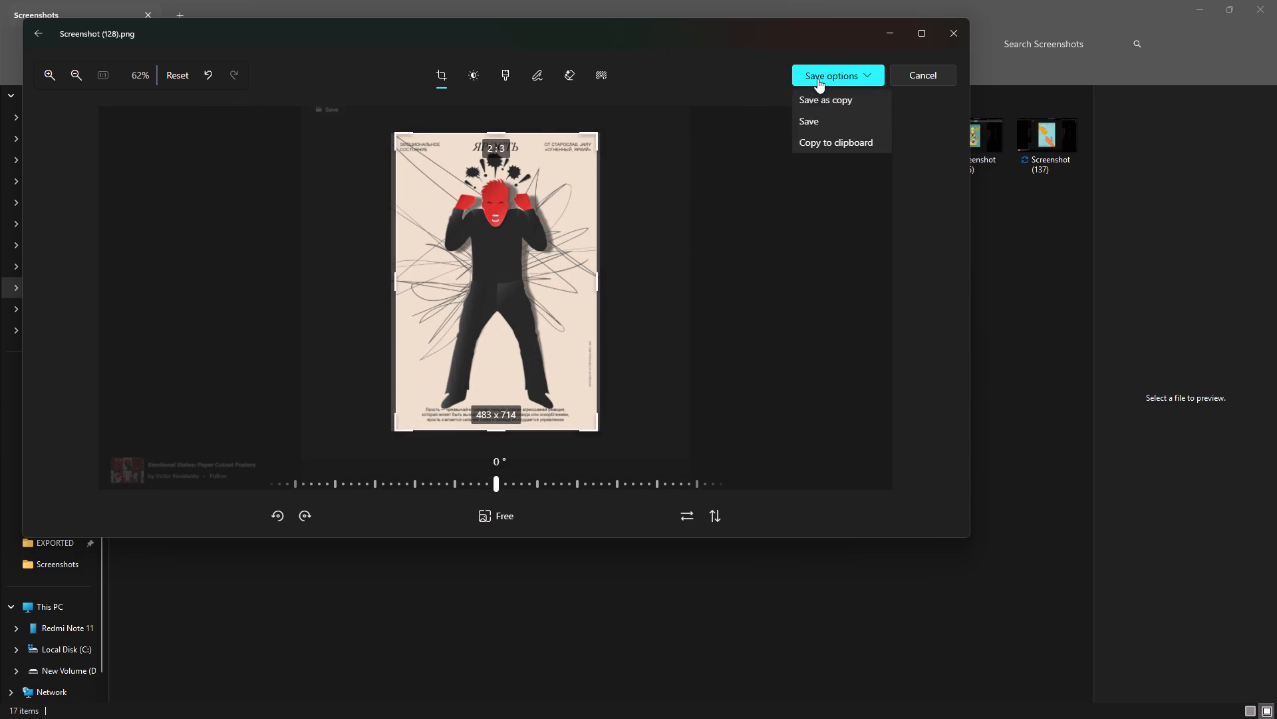
{"action": "left_click", "coordinate": [804, 119]}
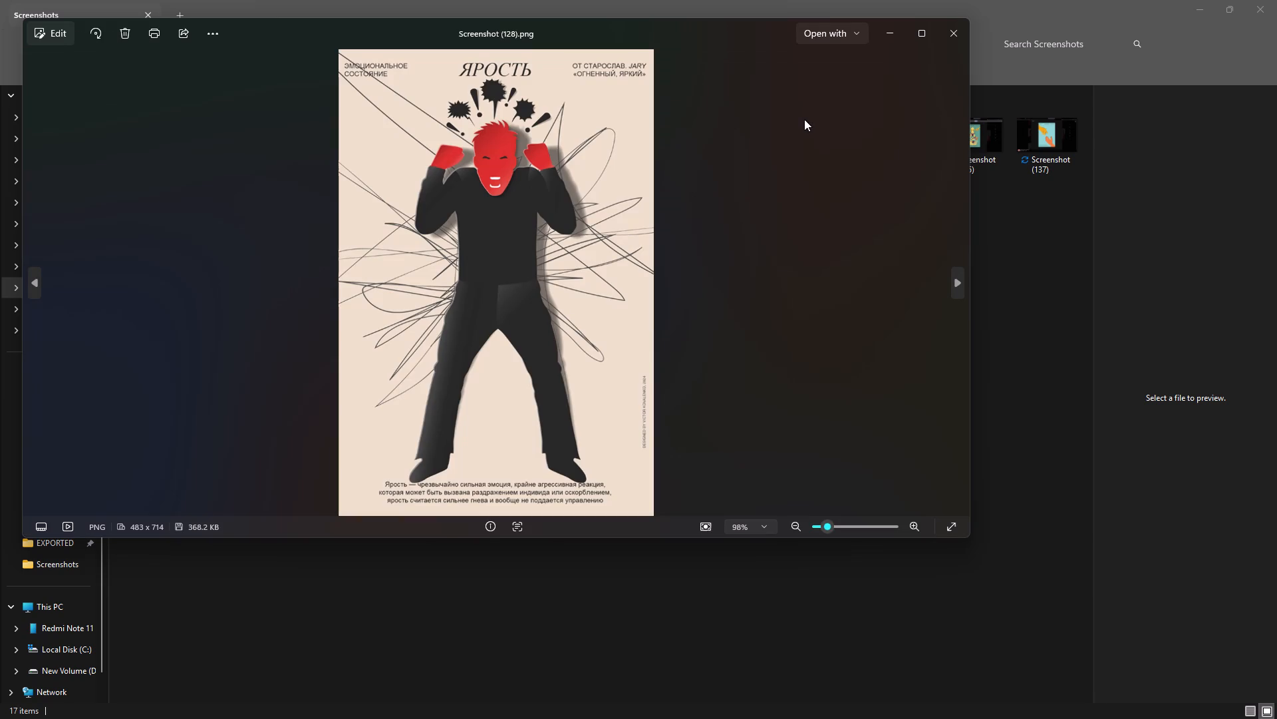
Crop Screenshot (131).png to the poster of the couple divided by a chasm, about 489 × 698 px, and save it over the original.
{"action": "key", "text": "Right"}
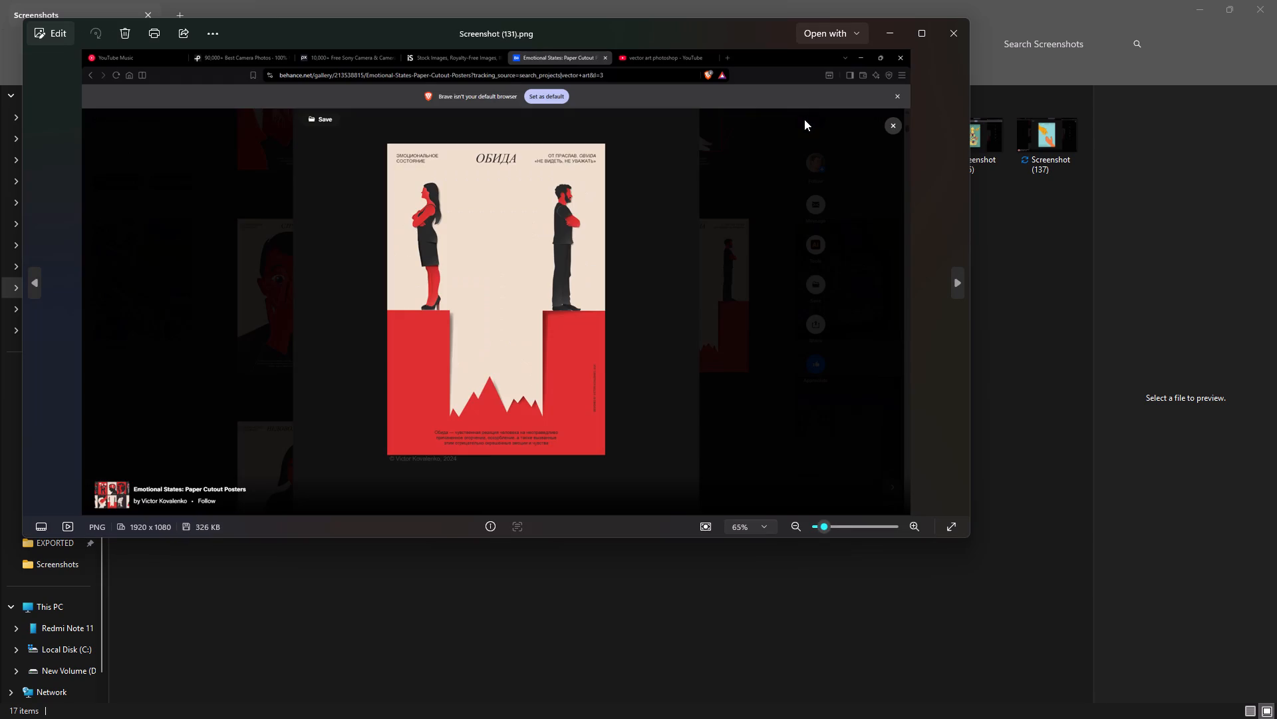
{"action": "left_click", "coordinate": [45, 31]}
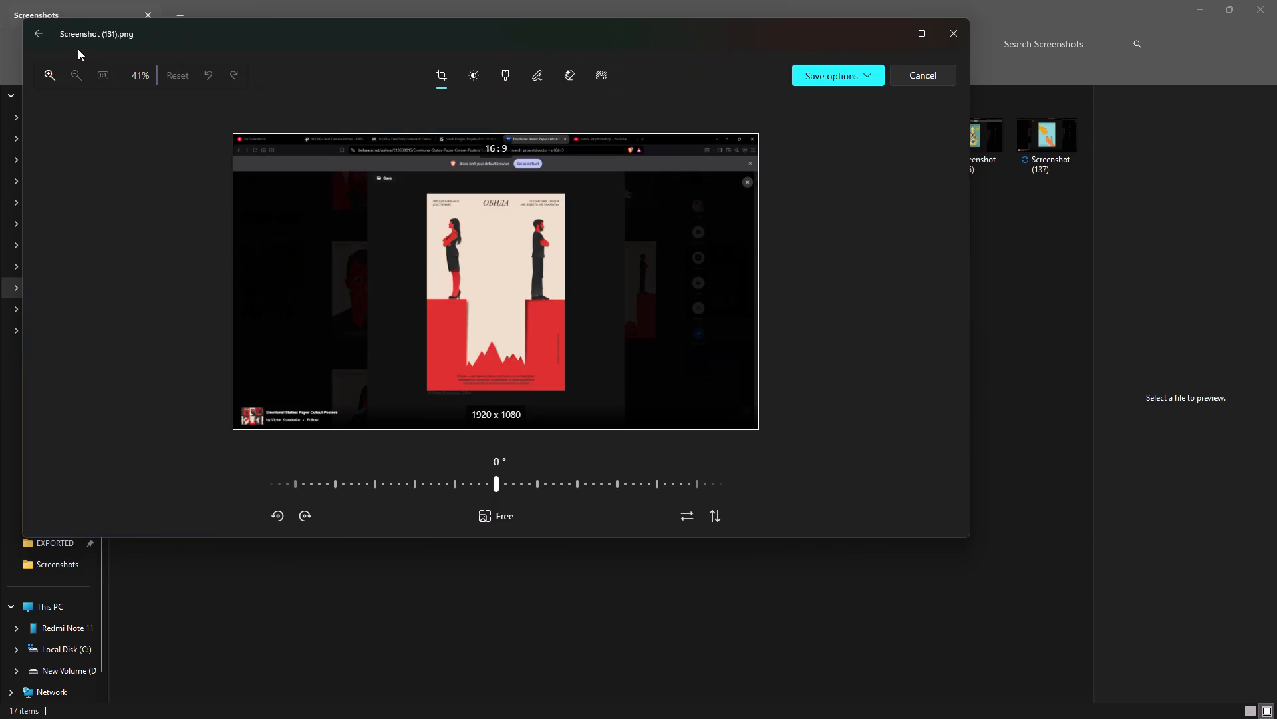
{"action": "left_click_drag", "start_coordinate": [231, 131], "coordinate": [336, 152]}
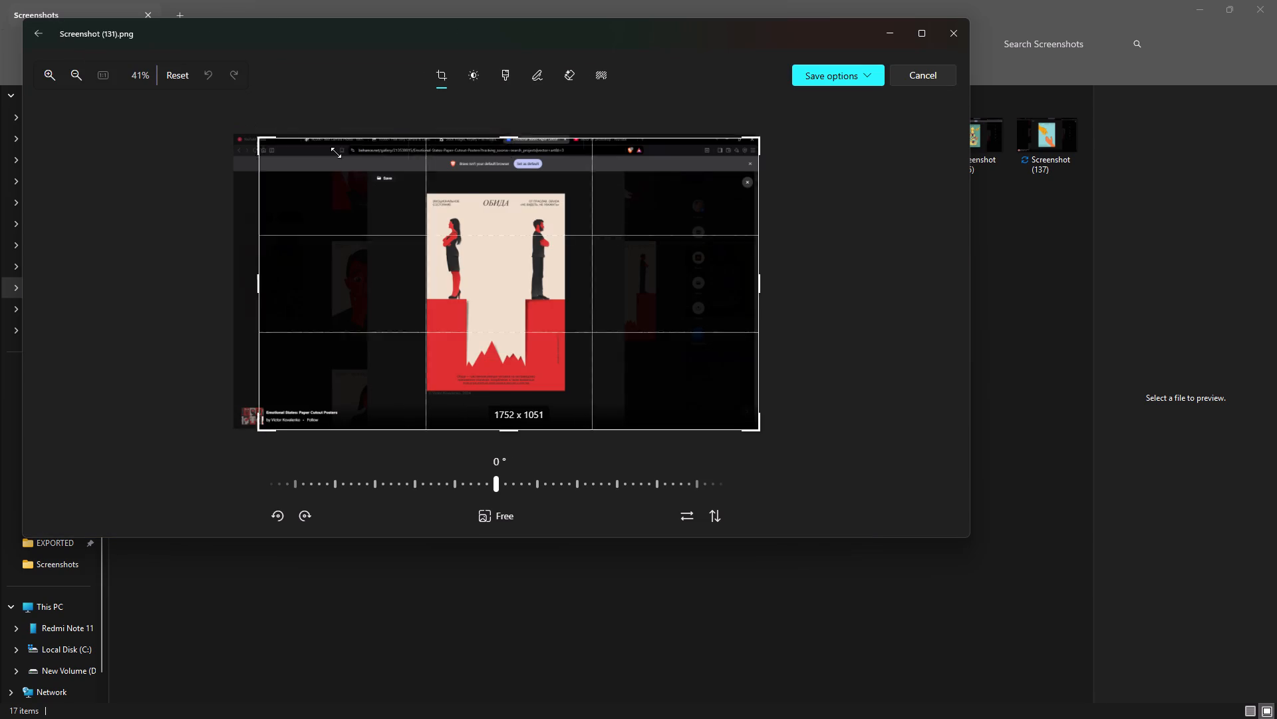
{"action": "left_click_drag", "start_coordinate": [336, 152], "coordinate": [428, 194]}
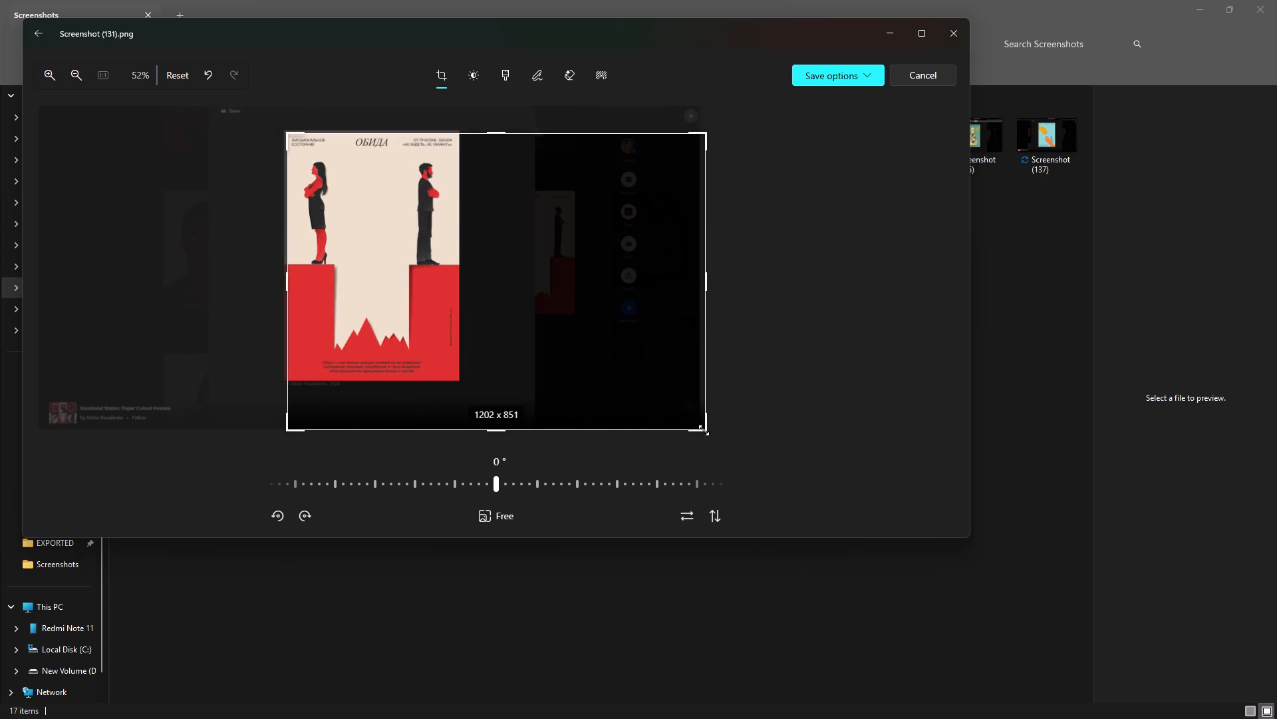
{"action": "left_click_drag", "start_coordinate": [704, 430], "coordinate": [456, 382]}
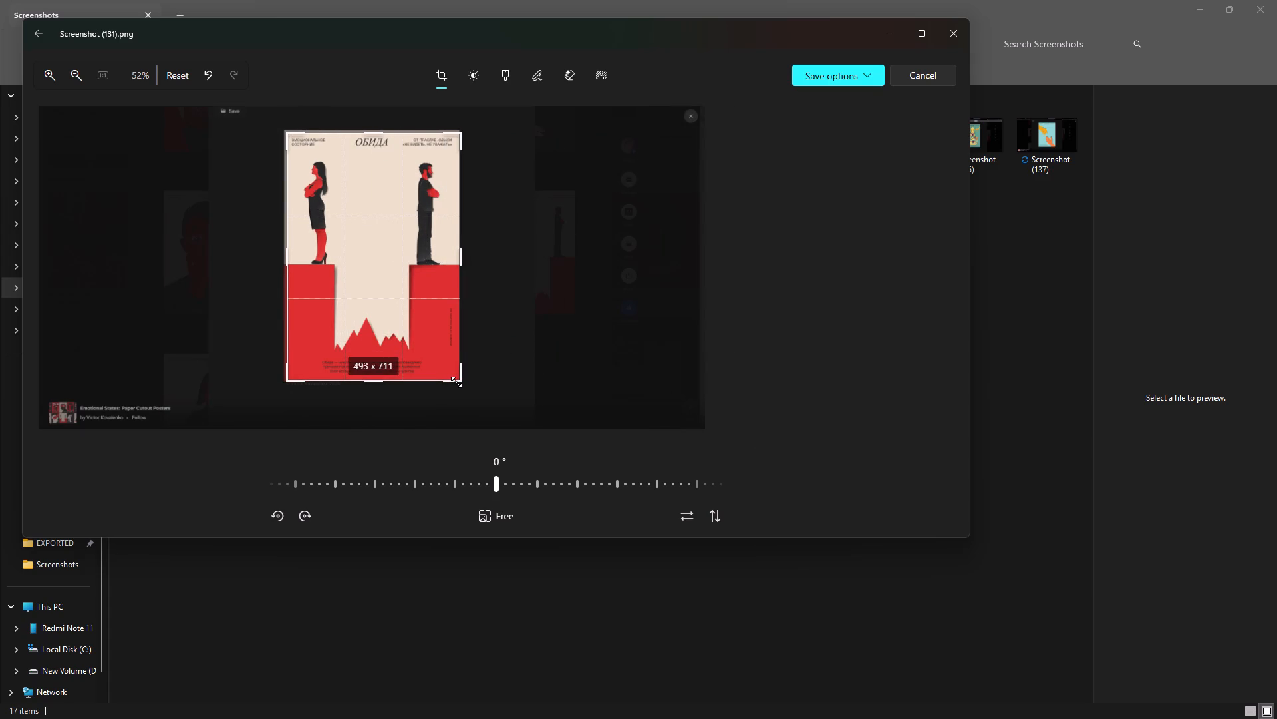
{"action": "left_click_drag", "start_coordinate": [456, 382], "coordinate": [456, 377]}
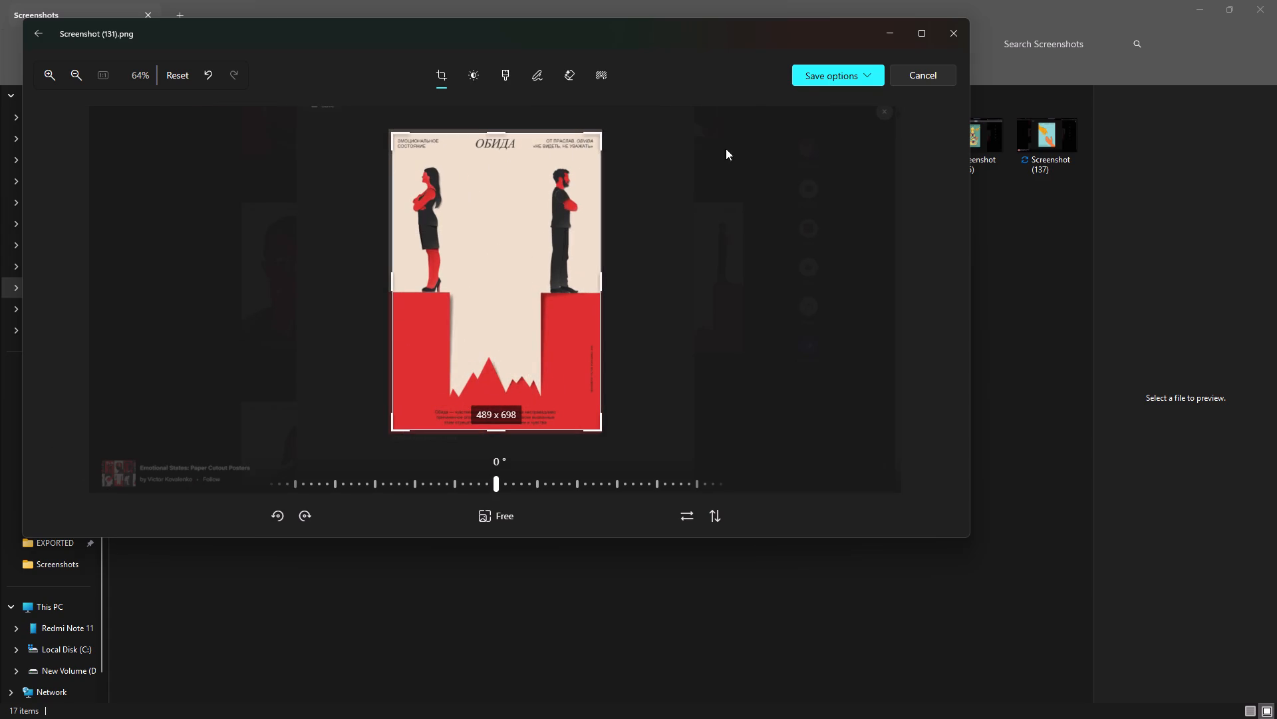
{"action": "left_click", "coordinate": [806, 79]}
{"action": "left_click", "coordinate": [805, 121]}
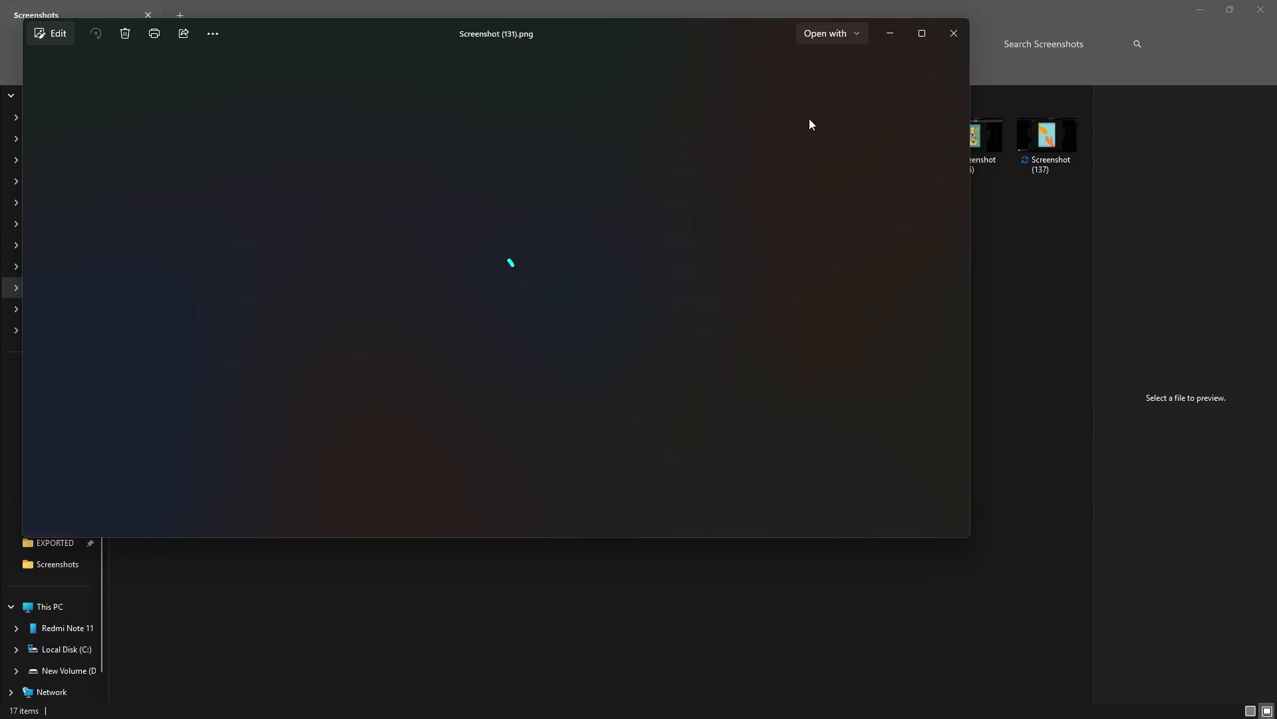
Crop Screenshot (132).png to the poster of the leaping orange figure among white birds, about 489 × 725 px, and save it over the original.
{"action": "key", "text": "Right"}
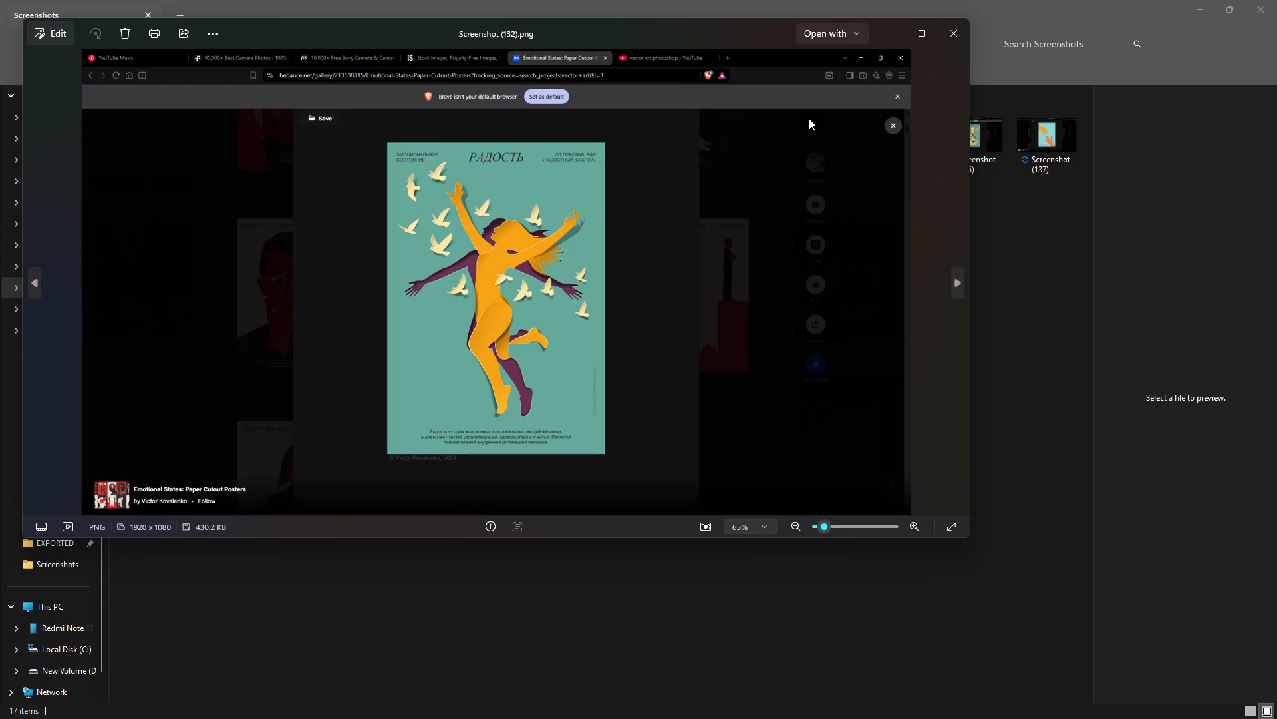
{"action": "left_click", "coordinate": [53, 31]}
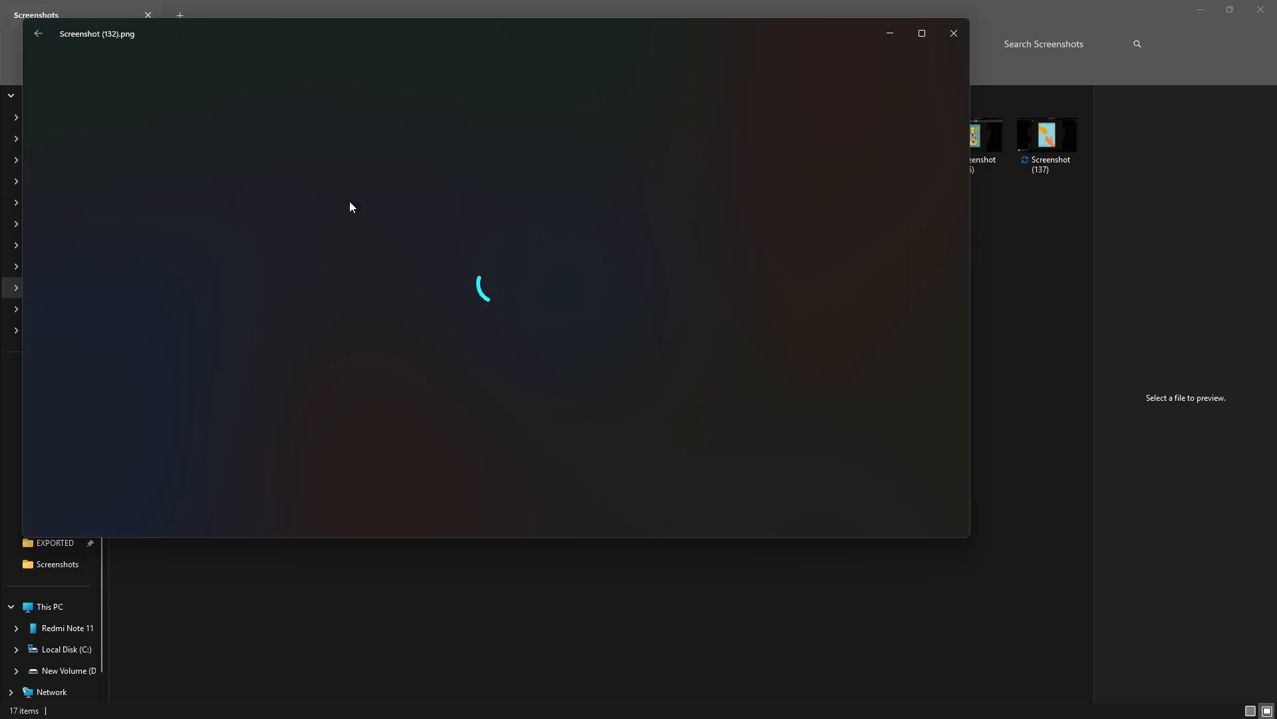
{"action": "left_click", "coordinate": [233, 137]}
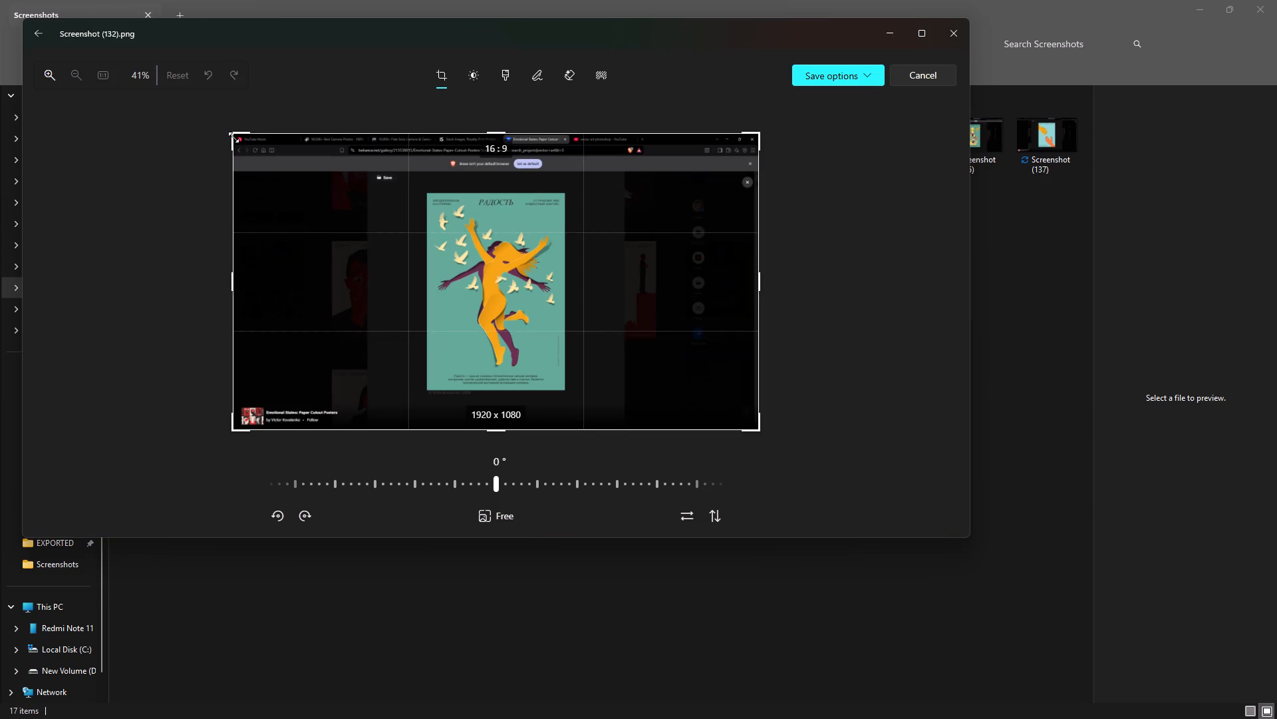
{"action": "left_click_drag", "start_coordinate": [233, 137], "coordinate": [429, 195]}
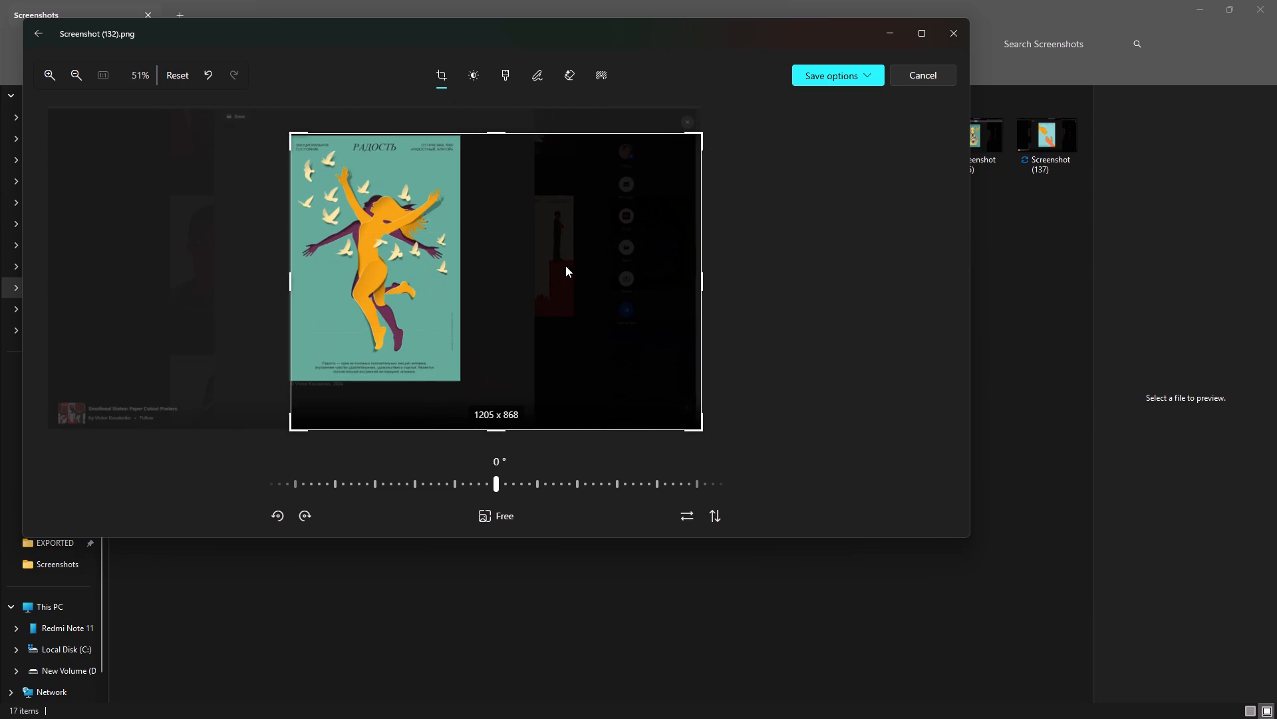
{"action": "left_click_drag", "start_coordinate": [702, 428], "coordinate": [694, 425]}
{"action": "left_click_drag", "start_coordinate": [694, 425], "coordinate": [459, 379]}
{"action": "left_click", "coordinate": [829, 71]}
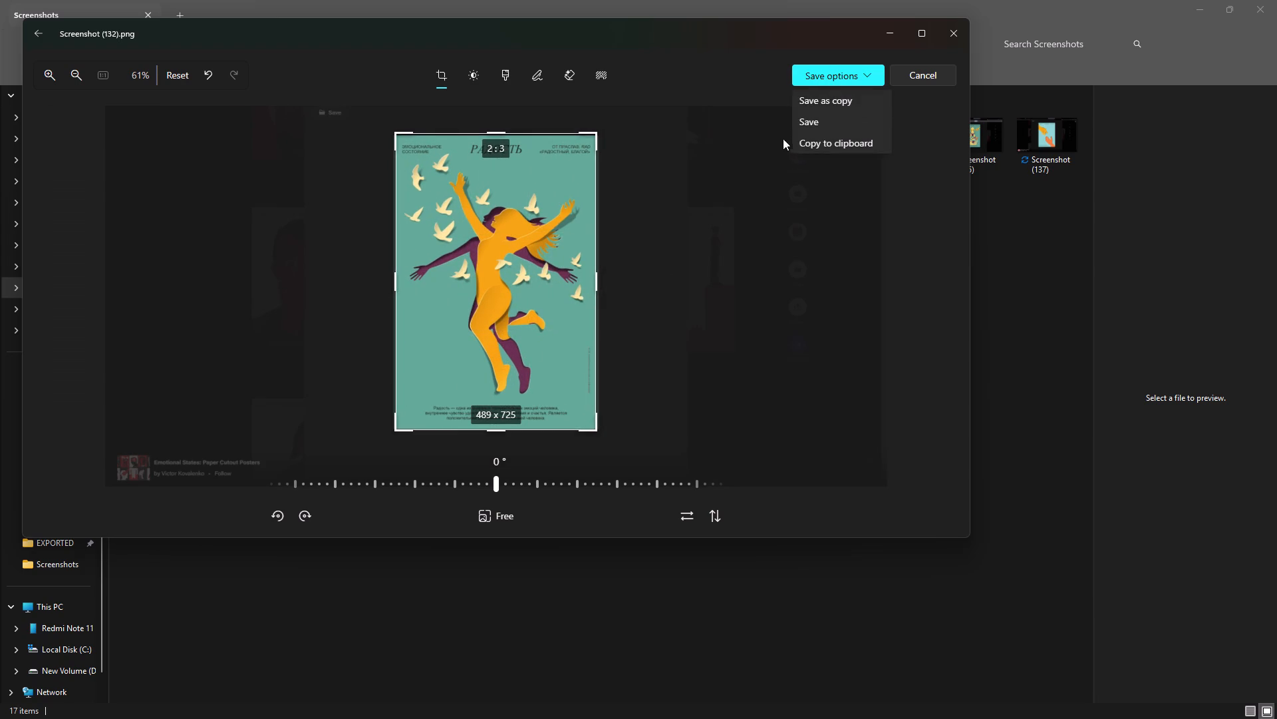
{"action": "left_click", "coordinate": [815, 126]}
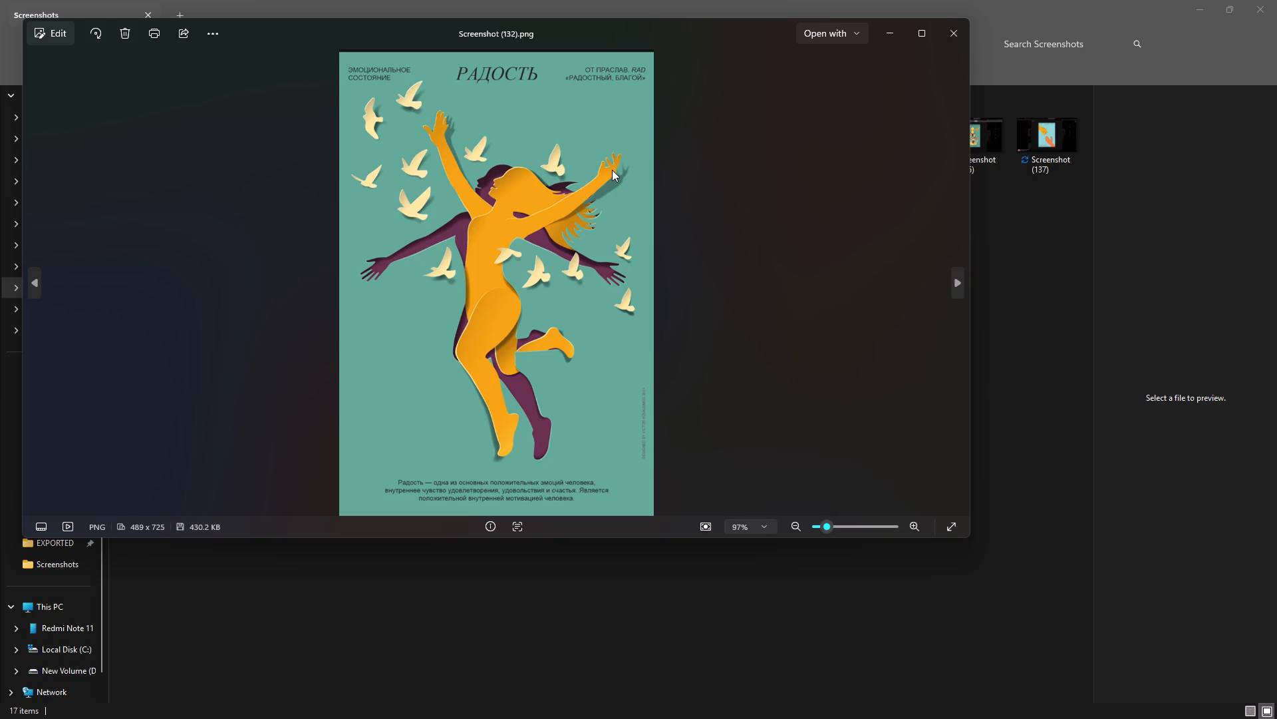
Crop Screenshot (133).png to the poster of the purple head with a smiling brain, about 500 × 714 px, and save it over the original.
{"action": "key", "text": "Right"}
{"action": "left_click", "coordinate": [46, 37]}
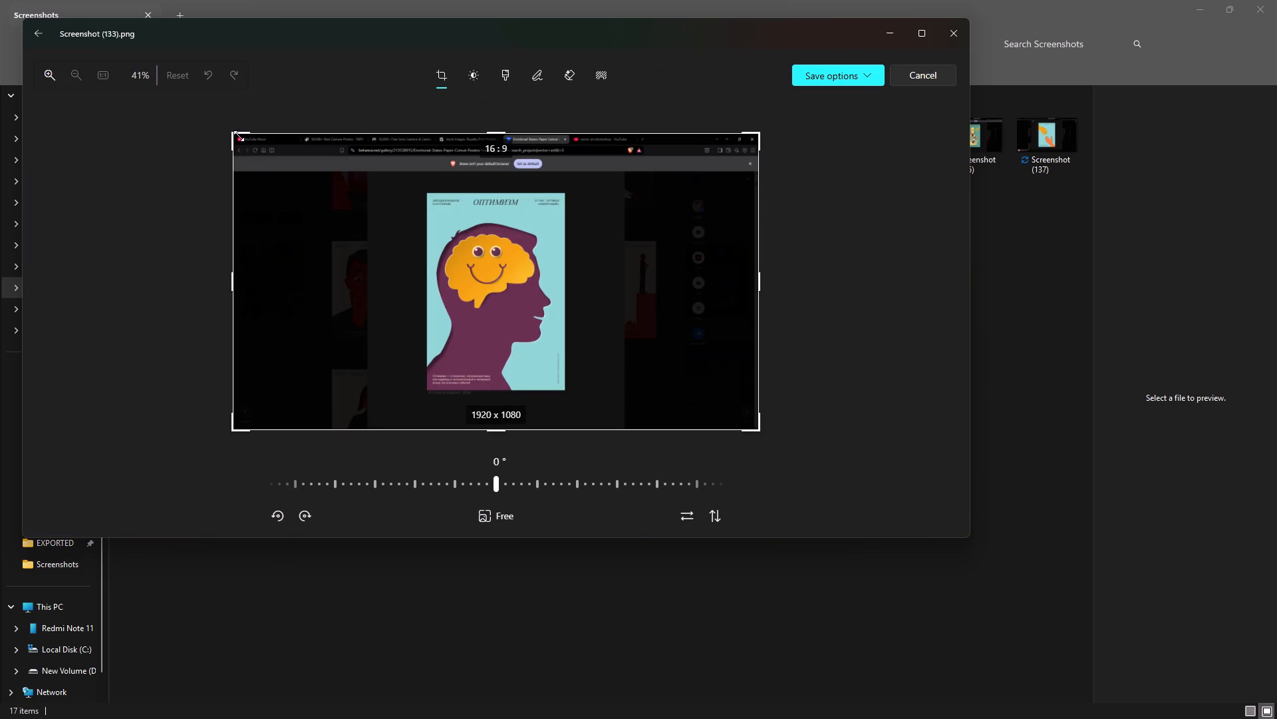
{"action": "left_click_drag", "start_coordinate": [234, 132], "coordinate": [348, 161]}
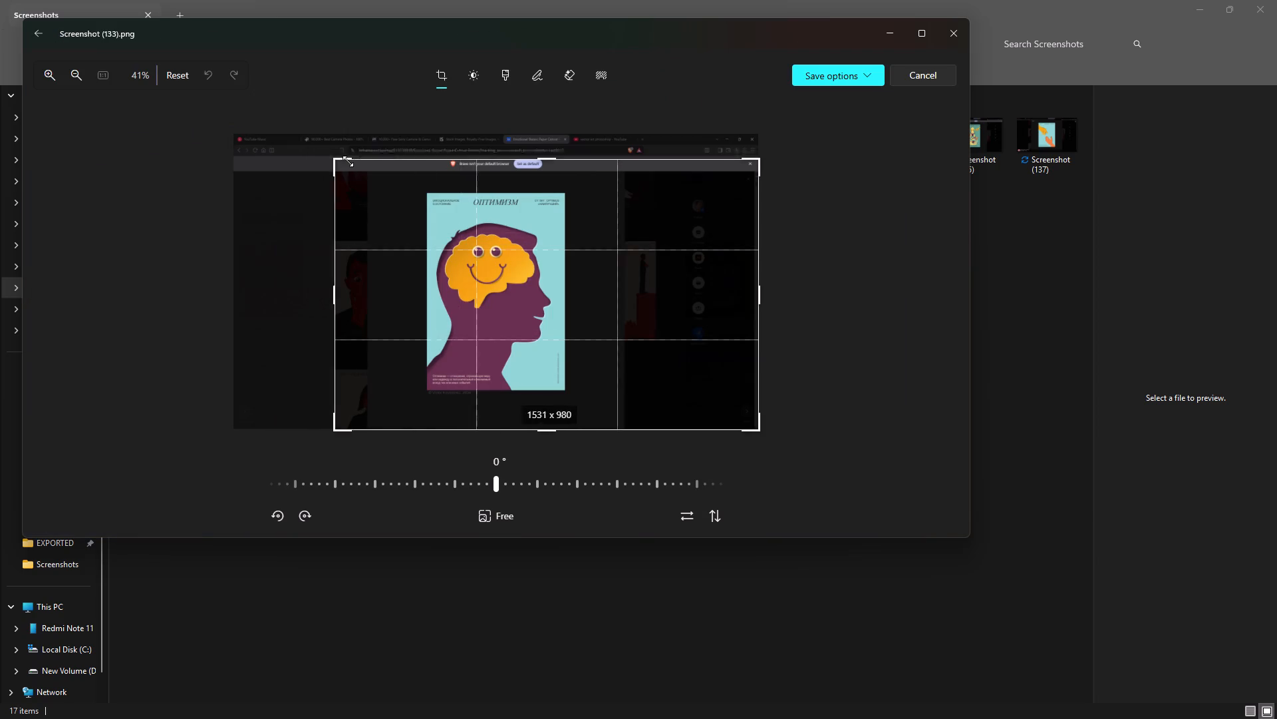
{"action": "left_click_drag", "start_coordinate": [348, 161], "coordinate": [428, 192]}
{"action": "left_click_drag", "start_coordinate": [705, 428], "coordinate": [462, 377]}
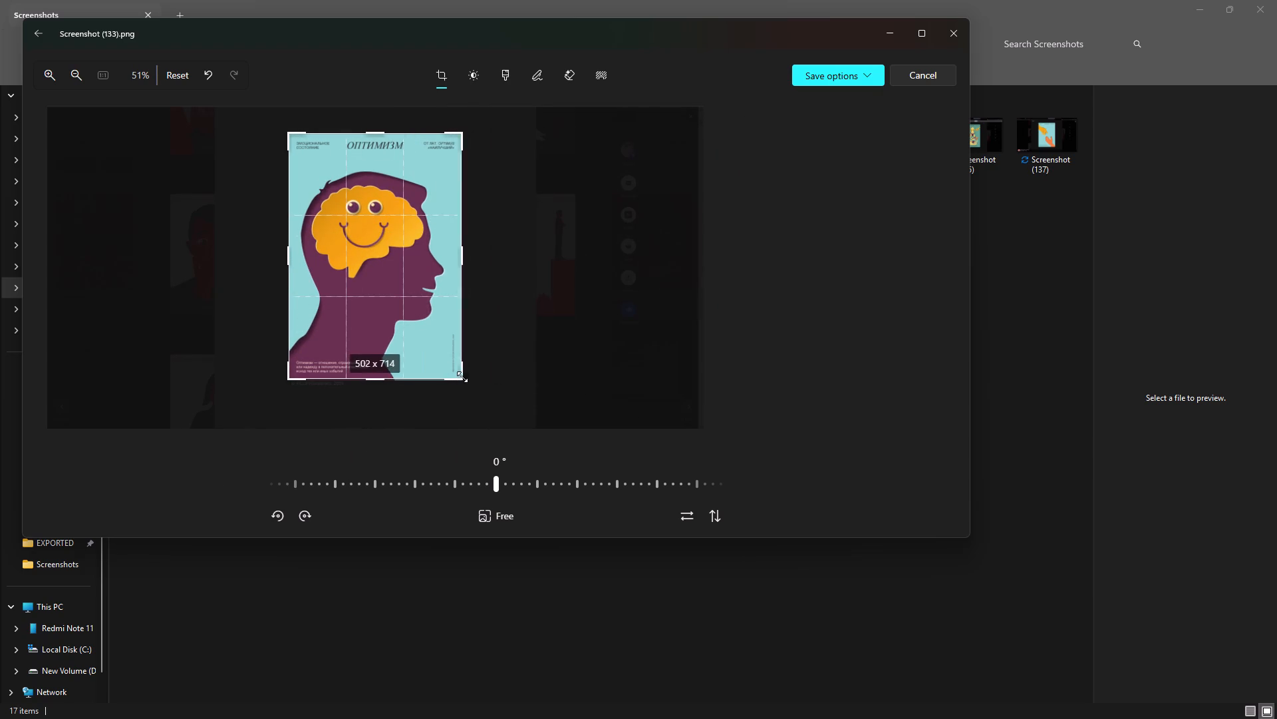
{"action": "left_click_drag", "start_coordinate": [462, 377], "coordinate": [462, 377]}
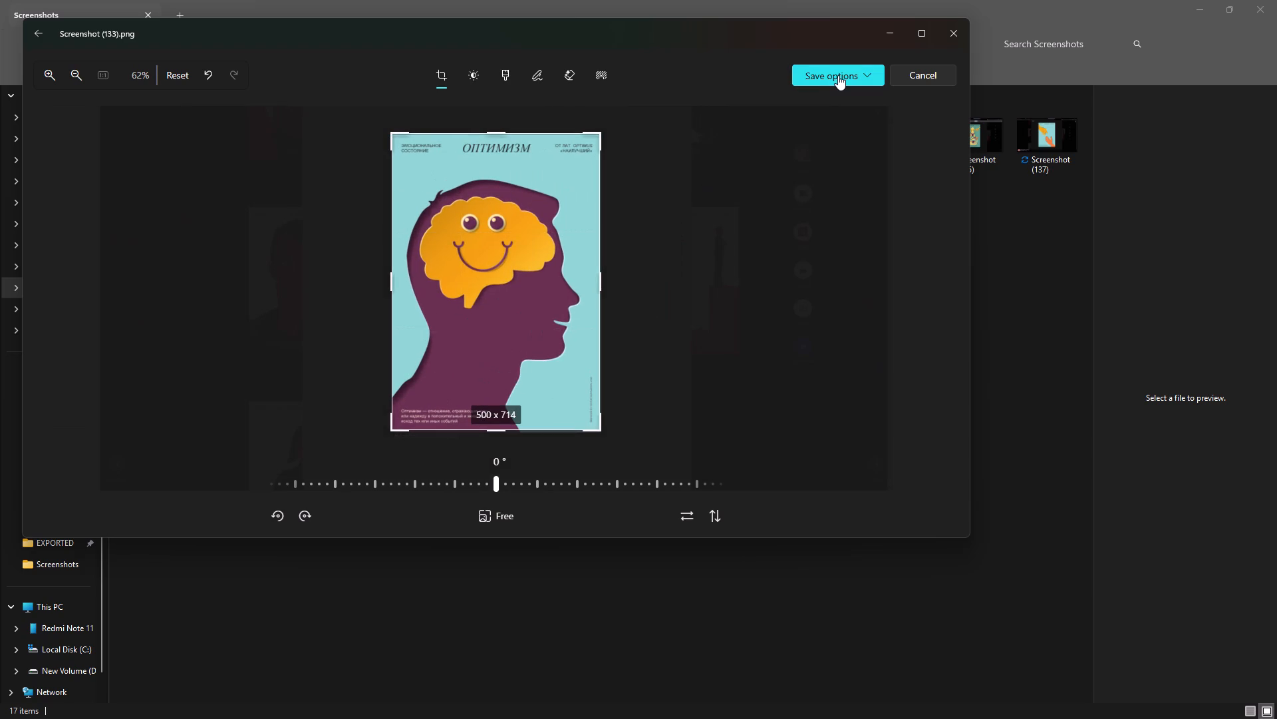
{"action": "left_click", "coordinate": [838, 75]}
{"action": "left_click", "coordinate": [833, 121]}
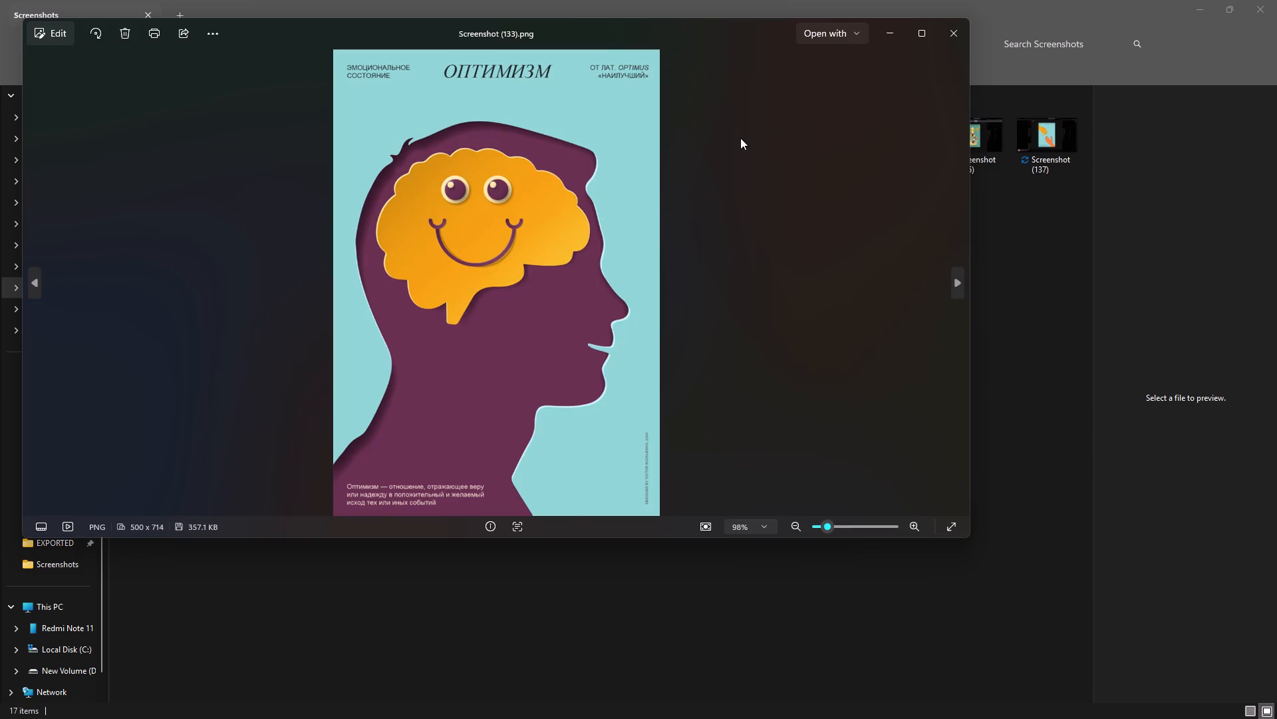
Crop Screenshot (134).png to the poster of the woman in a sun hat on the beach, about 501 × 706 px, and save it over the original.
{"action": "key", "text": "Right"}
{"action": "left_click", "coordinate": [57, 39]}
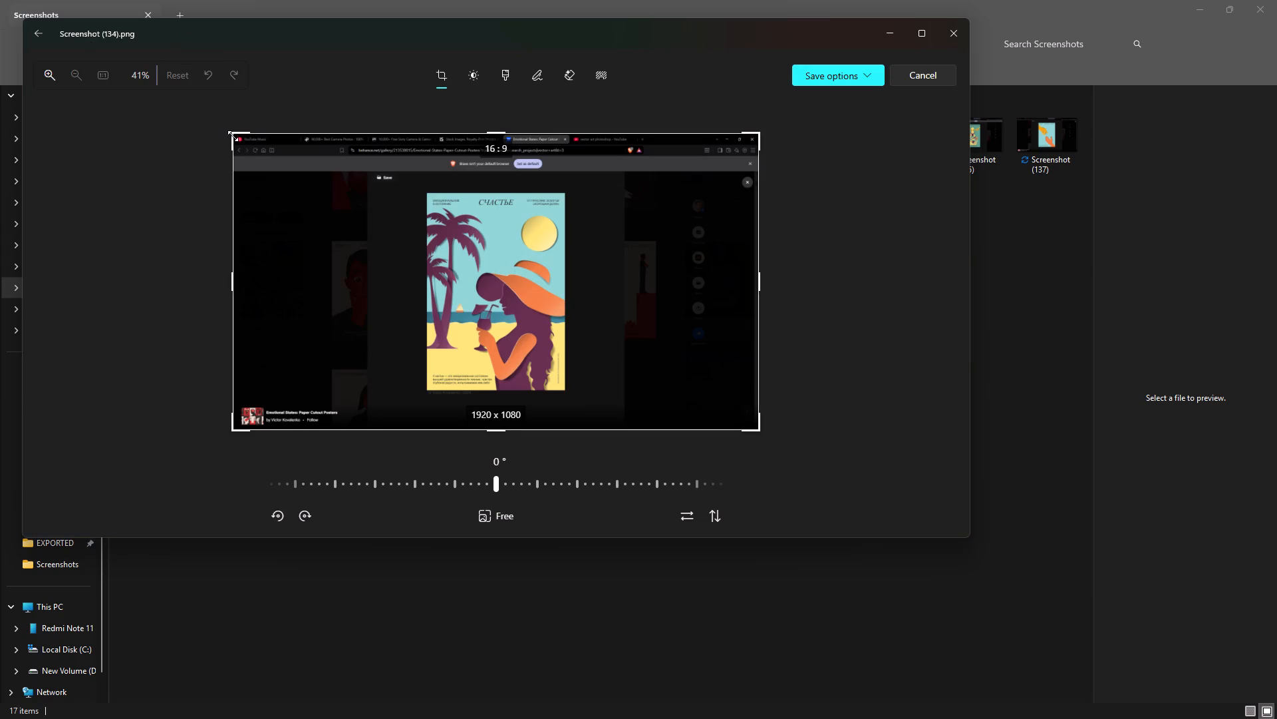
{"action": "left_click_drag", "start_coordinate": [233, 136], "coordinate": [428, 198]}
{"action": "left_click_drag", "start_coordinate": [706, 433], "coordinate": [515, 399]}
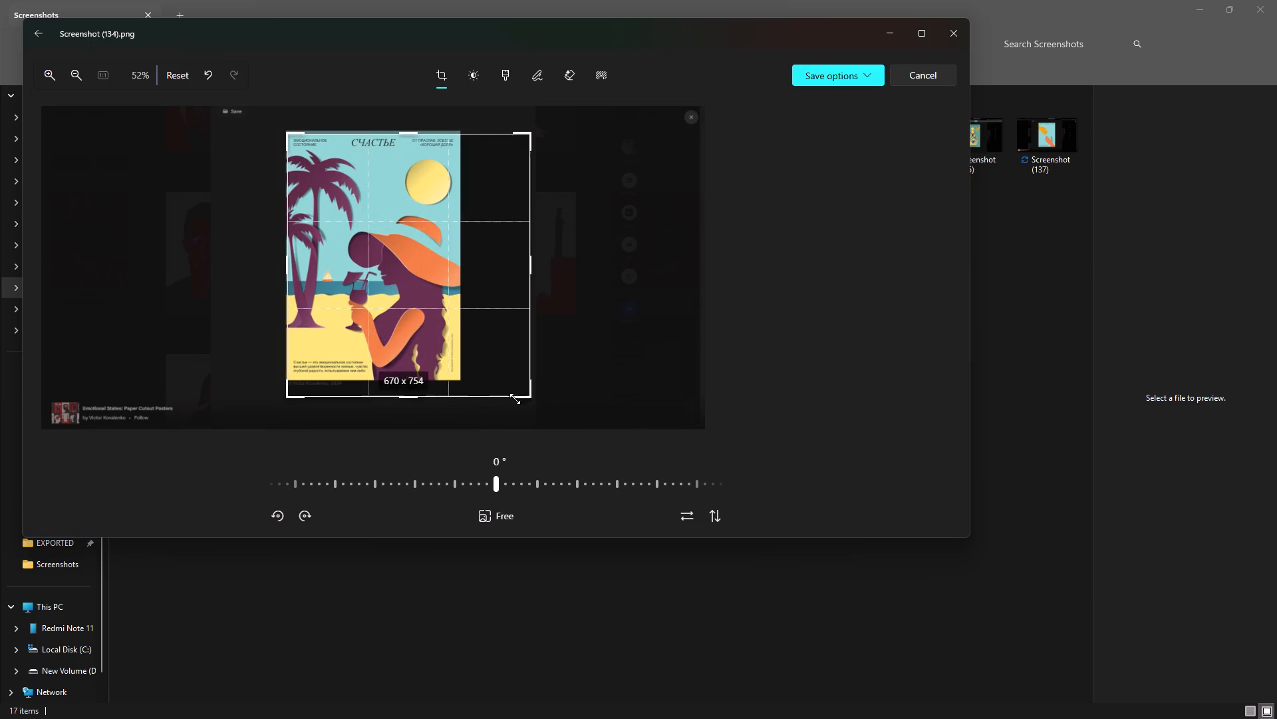
{"action": "left_click_drag", "start_coordinate": [515, 399], "coordinate": [459, 387]}
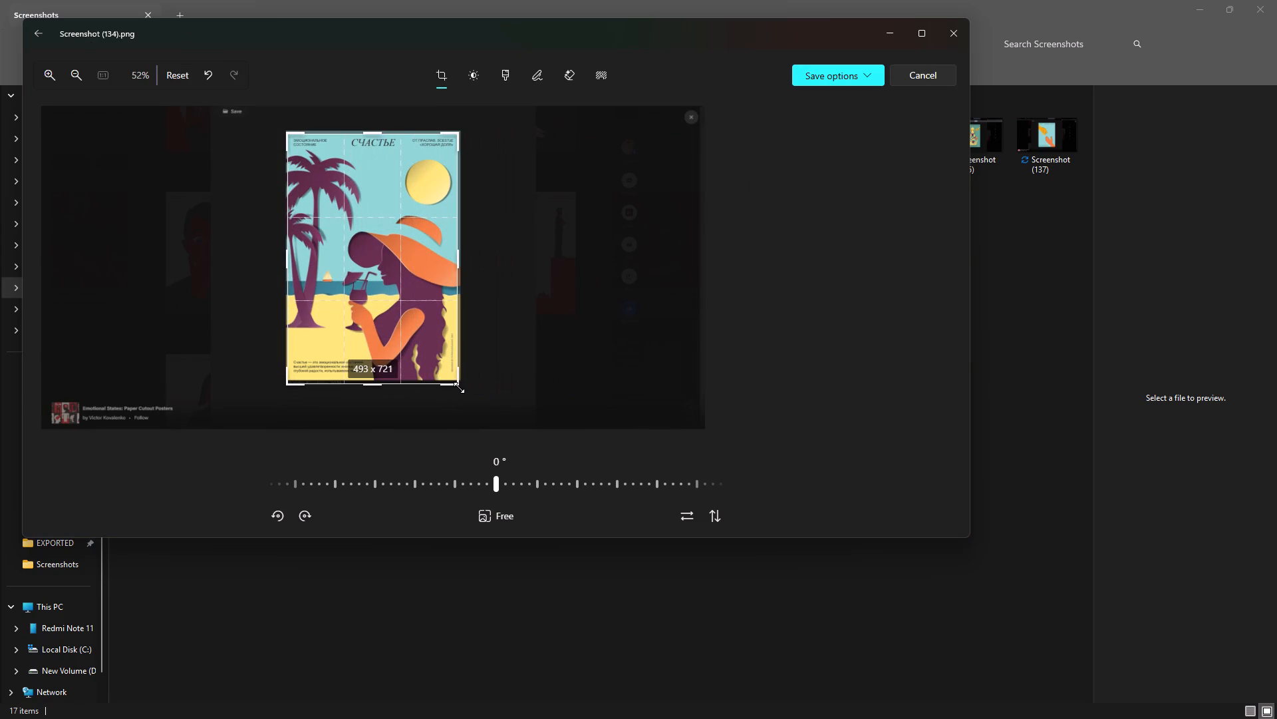
{"action": "left_click_drag", "start_coordinate": [459, 387], "coordinate": [462, 382]}
{"action": "left_click", "coordinate": [844, 76]}
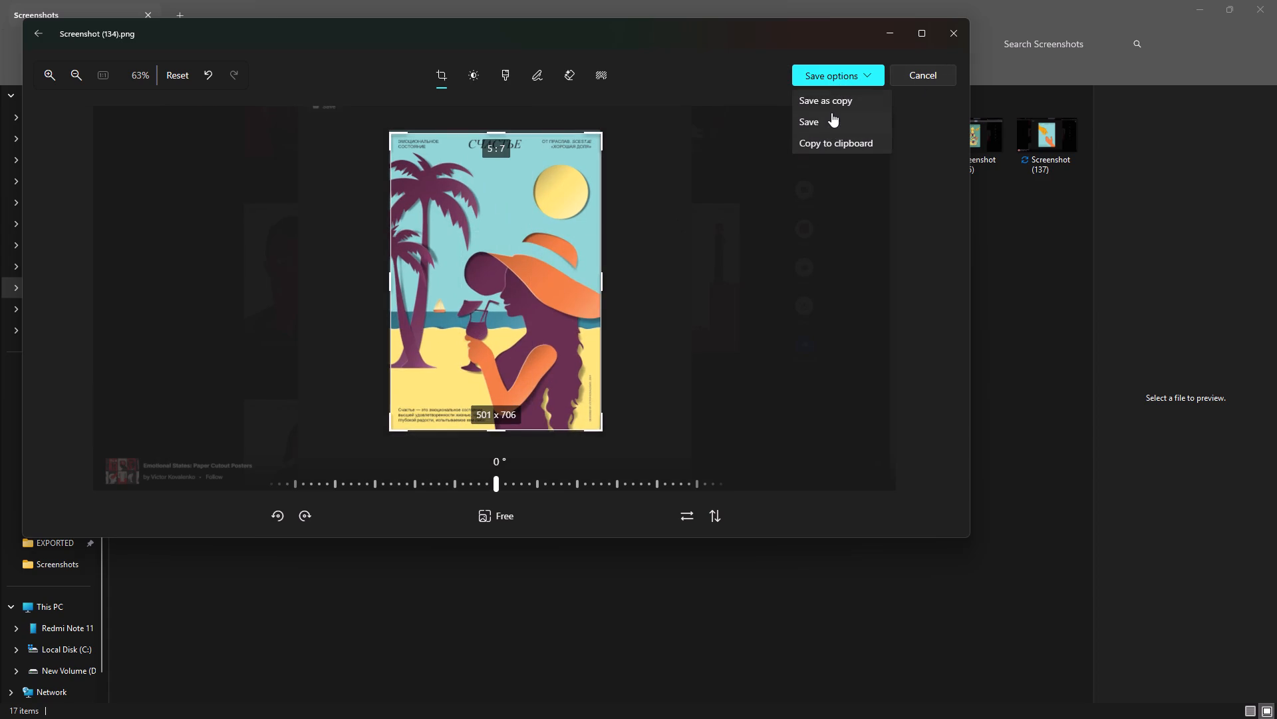
{"action": "left_click", "coordinate": [820, 122]}
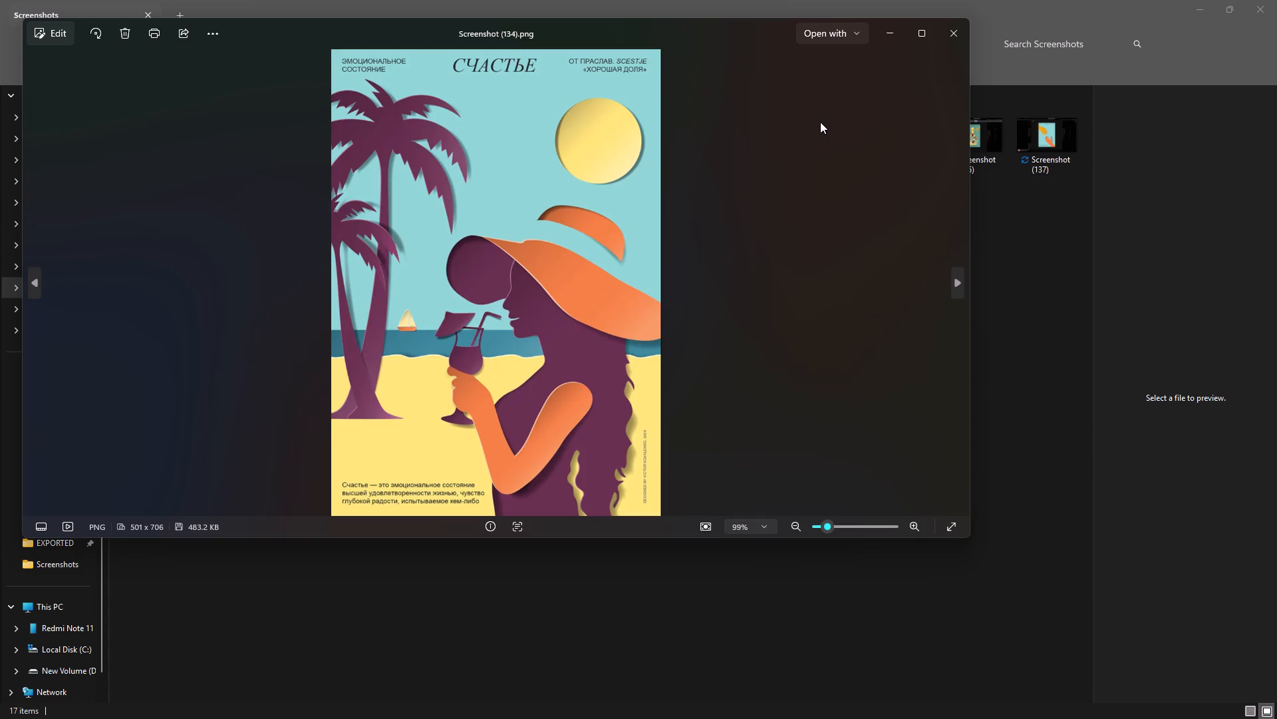
Crop the browser area above and to the left of the dancing party poster out of Screenshot (135).png, leaving about 1205 × 849 px.
{"action": "key", "text": "Right"}
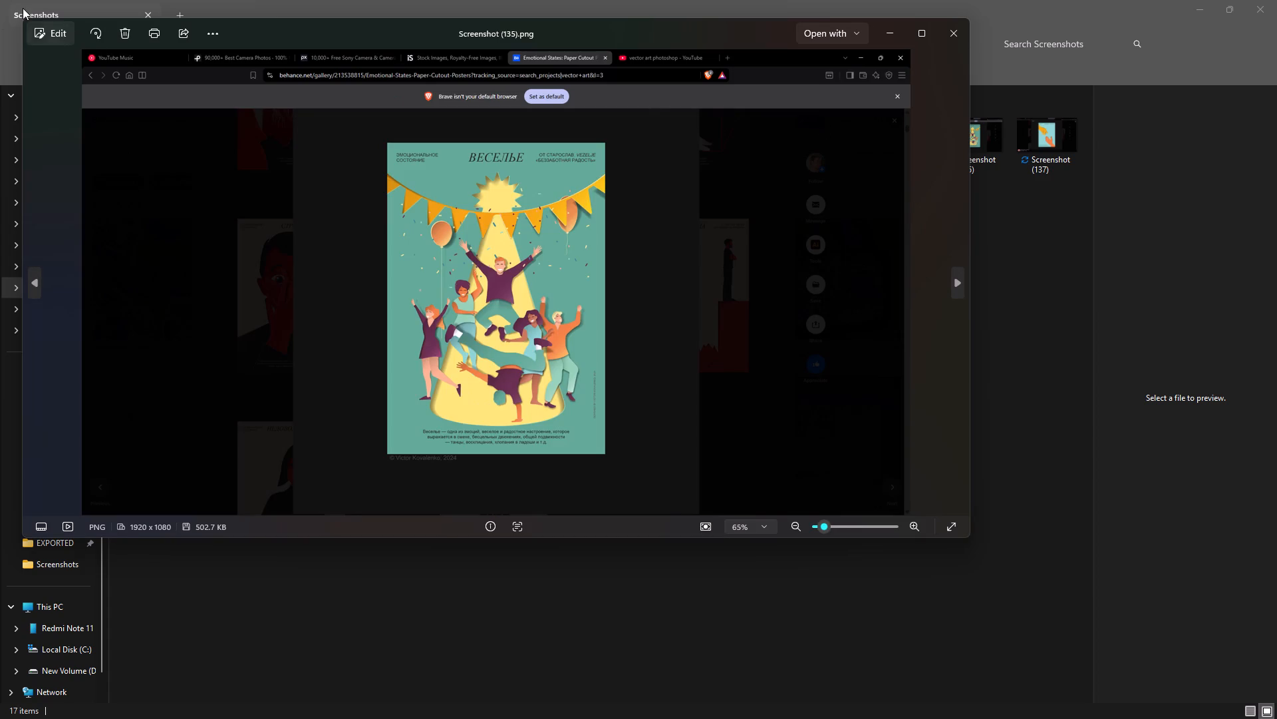
{"action": "left_click", "coordinate": [47, 40]}
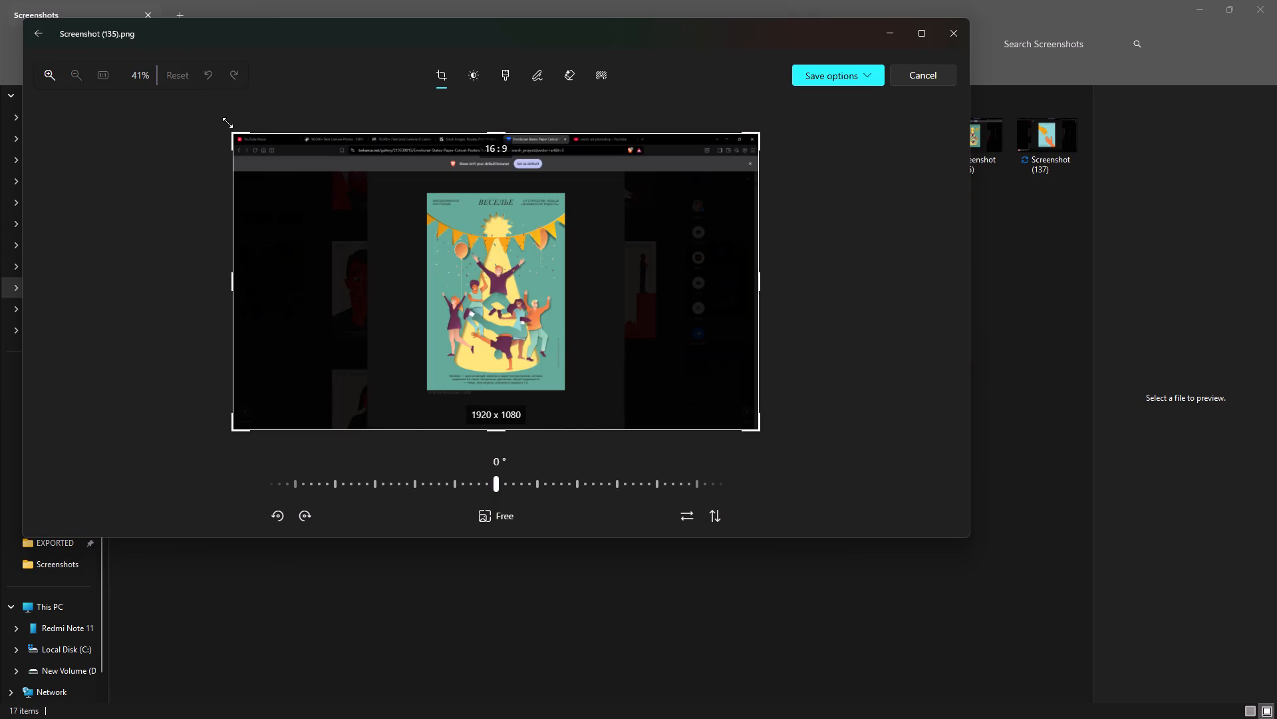
{"action": "left_click_drag", "start_coordinate": [231, 138], "coordinate": [422, 202]}
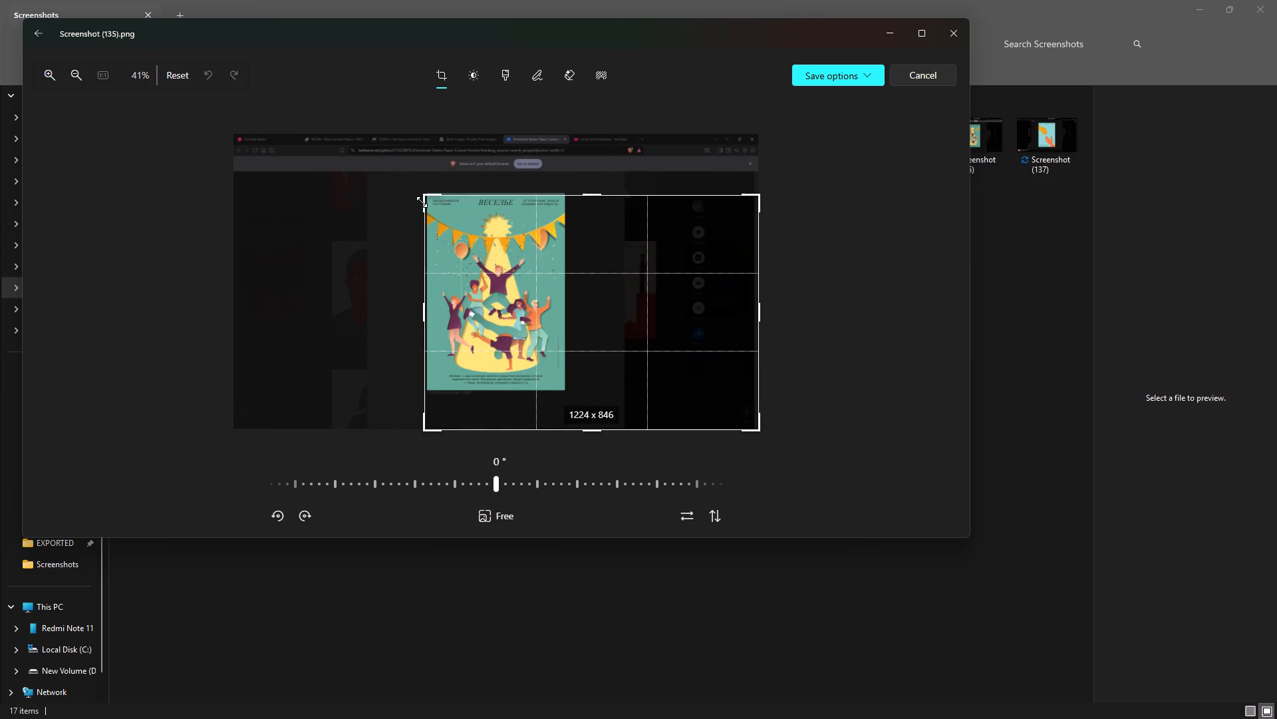
{"action": "left_click_drag", "start_coordinate": [422, 202], "coordinate": [427, 201]}
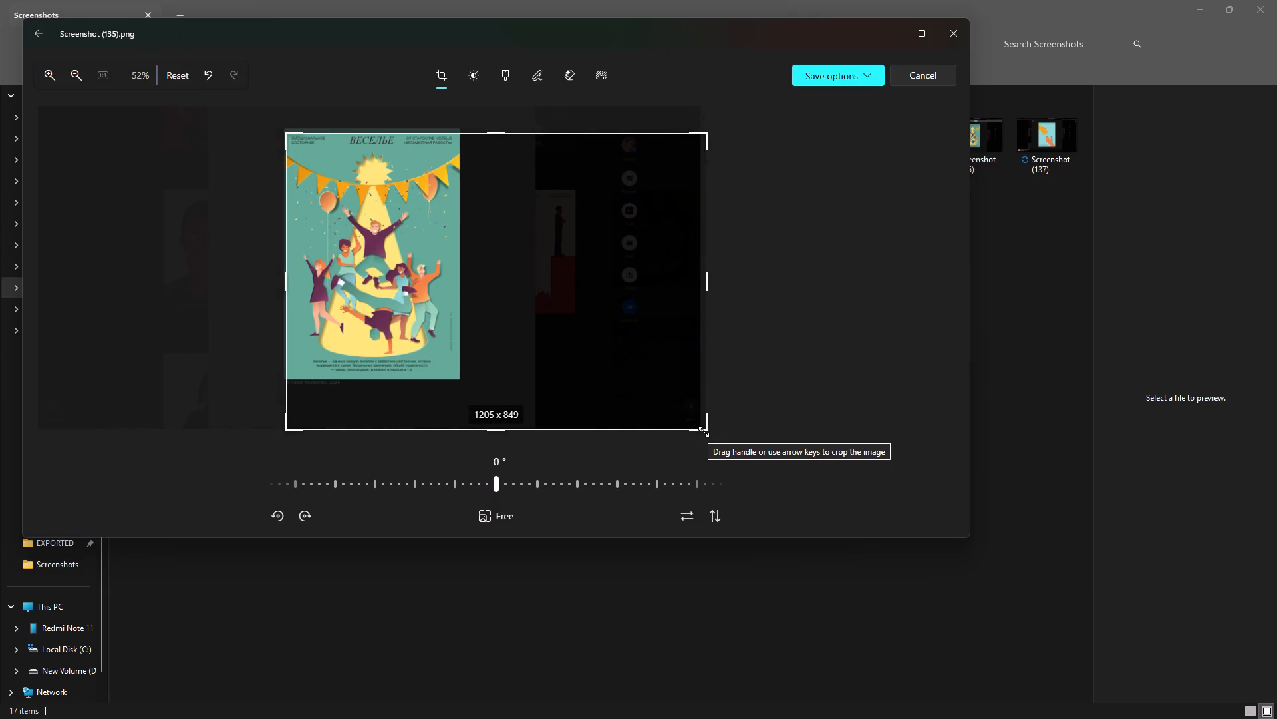
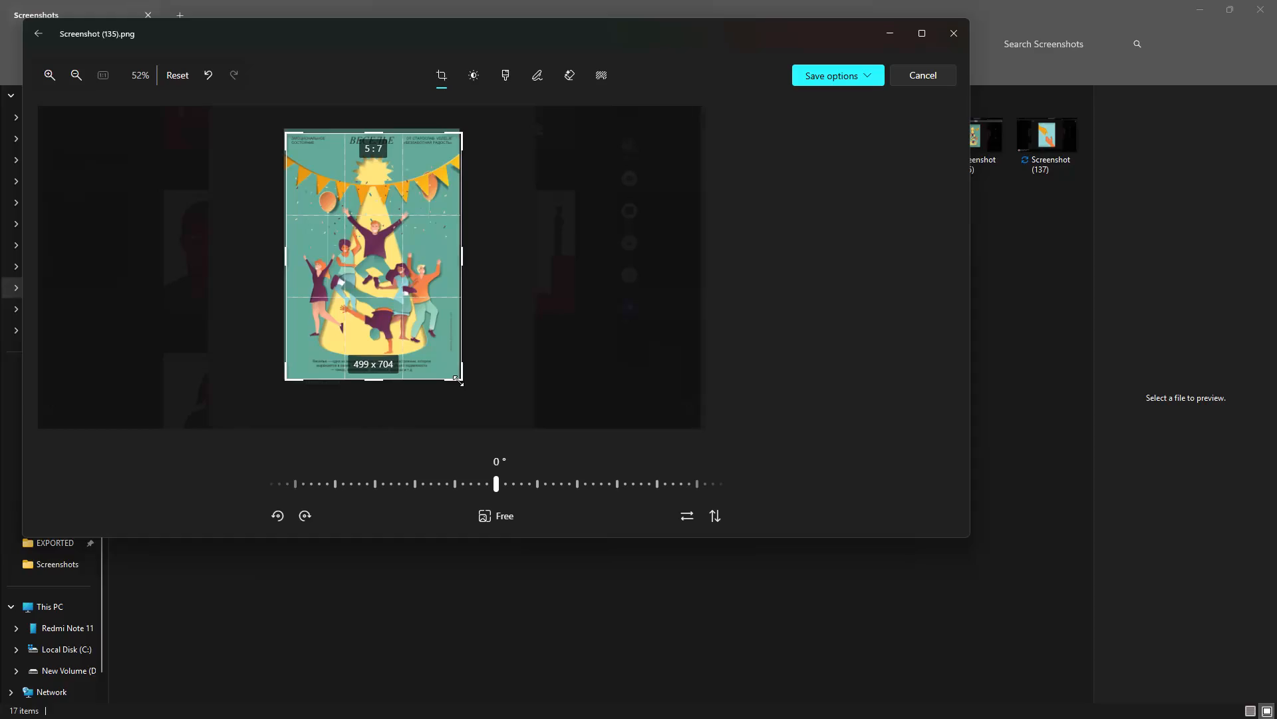
Save Screenshot (135).png over the original, cropped to the dancing party poster at about 497 × 704 px.
{"action": "left_click", "coordinate": [846, 78]}
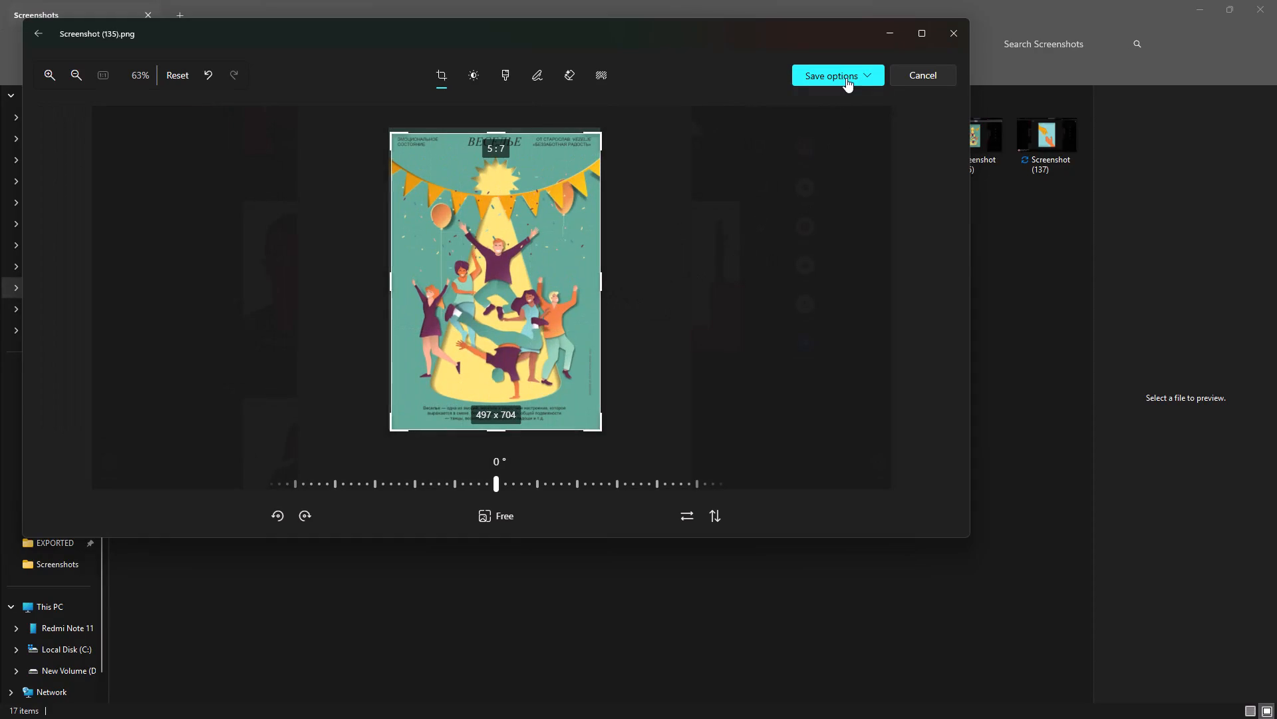
{"action": "left_click", "coordinate": [820, 118]}
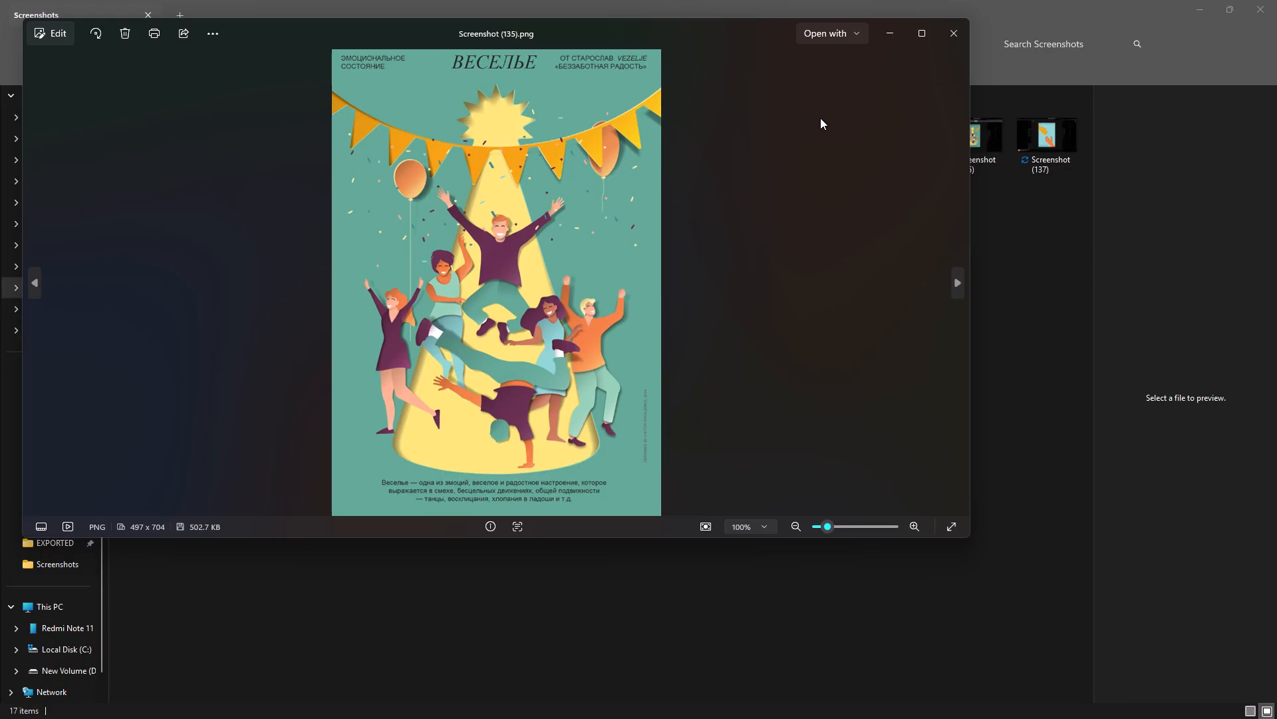
Crop Screenshot (137).png to the poster of two reaching hands, about 526 × 758 px, and save it over the original.
{"action": "key", "text": "Right"}
{"action": "left_click", "coordinate": [55, 28]}
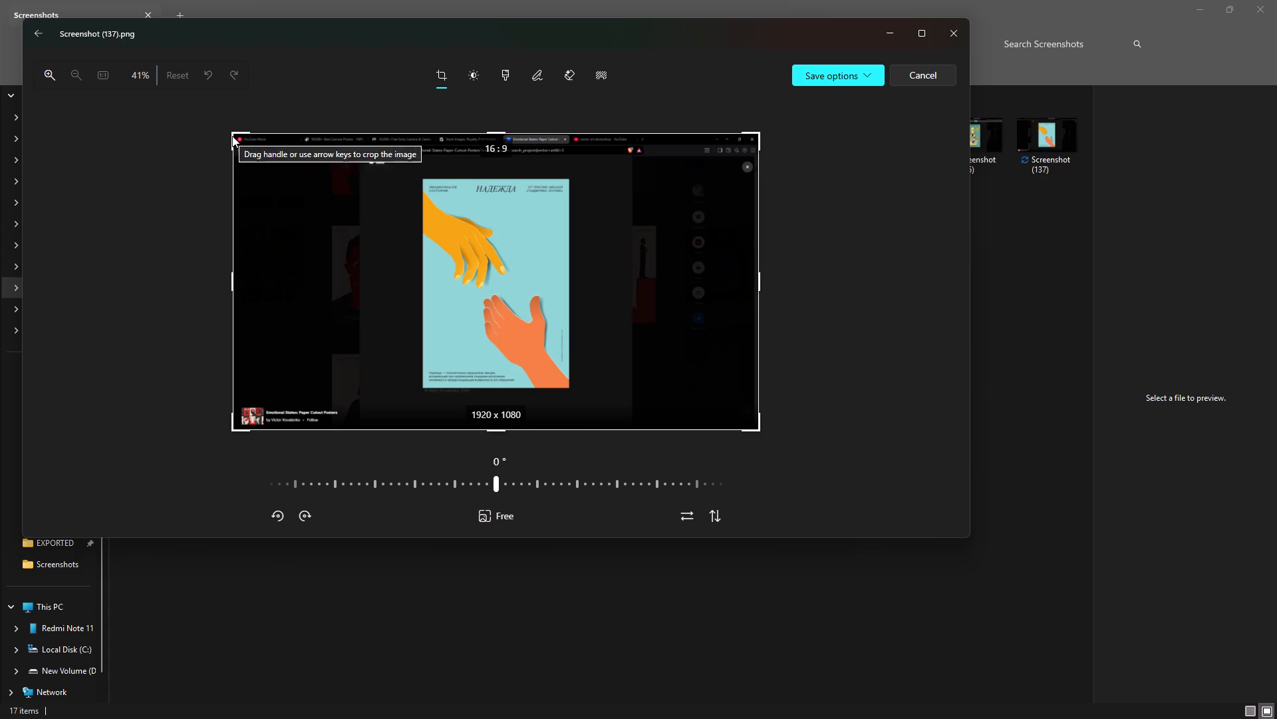
{"action": "left_click_drag", "start_coordinate": [232, 136], "coordinate": [424, 183]}
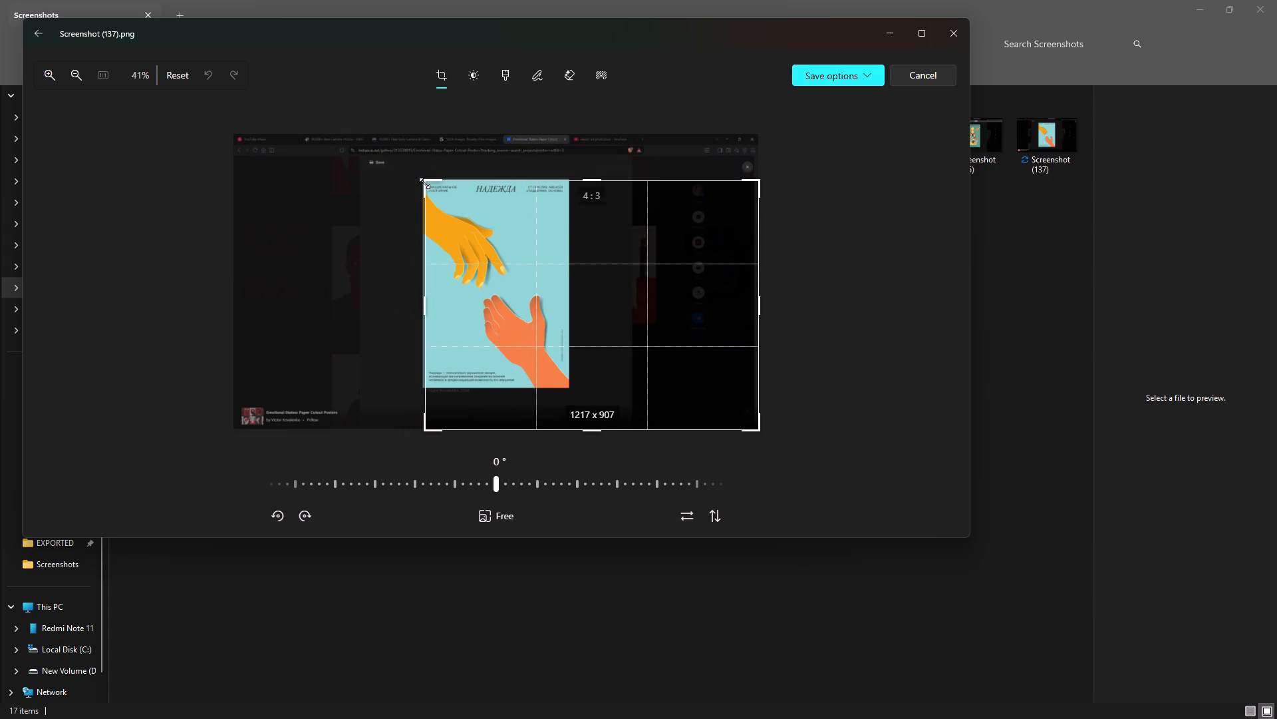
{"action": "left_click_drag", "start_coordinate": [424, 183], "coordinate": [424, 182]}
{"action": "left_click_drag", "start_coordinate": [694, 429], "coordinate": [518, 372]}
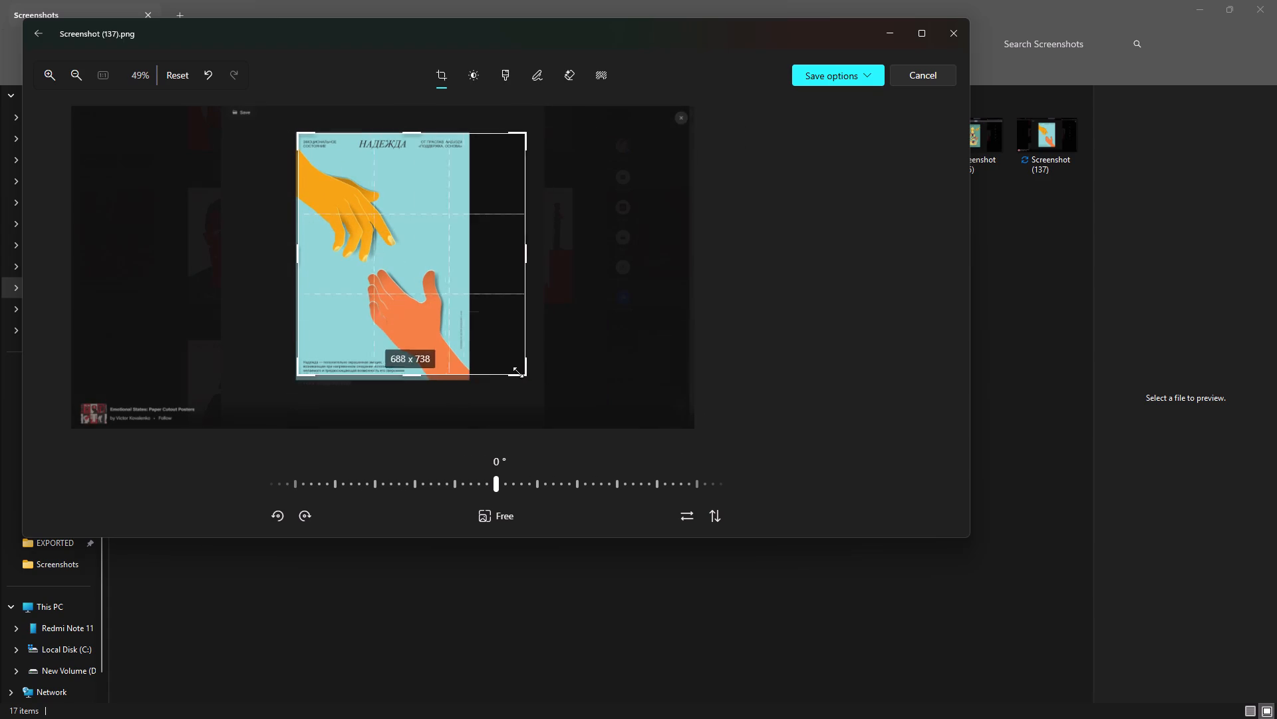
{"action": "left_click_drag", "start_coordinate": [518, 372], "coordinate": [470, 379]}
{"action": "left_click", "coordinate": [828, 71]}
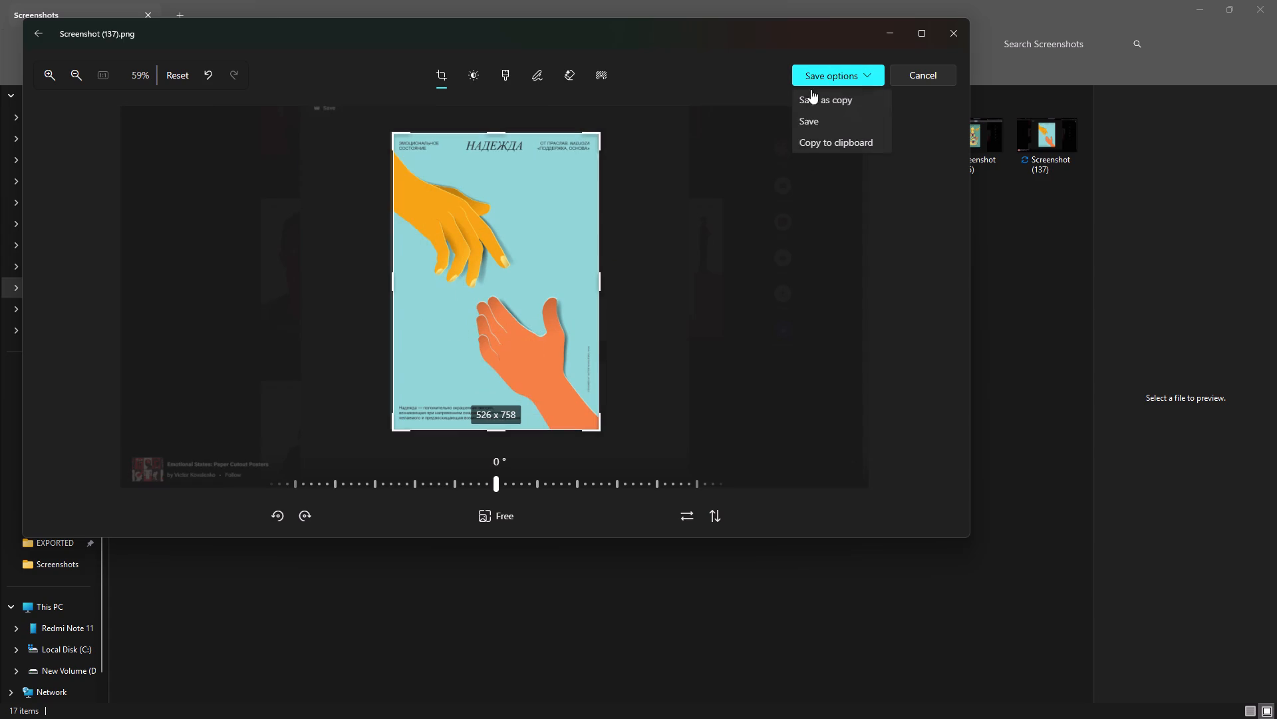
{"action": "left_click", "coordinate": [807, 123]}
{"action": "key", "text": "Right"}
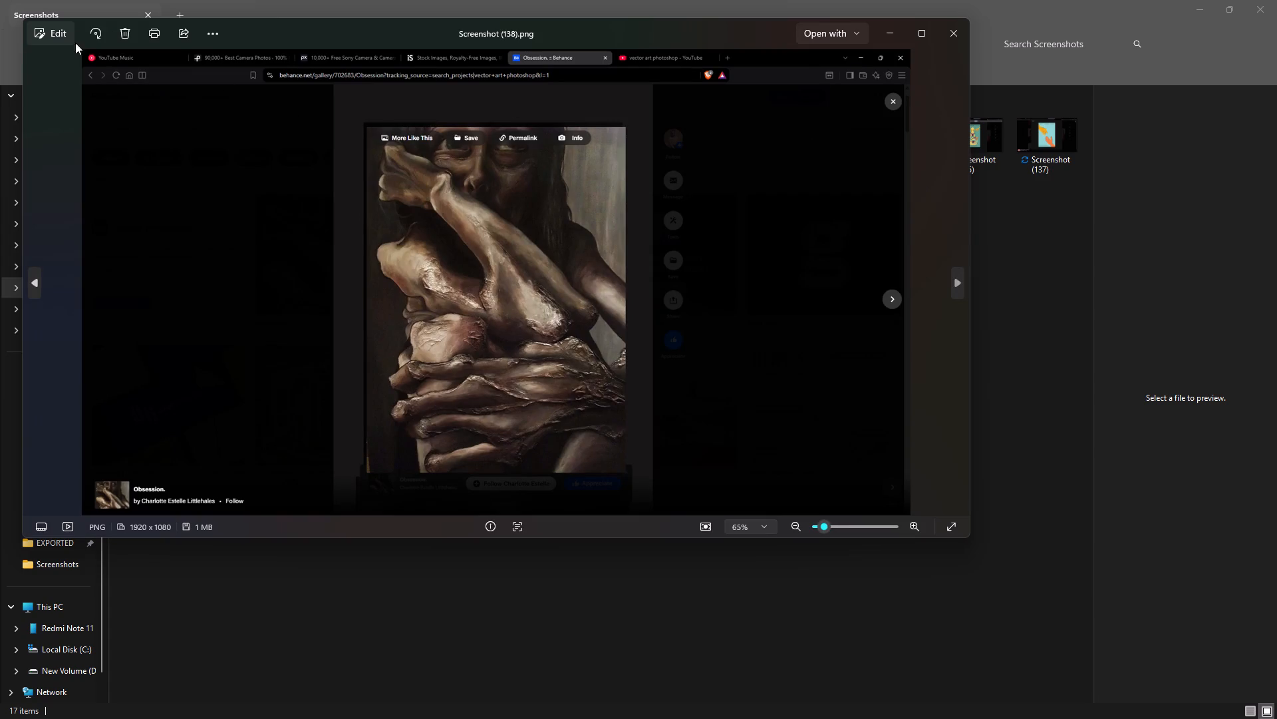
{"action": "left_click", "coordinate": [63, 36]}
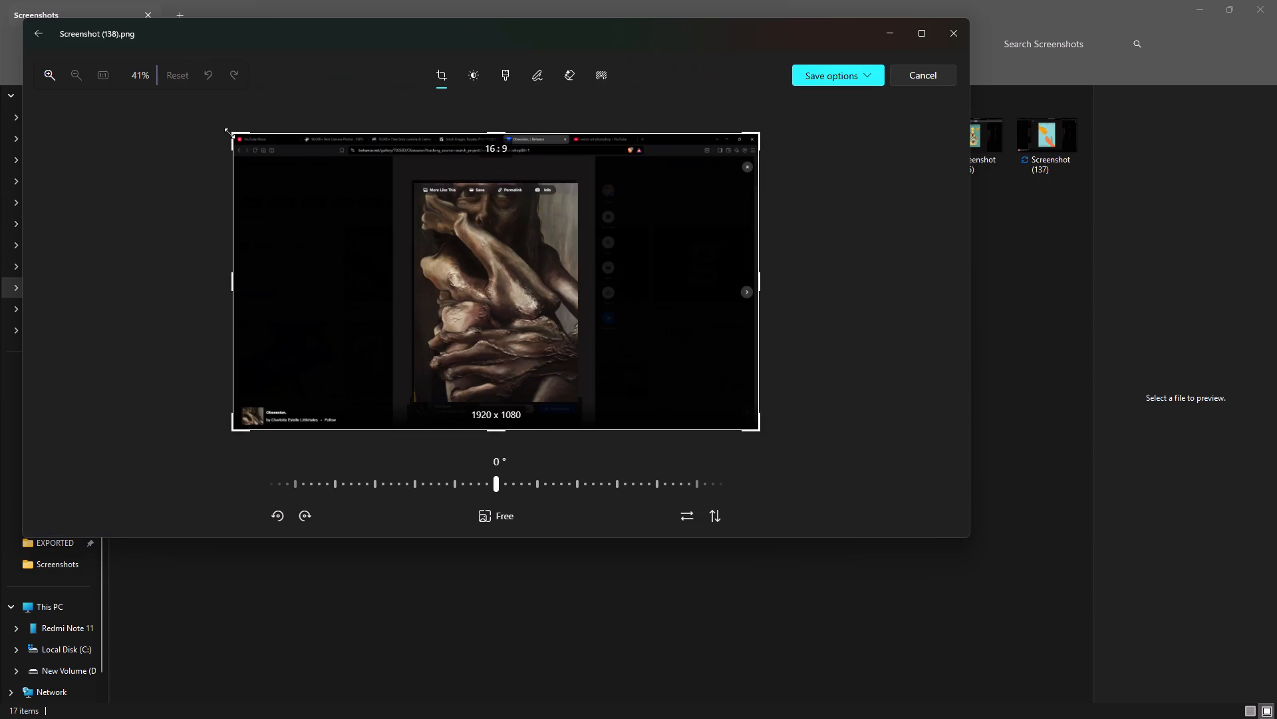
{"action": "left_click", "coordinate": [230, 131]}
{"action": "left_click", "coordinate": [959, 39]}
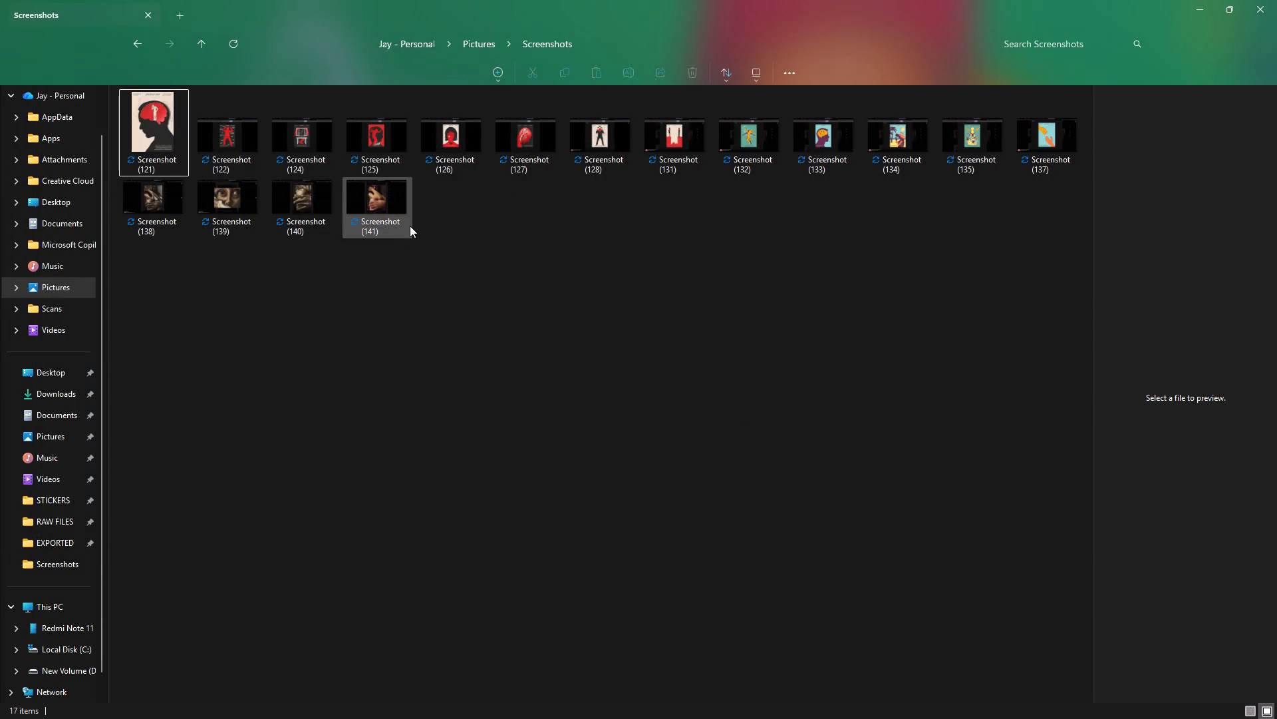
Delete the four dark painting screenshots, Screenshot (138) to Screenshot (141), from the Screenshots folder.
{"action": "left_click_drag", "start_coordinate": [156, 271], "coordinate": [153, 266]}
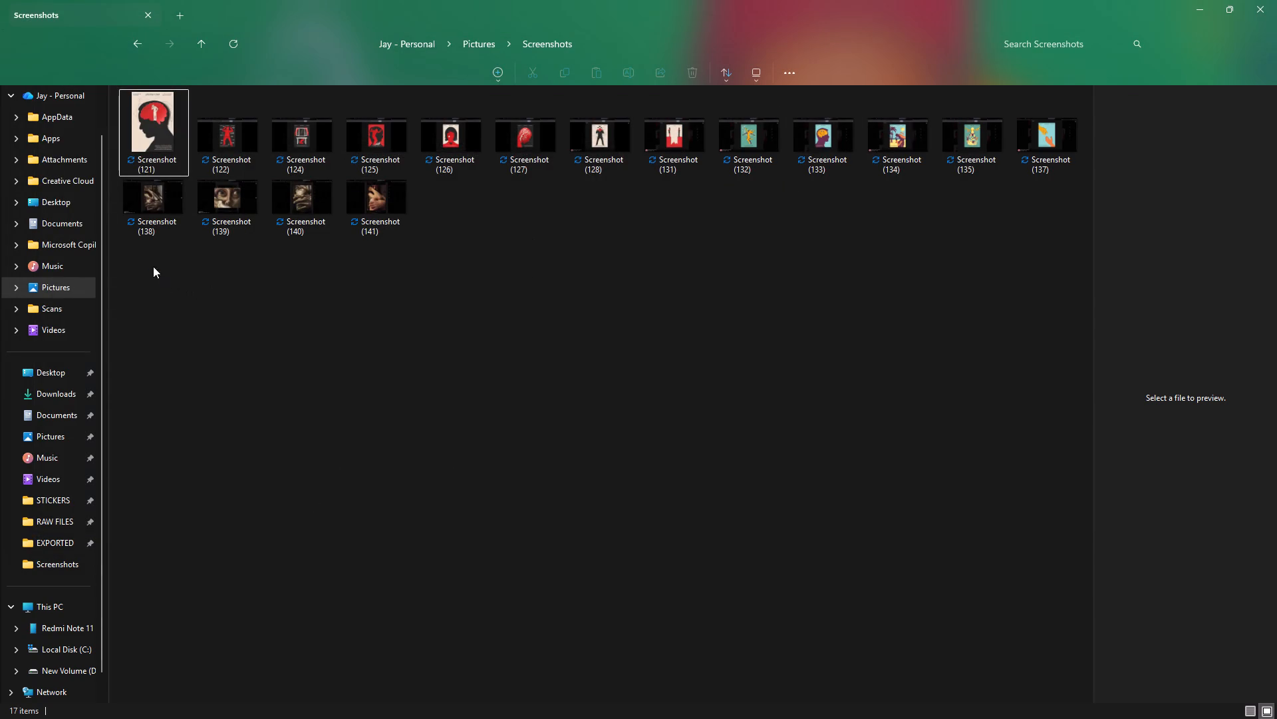
{"action": "left_click_drag", "start_coordinate": [153, 266], "coordinate": [383, 239]}
{"action": "left_click_drag", "start_coordinate": [148, 293], "coordinate": [209, 210]}
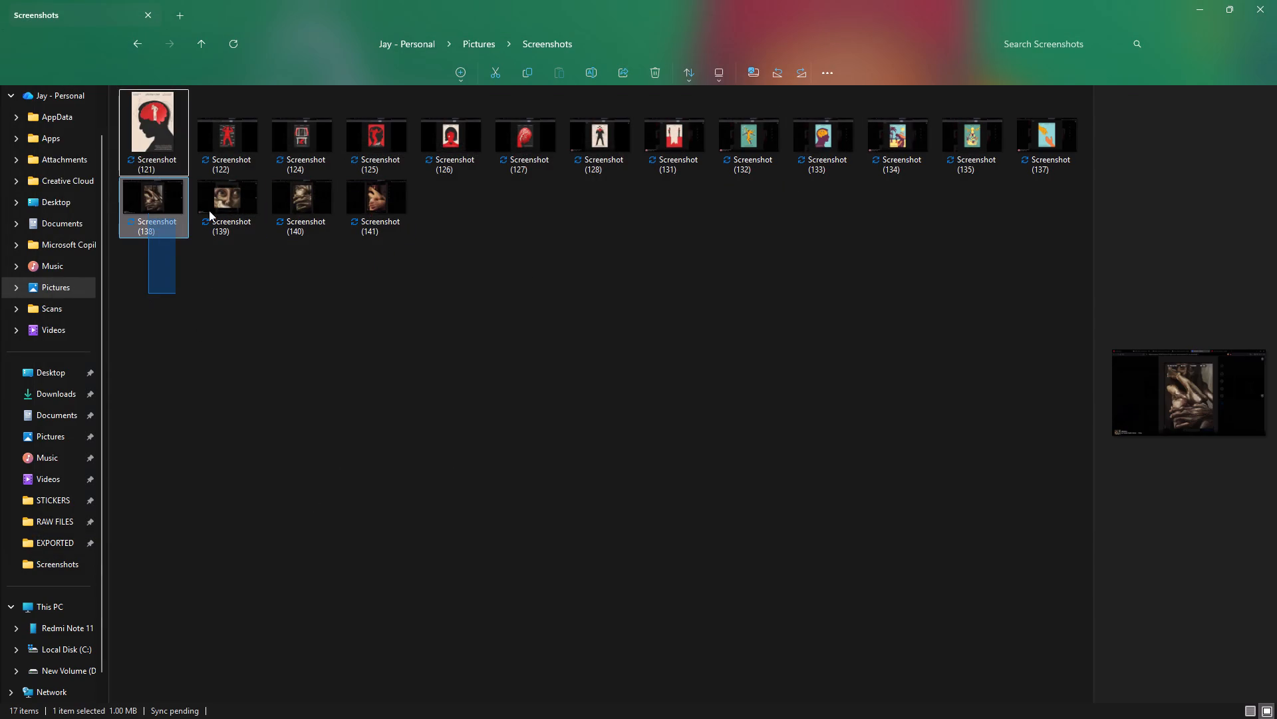
{"action": "left_click_drag", "start_coordinate": [209, 210], "coordinate": [372, 212]}
{"action": "left_click", "coordinate": [656, 71]}
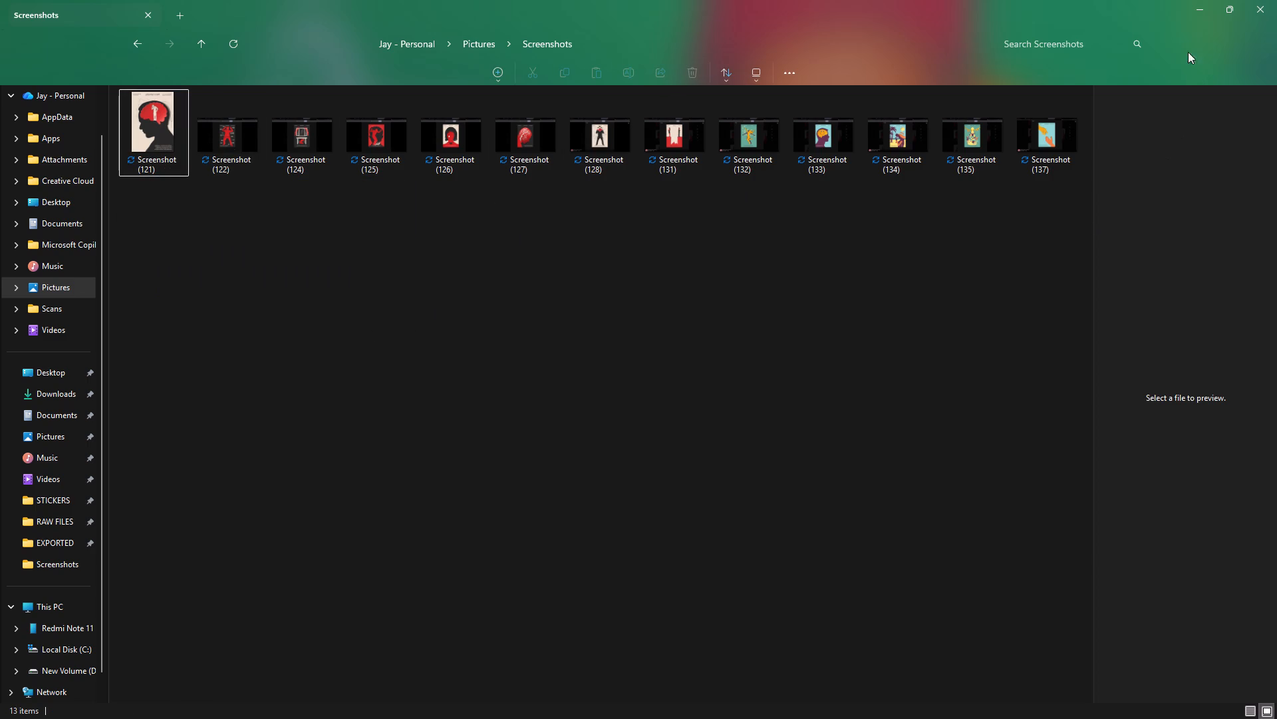
Check the saved crops by viewing Screenshot (135) and Screenshot (122) and previewing neighbouring poster files in the Screenshots folder.
{"action": "left_click", "coordinate": [967, 156]}
{"action": "double_click", "coordinate": [972, 141]}
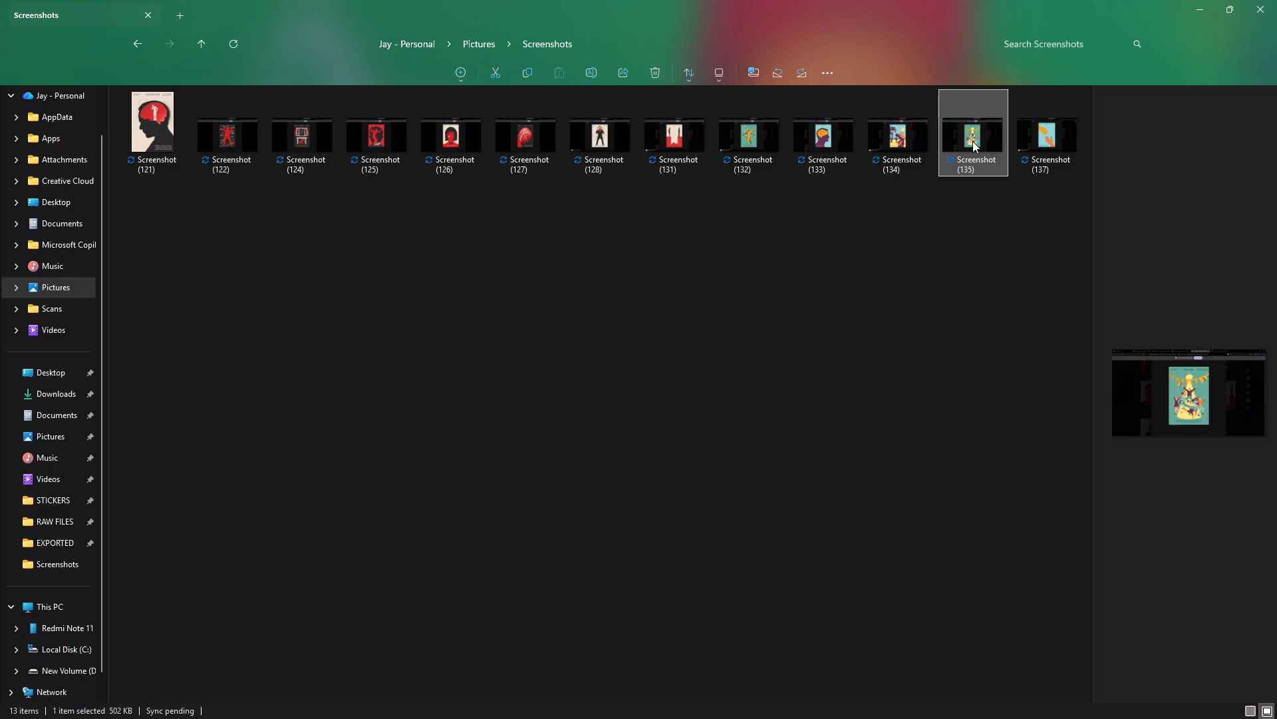
{"action": "left_click", "coordinate": [958, 34]}
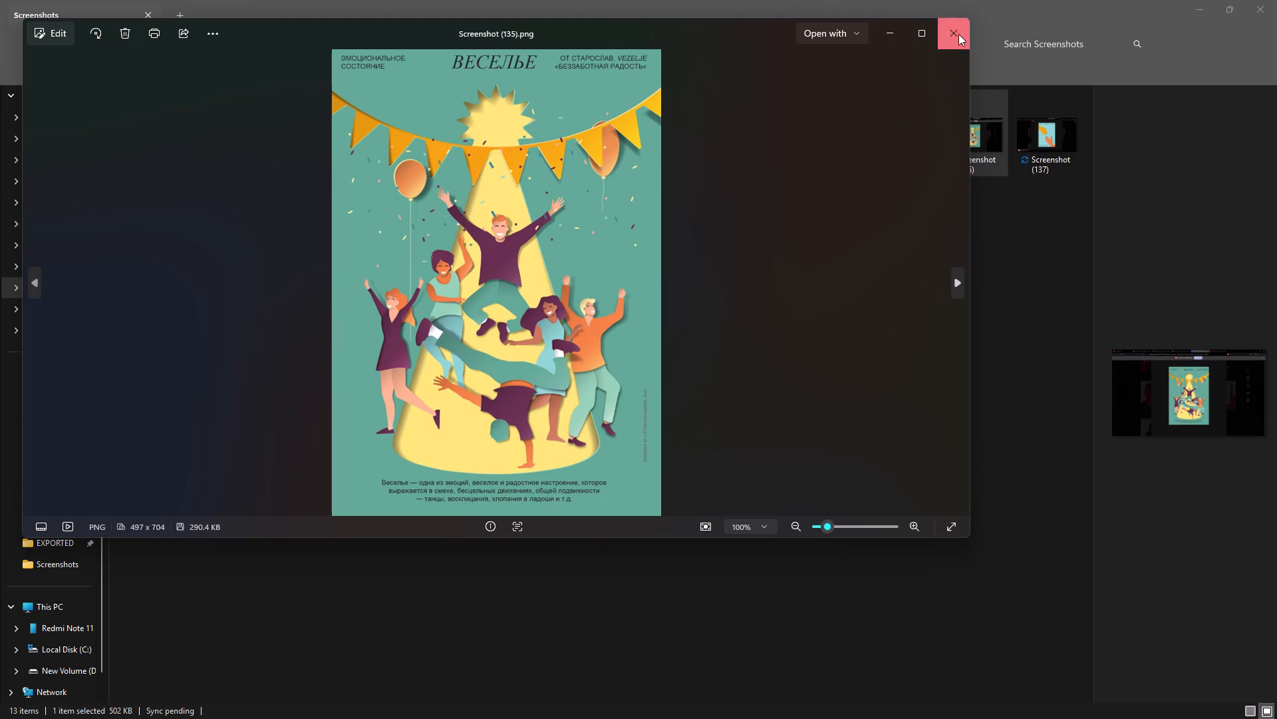
{"action": "left_click", "coordinate": [168, 130]}
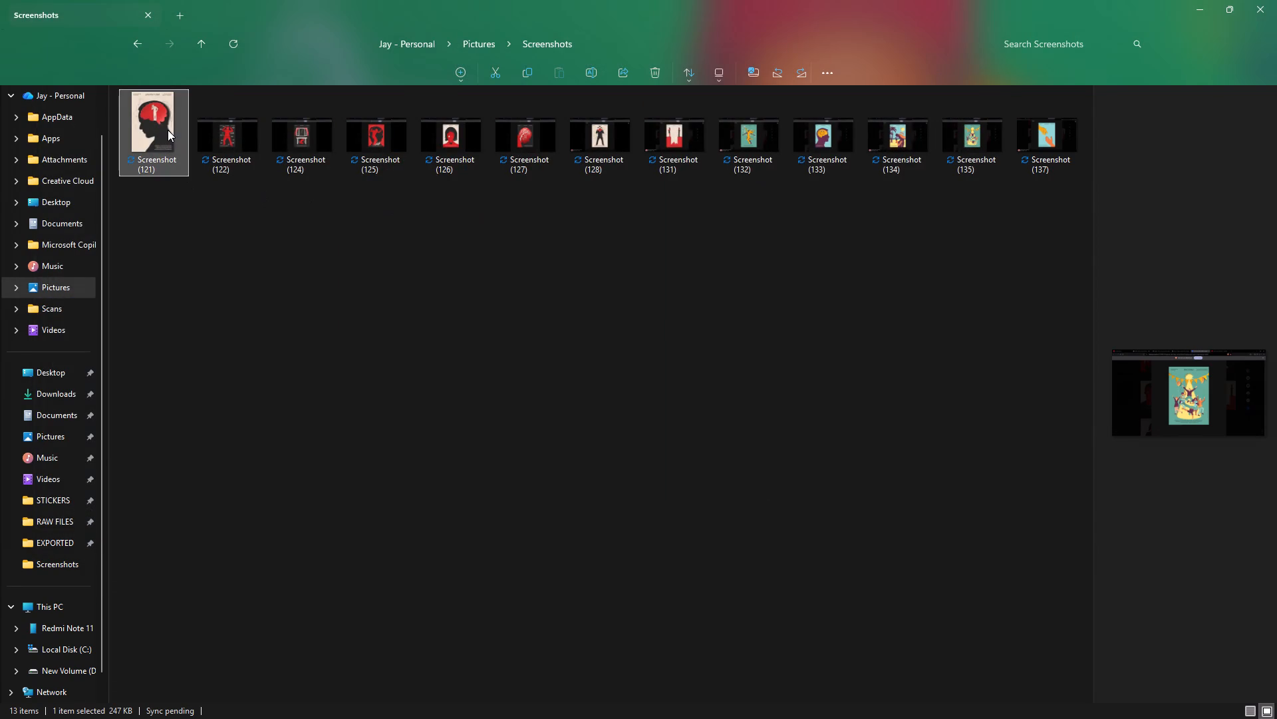
{"action": "left_click", "coordinate": [208, 138]}
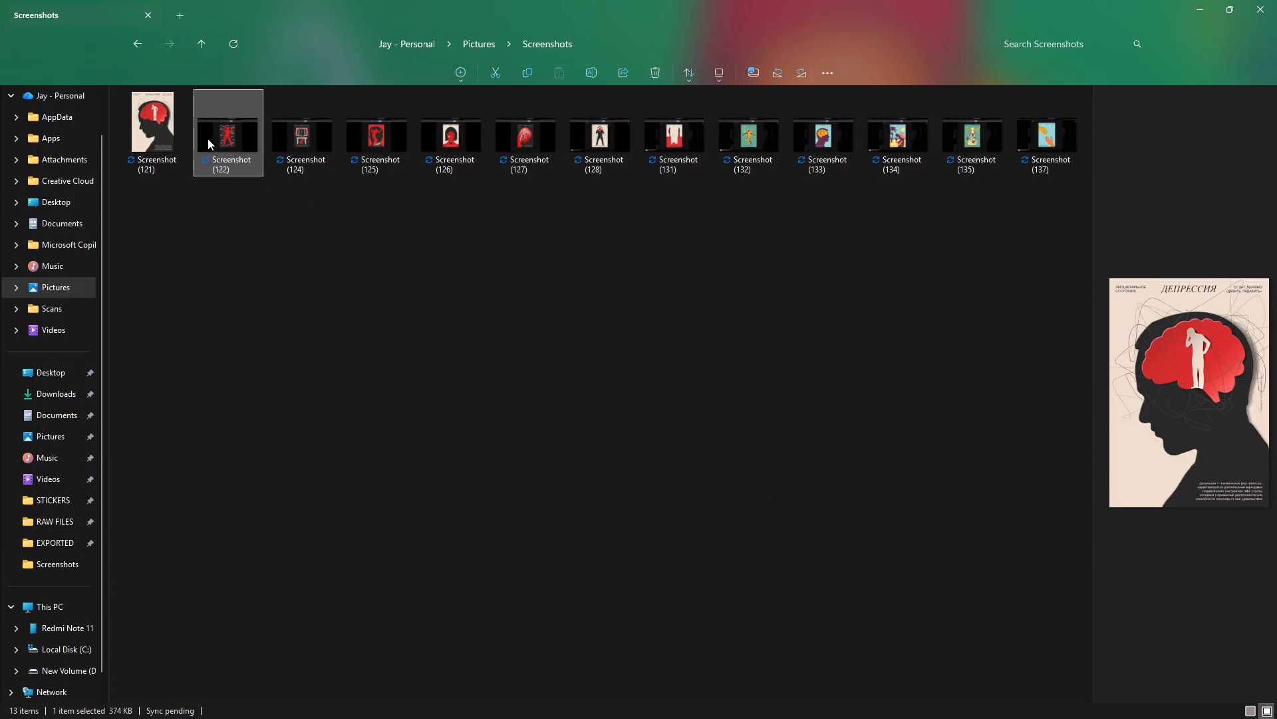
{"action": "left_click", "coordinate": [293, 142]}
{"action": "double_click", "coordinate": [212, 130]}
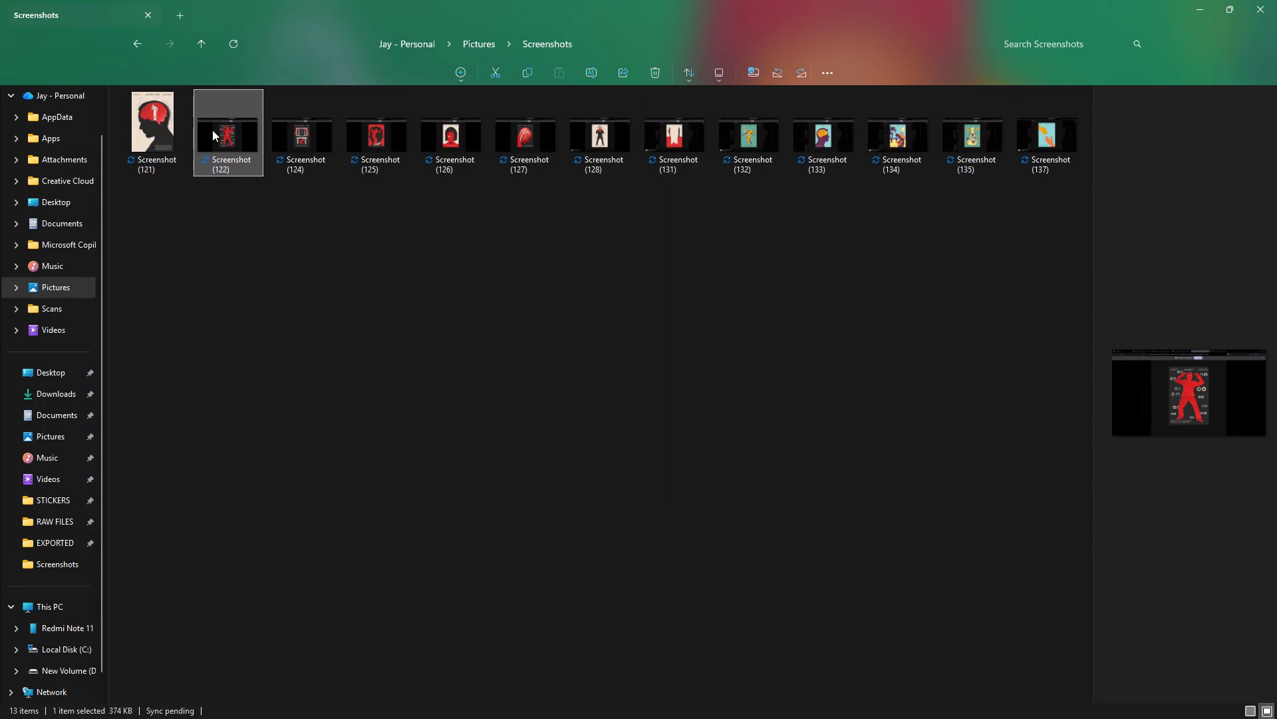
{"action": "scroll", "coordinate": [273, 171], "scroll_direction": "up", "scroll_amount": 2}
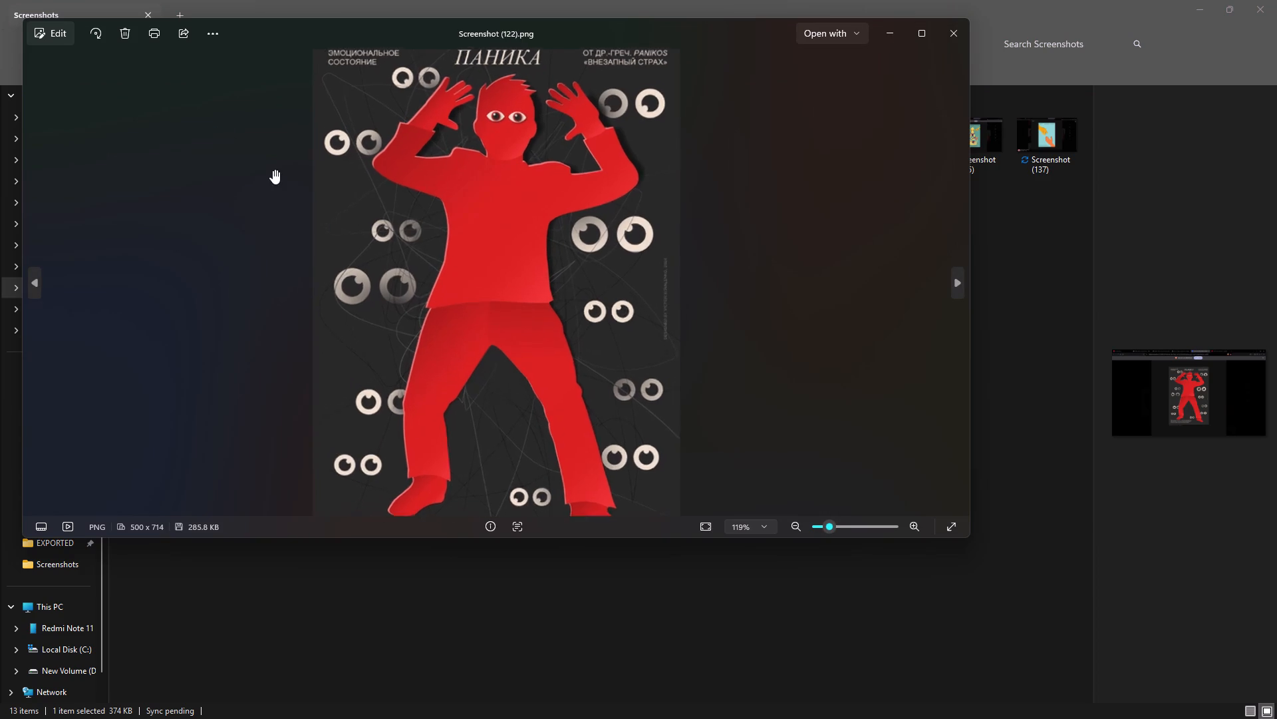
{"action": "scroll", "coordinate": [273, 170], "scroll_direction": "down", "scroll_amount": 11}
{"action": "left_click", "coordinate": [952, 41]}
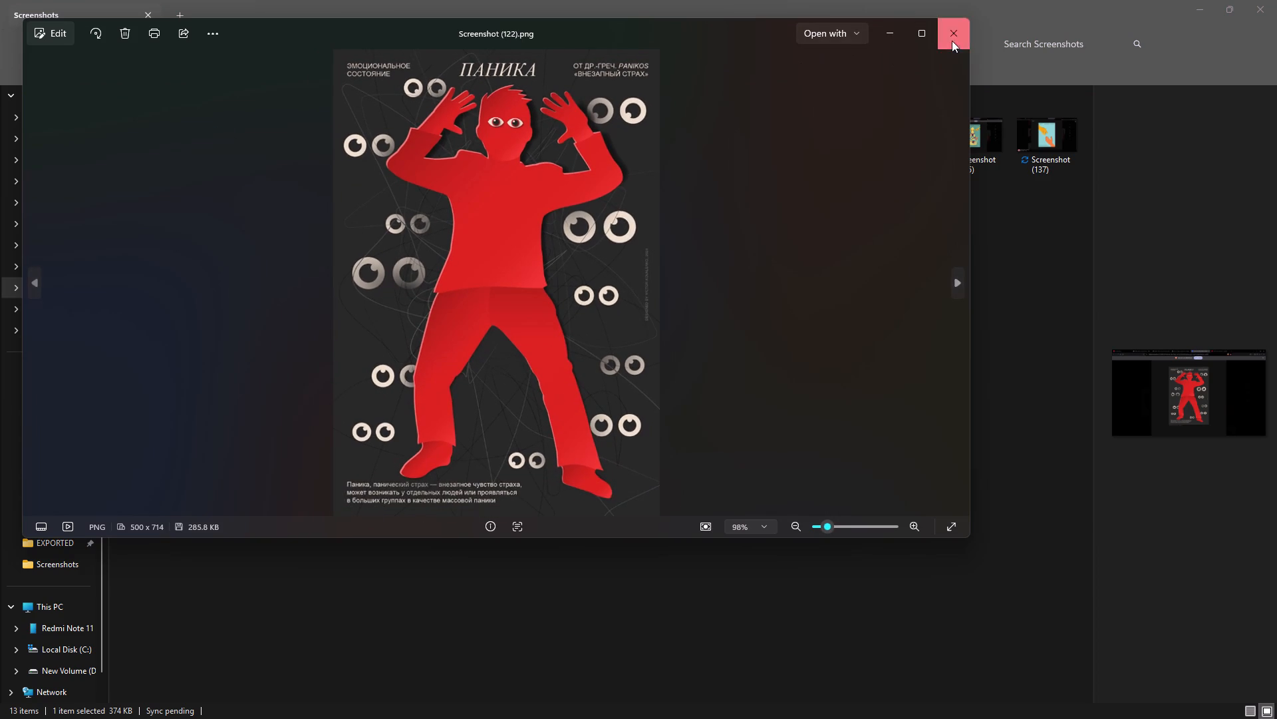
{"action": "left_click", "coordinate": [168, 128]}
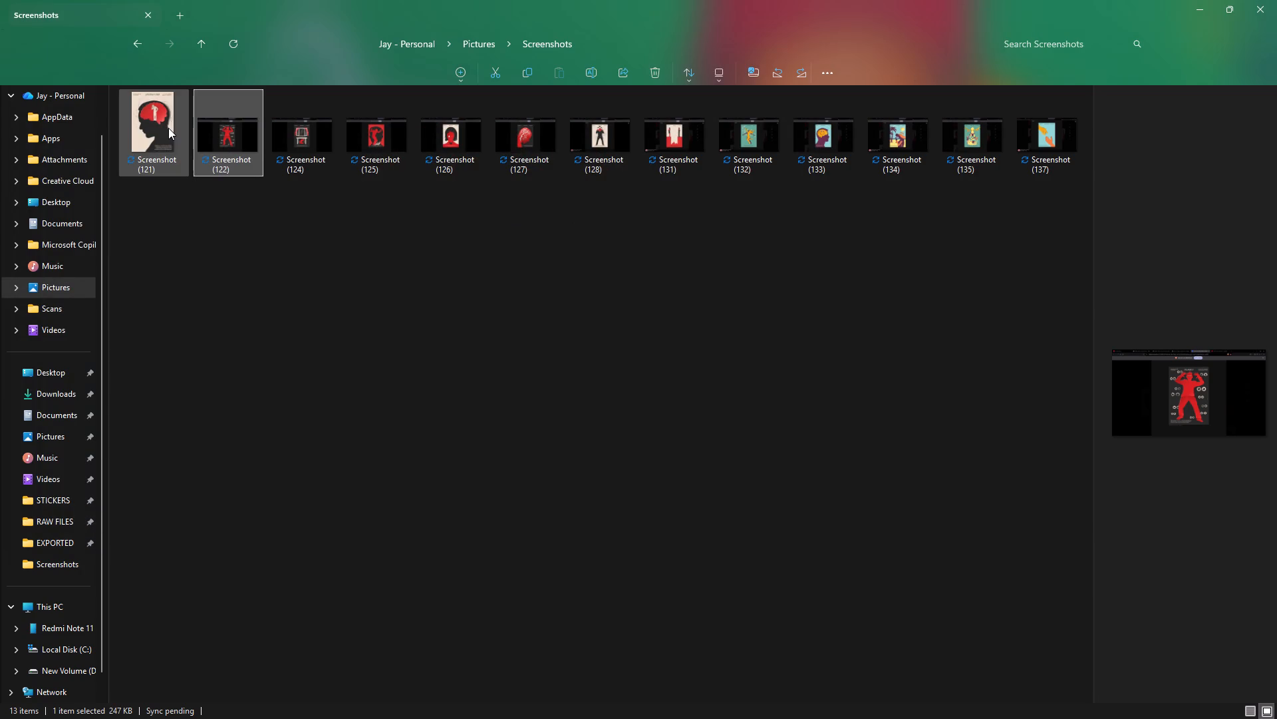
{"action": "left_click", "coordinate": [212, 128]}
{"action": "double_click", "coordinate": [212, 128]}
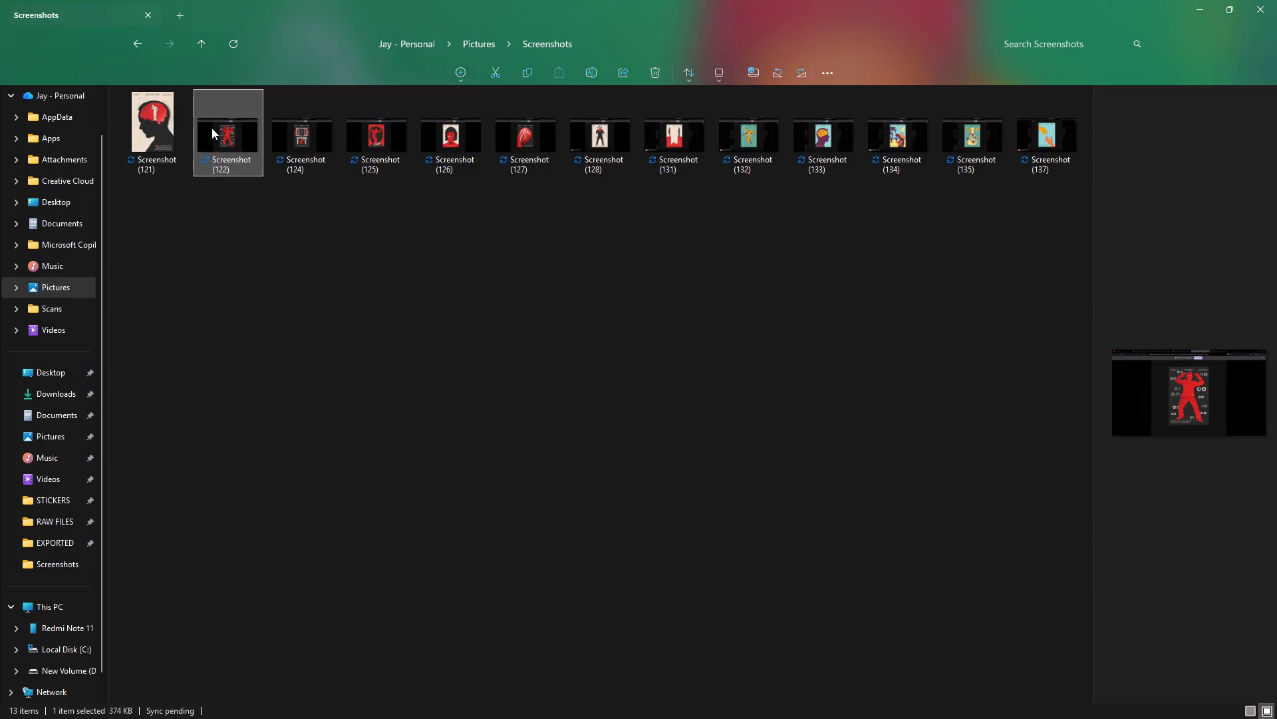
{"action": "left_click", "coordinate": [947, 35]}
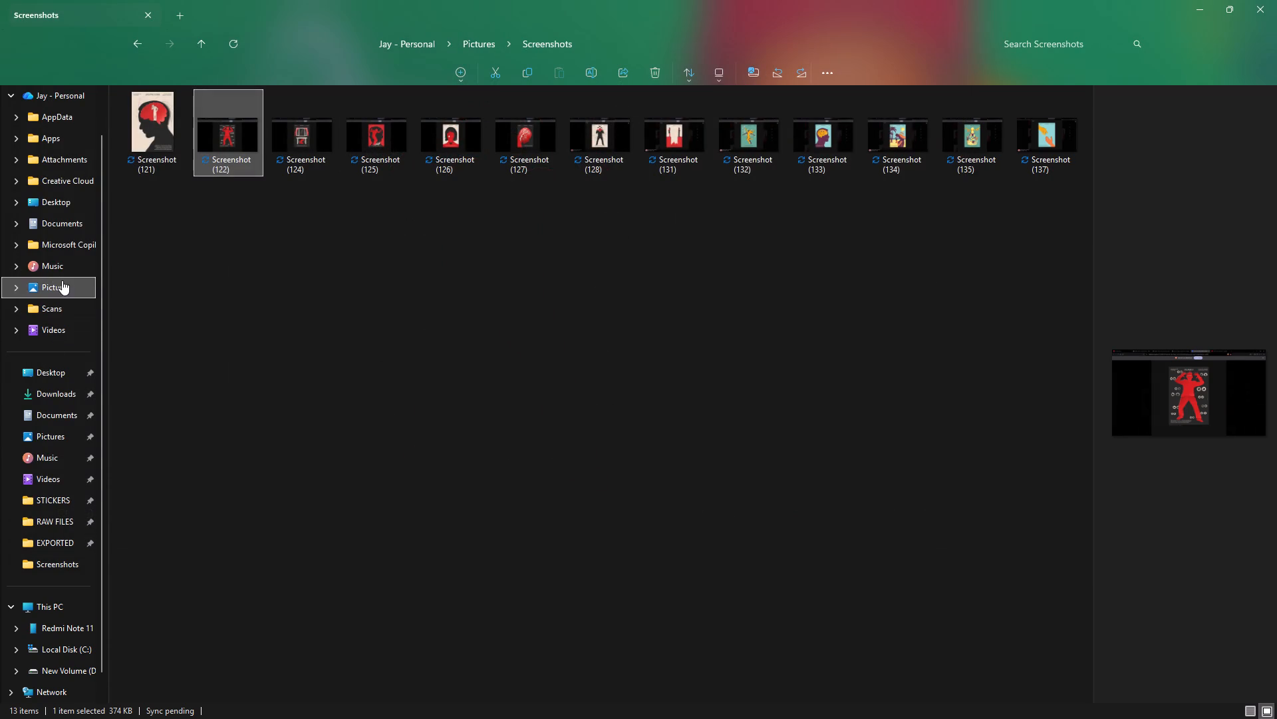
Go up to the Pictures folder and reopen the Screenshots folder to check the poster thumbnails.
{"action": "left_click", "coordinate": [209, 41]}
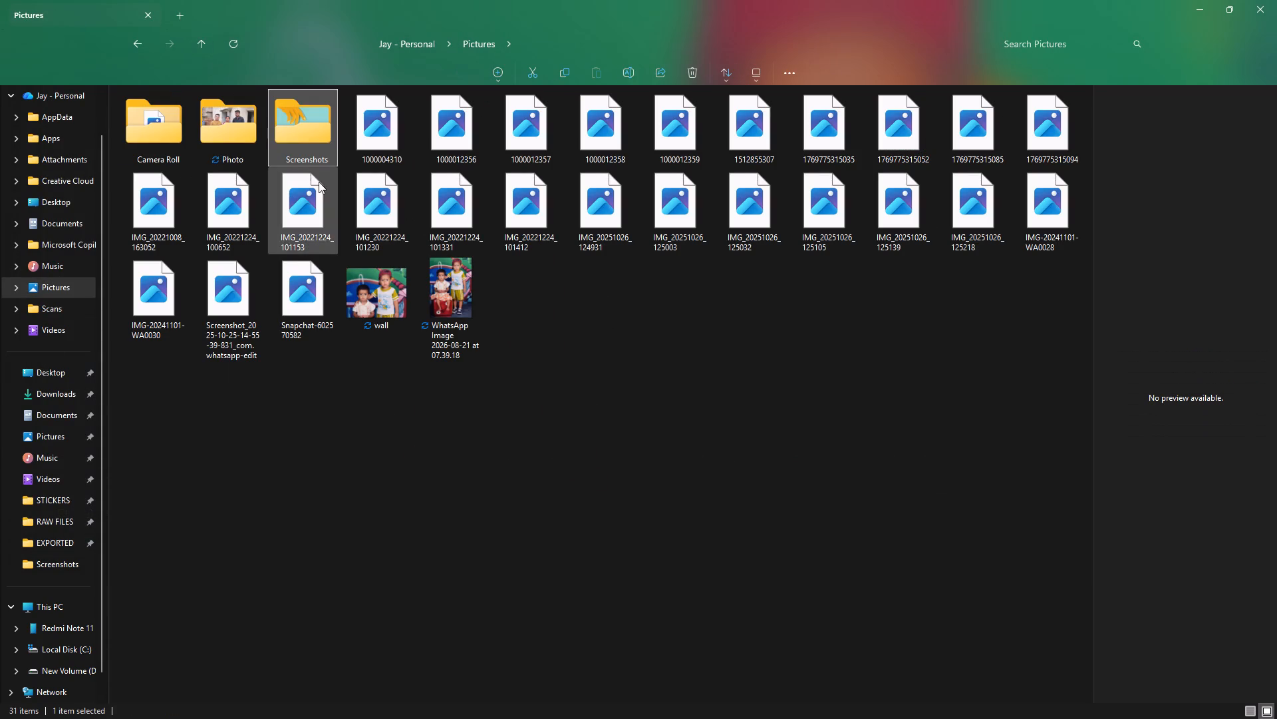
{"action": "left_click", "coordinate": [311, 136]}
{"action": "double_click", "coordinate": [311, 136]}
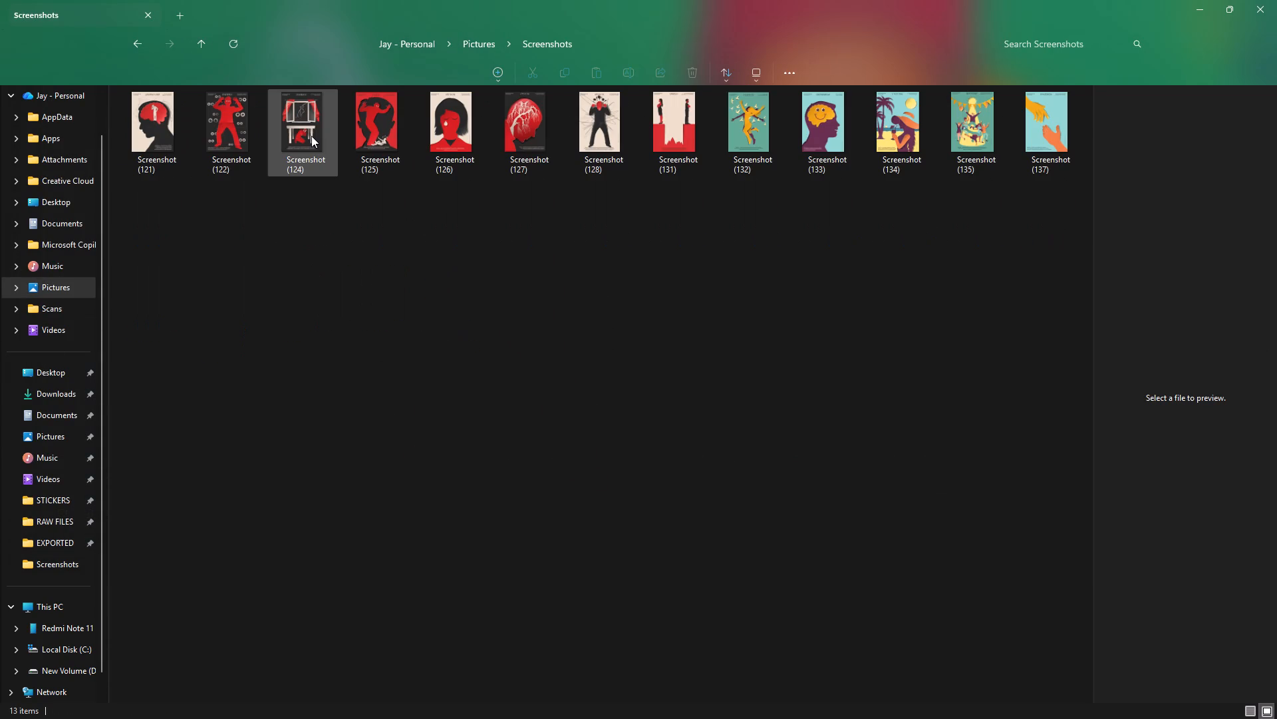
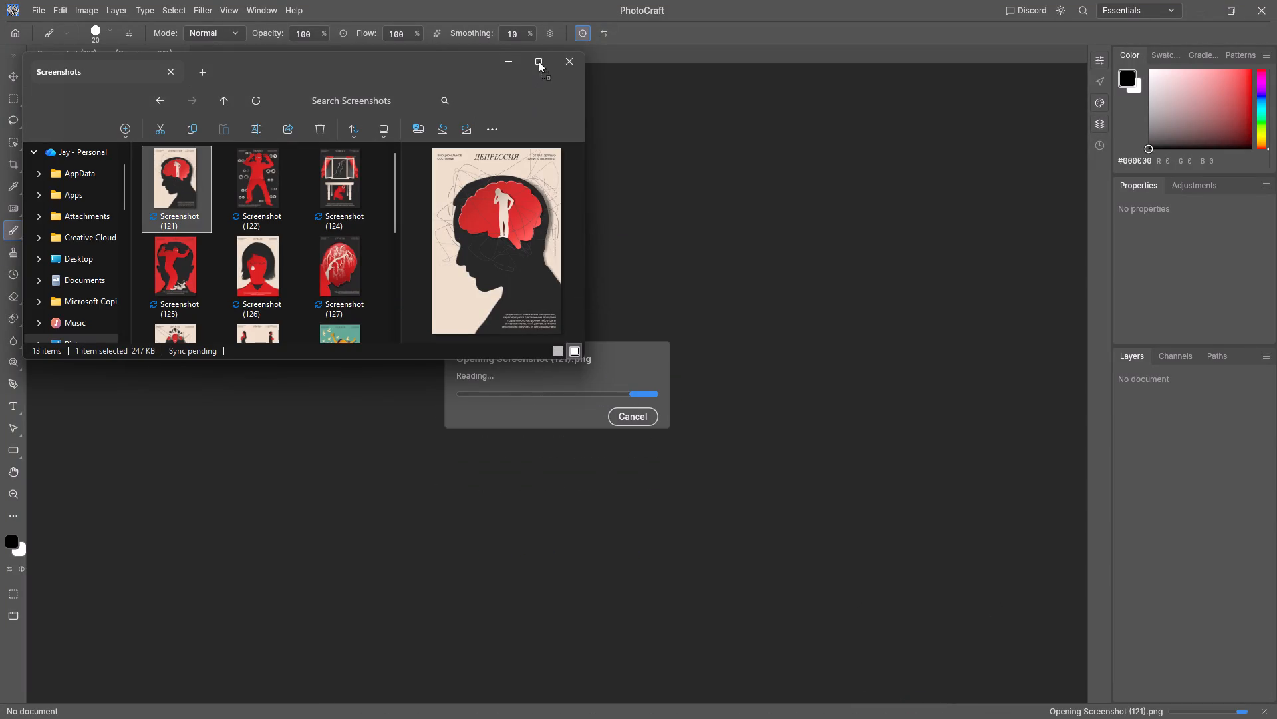
{"action": "left_click", "coordinate": [507, 56]}
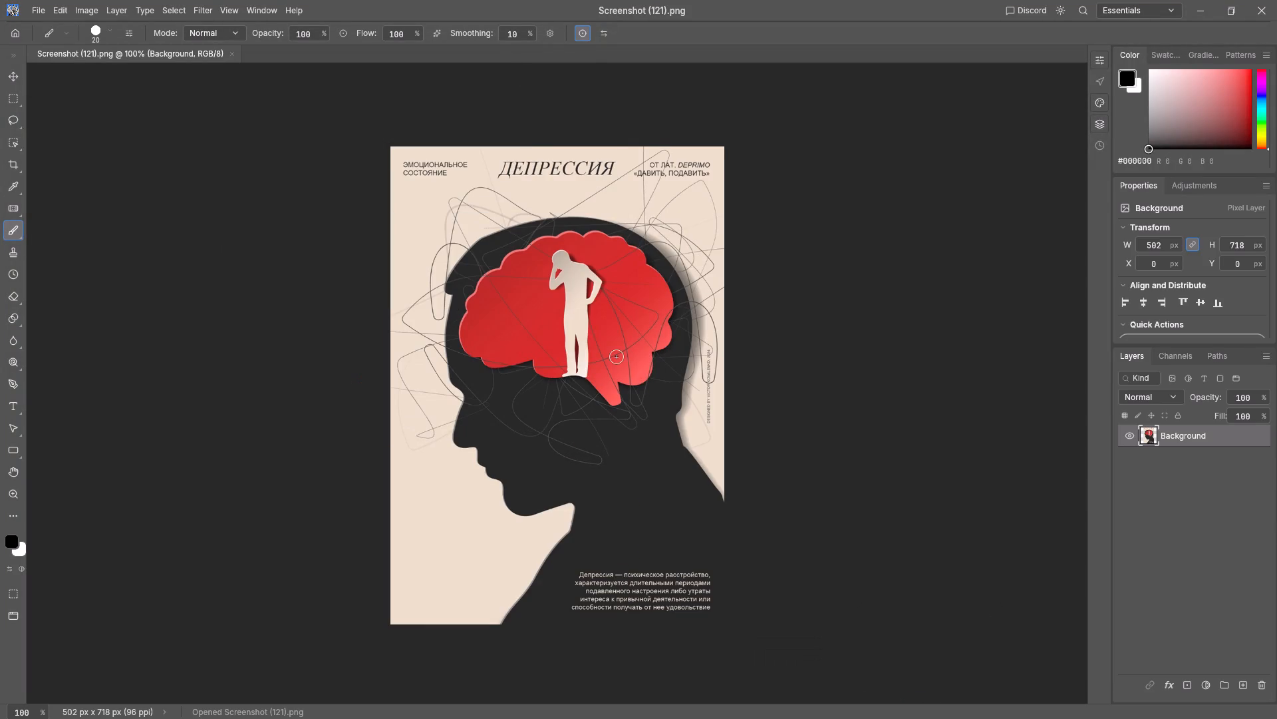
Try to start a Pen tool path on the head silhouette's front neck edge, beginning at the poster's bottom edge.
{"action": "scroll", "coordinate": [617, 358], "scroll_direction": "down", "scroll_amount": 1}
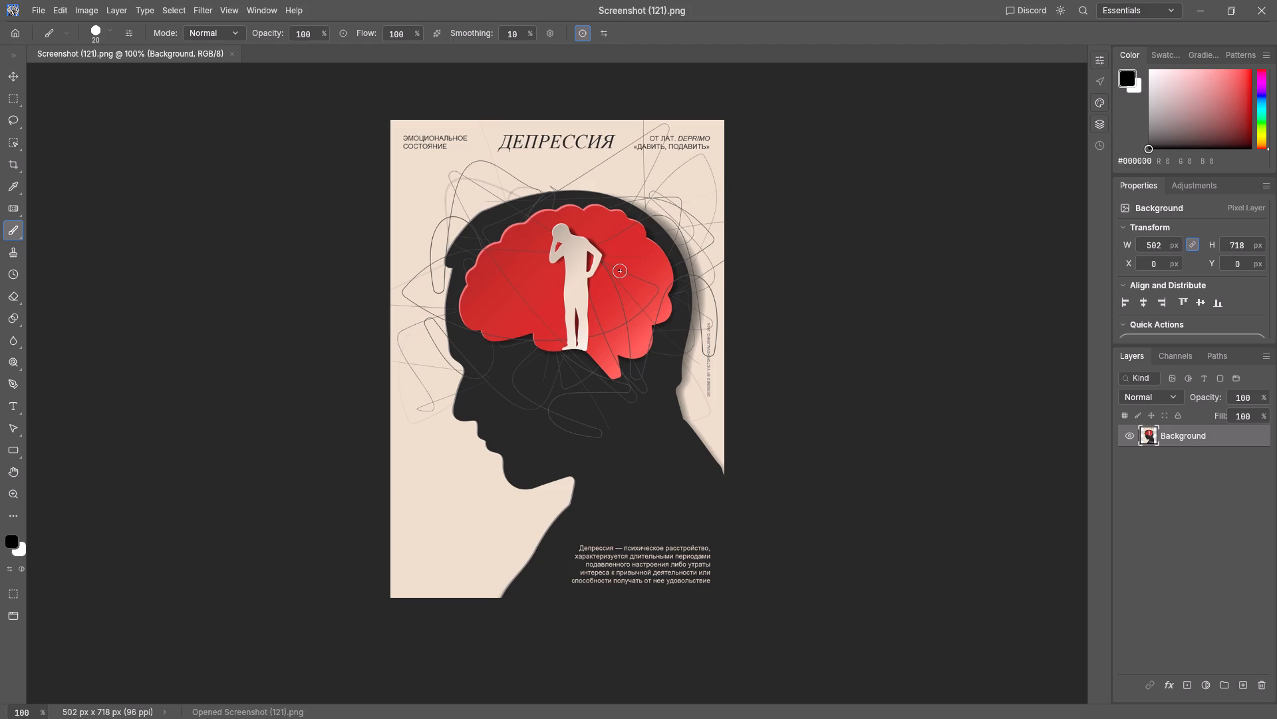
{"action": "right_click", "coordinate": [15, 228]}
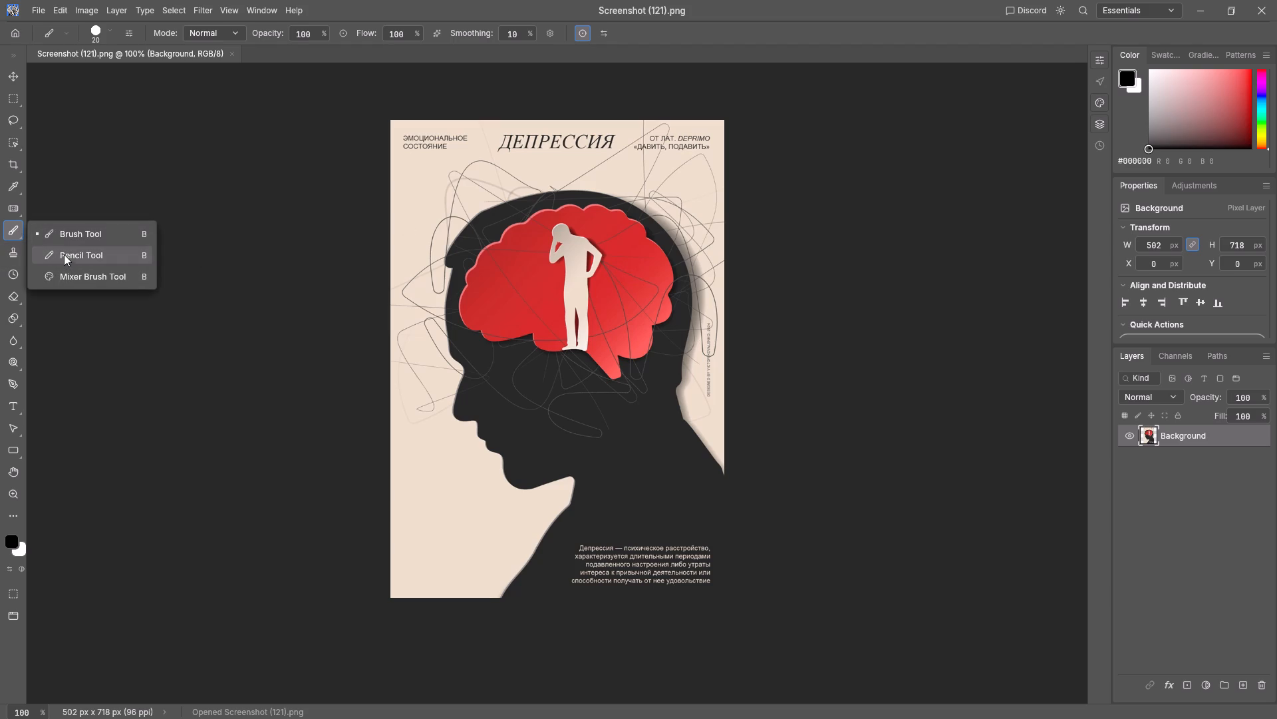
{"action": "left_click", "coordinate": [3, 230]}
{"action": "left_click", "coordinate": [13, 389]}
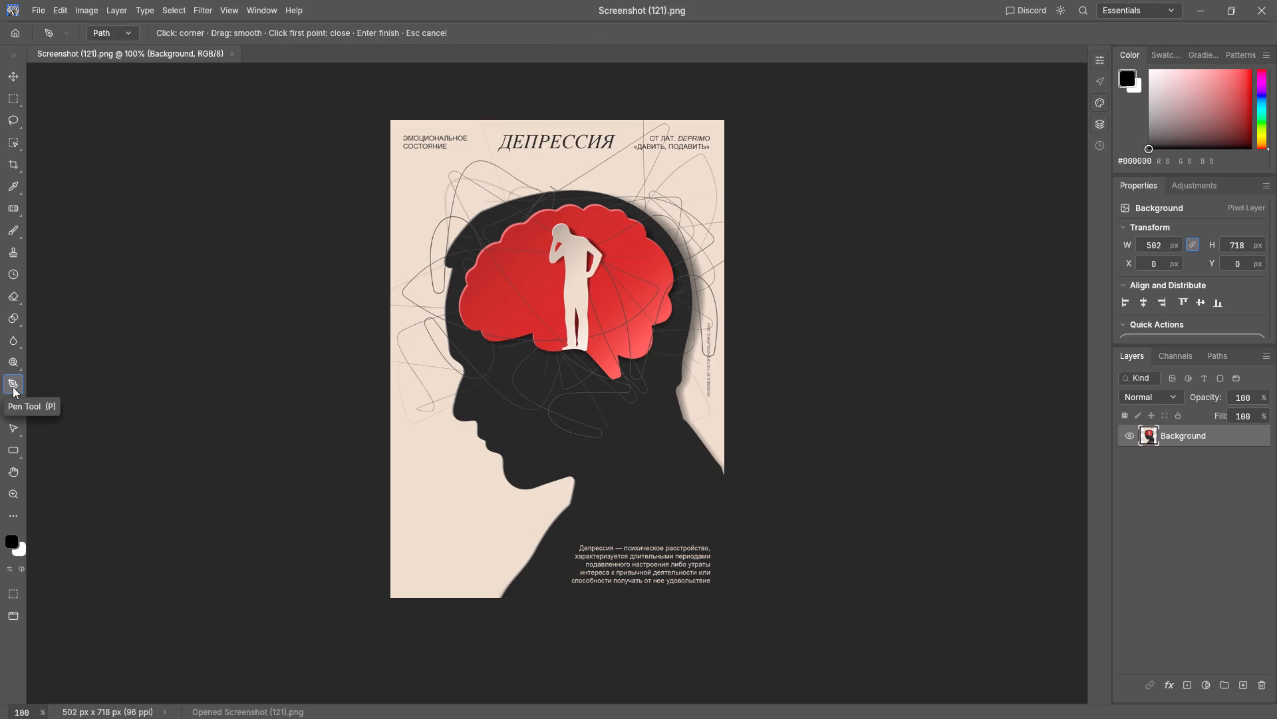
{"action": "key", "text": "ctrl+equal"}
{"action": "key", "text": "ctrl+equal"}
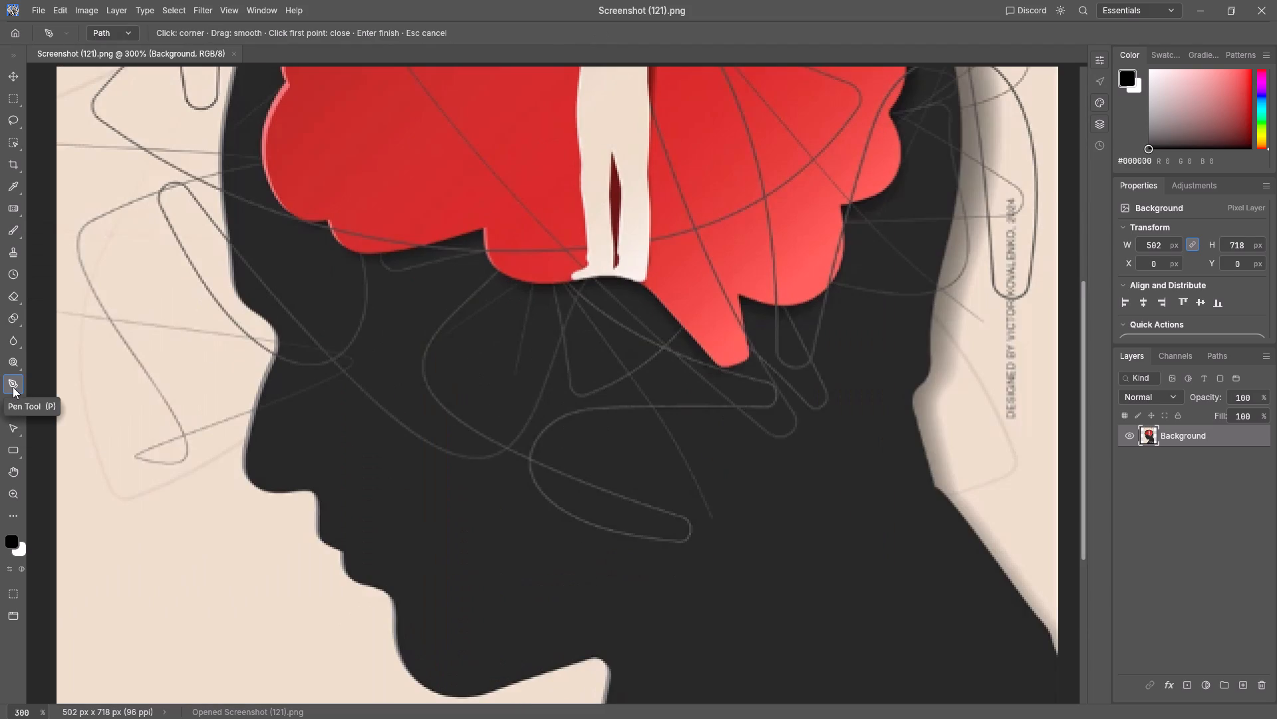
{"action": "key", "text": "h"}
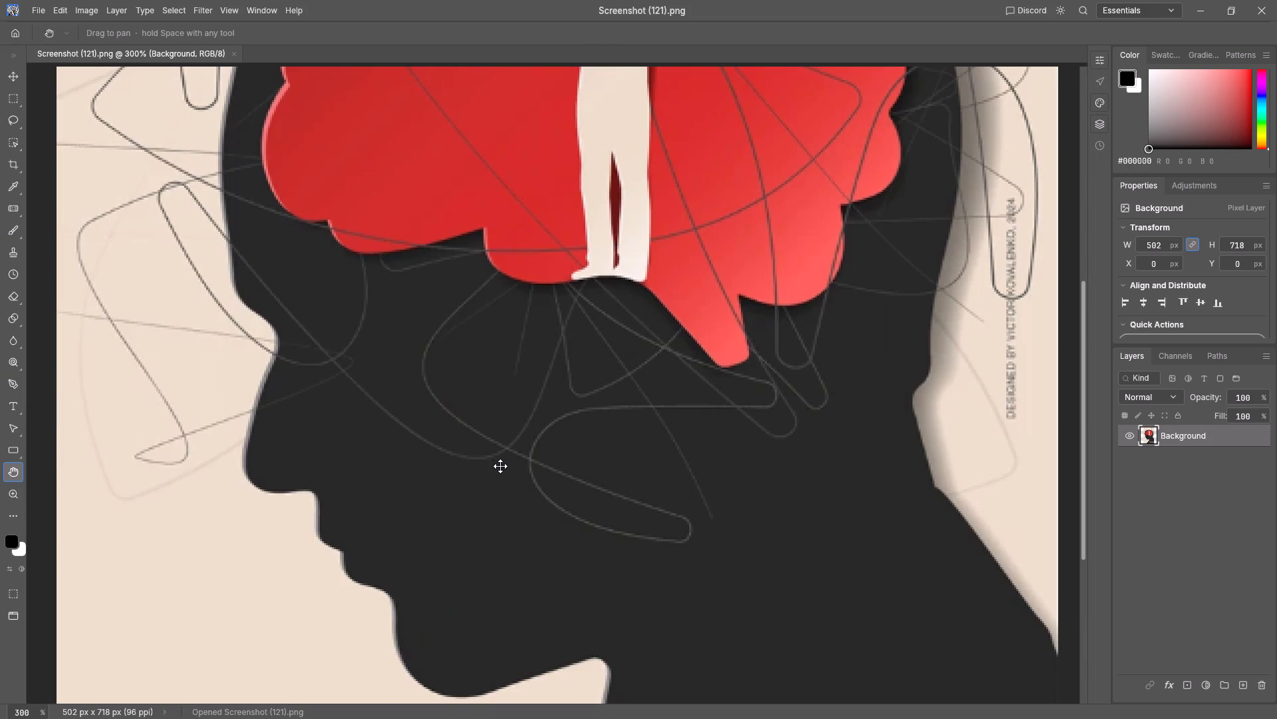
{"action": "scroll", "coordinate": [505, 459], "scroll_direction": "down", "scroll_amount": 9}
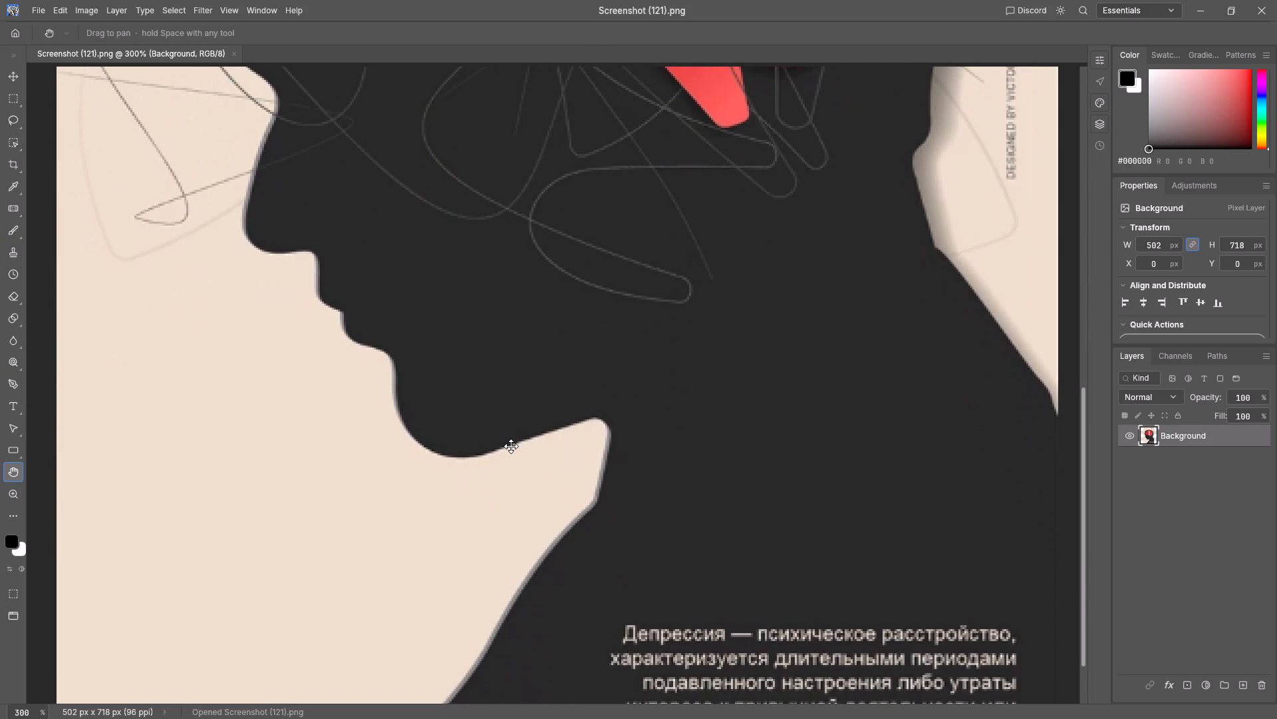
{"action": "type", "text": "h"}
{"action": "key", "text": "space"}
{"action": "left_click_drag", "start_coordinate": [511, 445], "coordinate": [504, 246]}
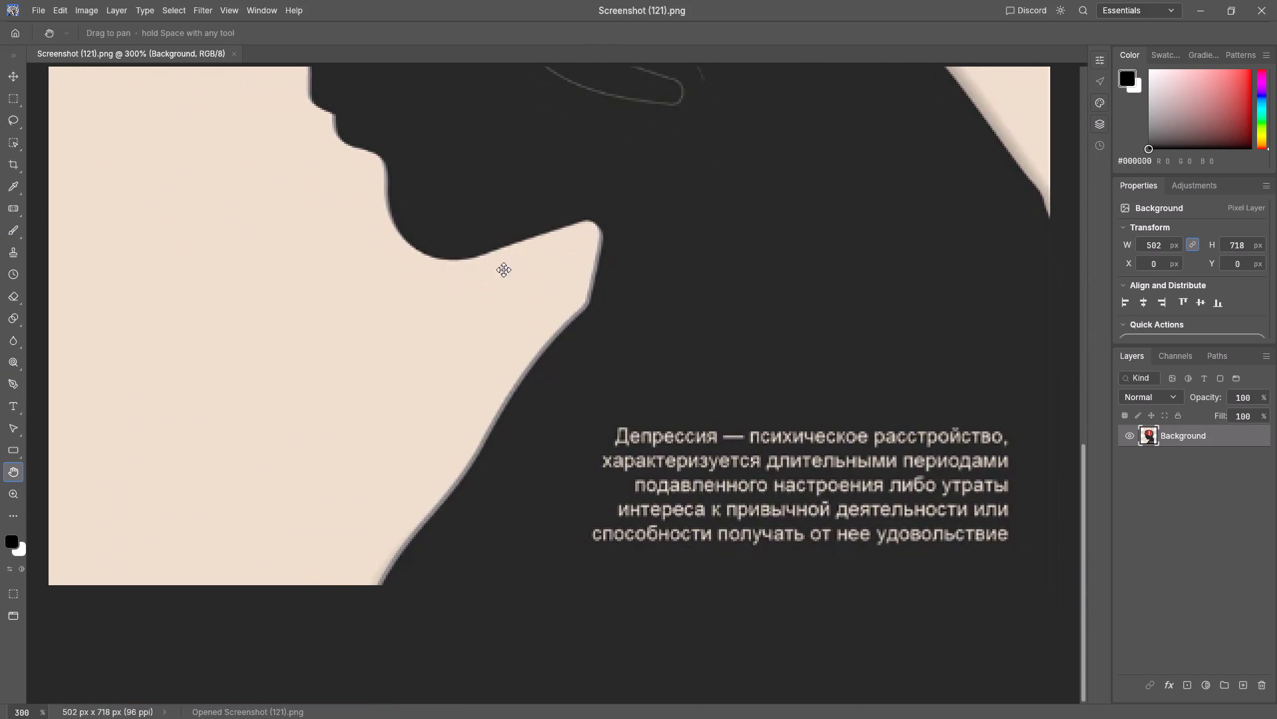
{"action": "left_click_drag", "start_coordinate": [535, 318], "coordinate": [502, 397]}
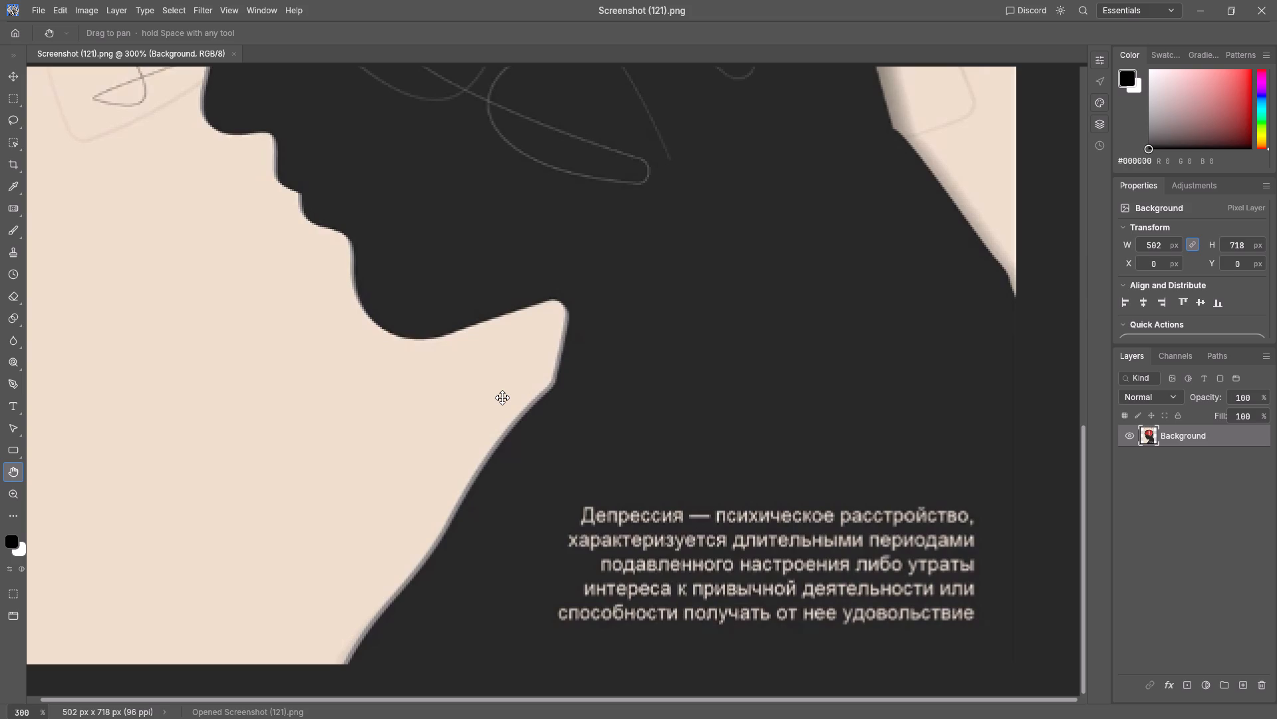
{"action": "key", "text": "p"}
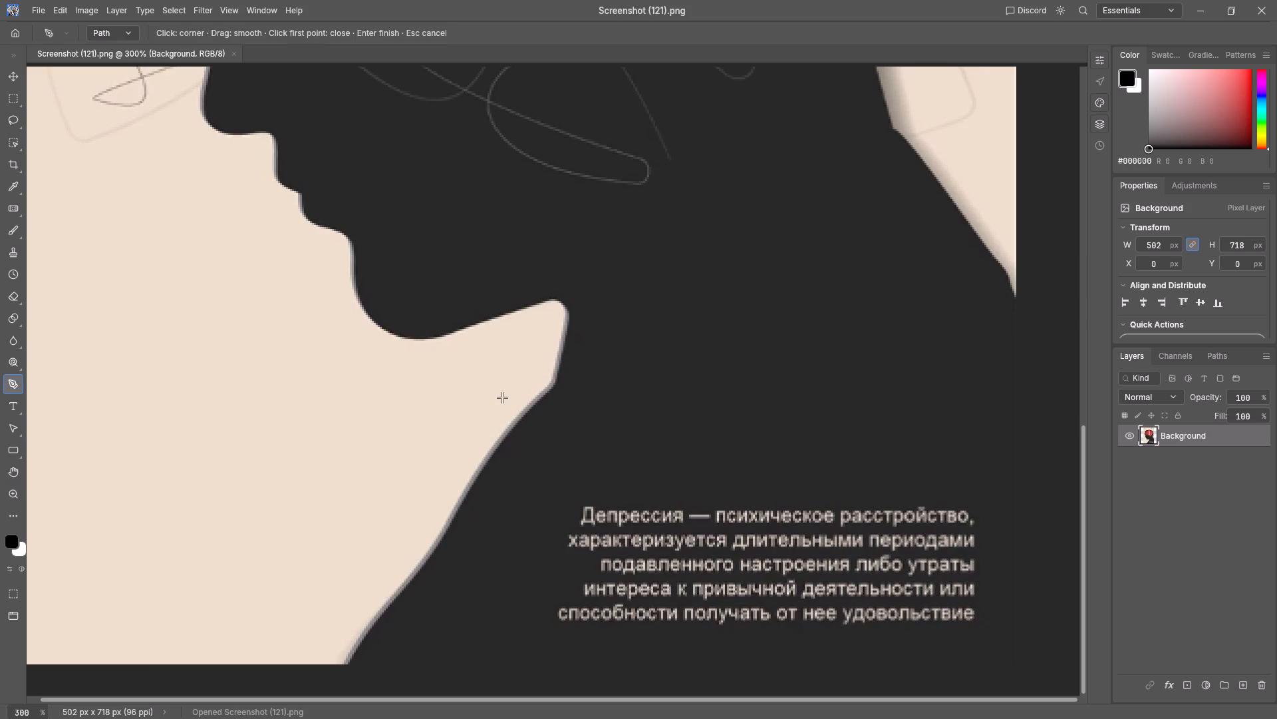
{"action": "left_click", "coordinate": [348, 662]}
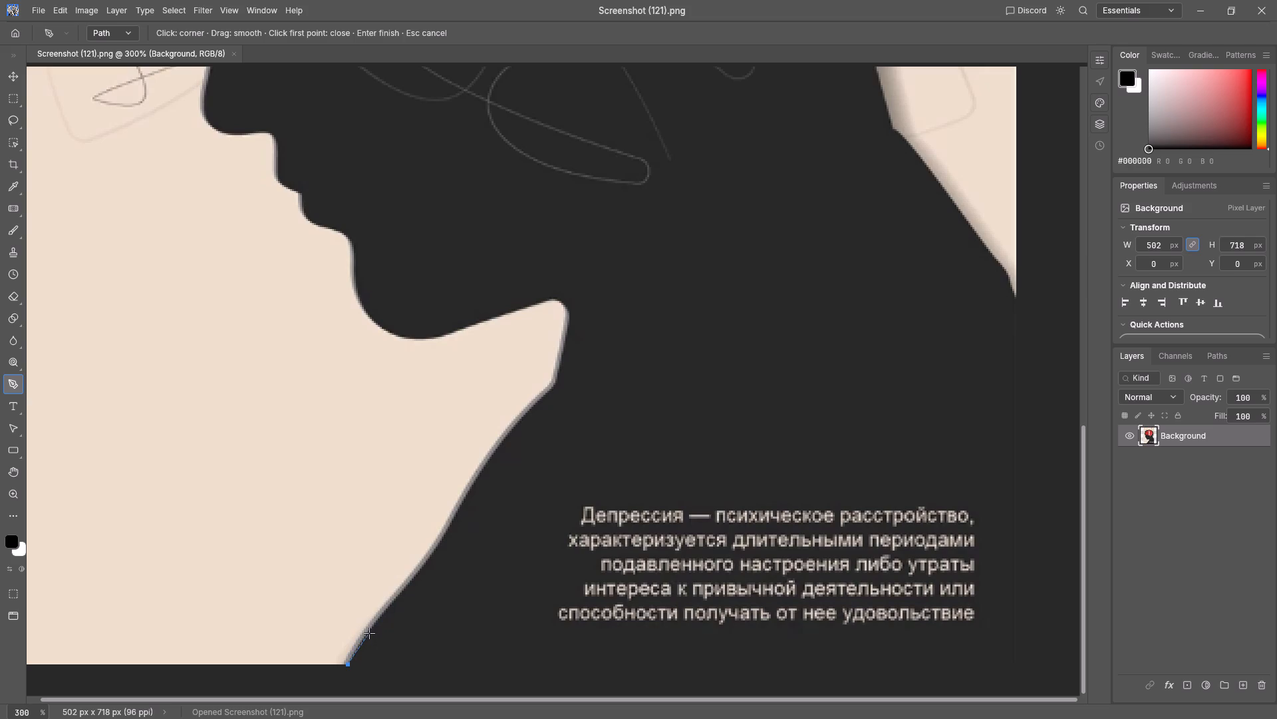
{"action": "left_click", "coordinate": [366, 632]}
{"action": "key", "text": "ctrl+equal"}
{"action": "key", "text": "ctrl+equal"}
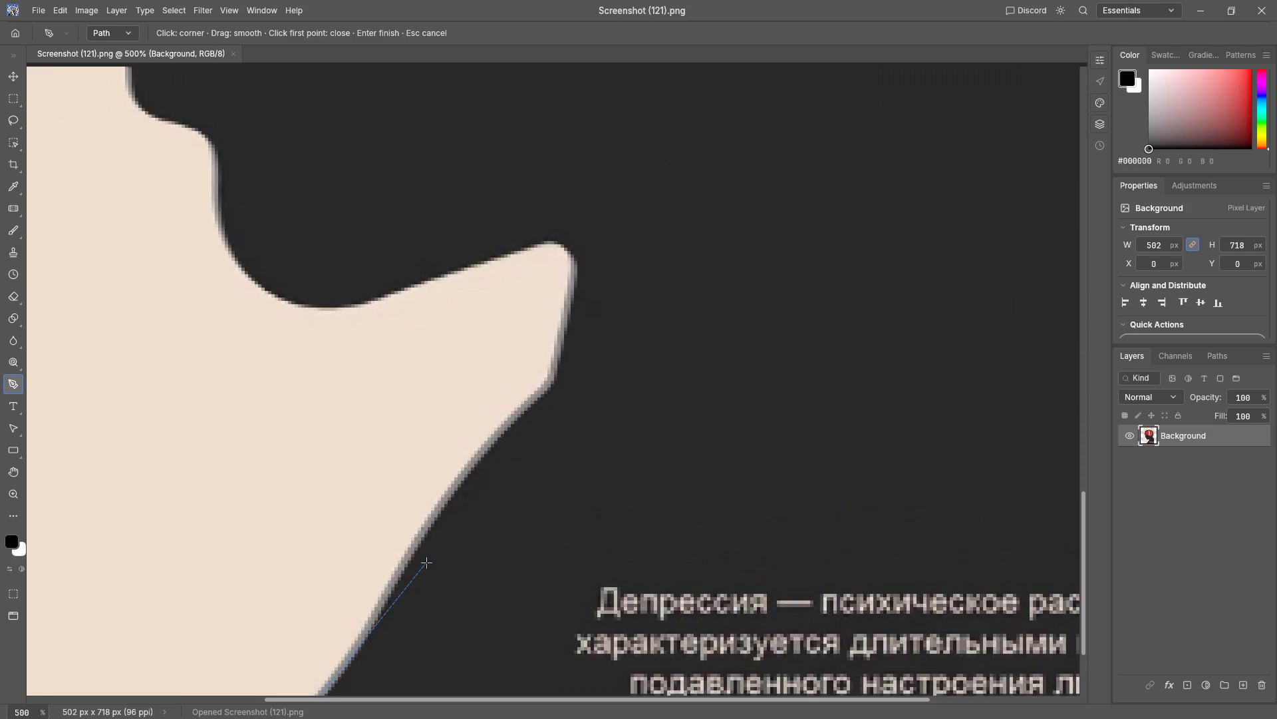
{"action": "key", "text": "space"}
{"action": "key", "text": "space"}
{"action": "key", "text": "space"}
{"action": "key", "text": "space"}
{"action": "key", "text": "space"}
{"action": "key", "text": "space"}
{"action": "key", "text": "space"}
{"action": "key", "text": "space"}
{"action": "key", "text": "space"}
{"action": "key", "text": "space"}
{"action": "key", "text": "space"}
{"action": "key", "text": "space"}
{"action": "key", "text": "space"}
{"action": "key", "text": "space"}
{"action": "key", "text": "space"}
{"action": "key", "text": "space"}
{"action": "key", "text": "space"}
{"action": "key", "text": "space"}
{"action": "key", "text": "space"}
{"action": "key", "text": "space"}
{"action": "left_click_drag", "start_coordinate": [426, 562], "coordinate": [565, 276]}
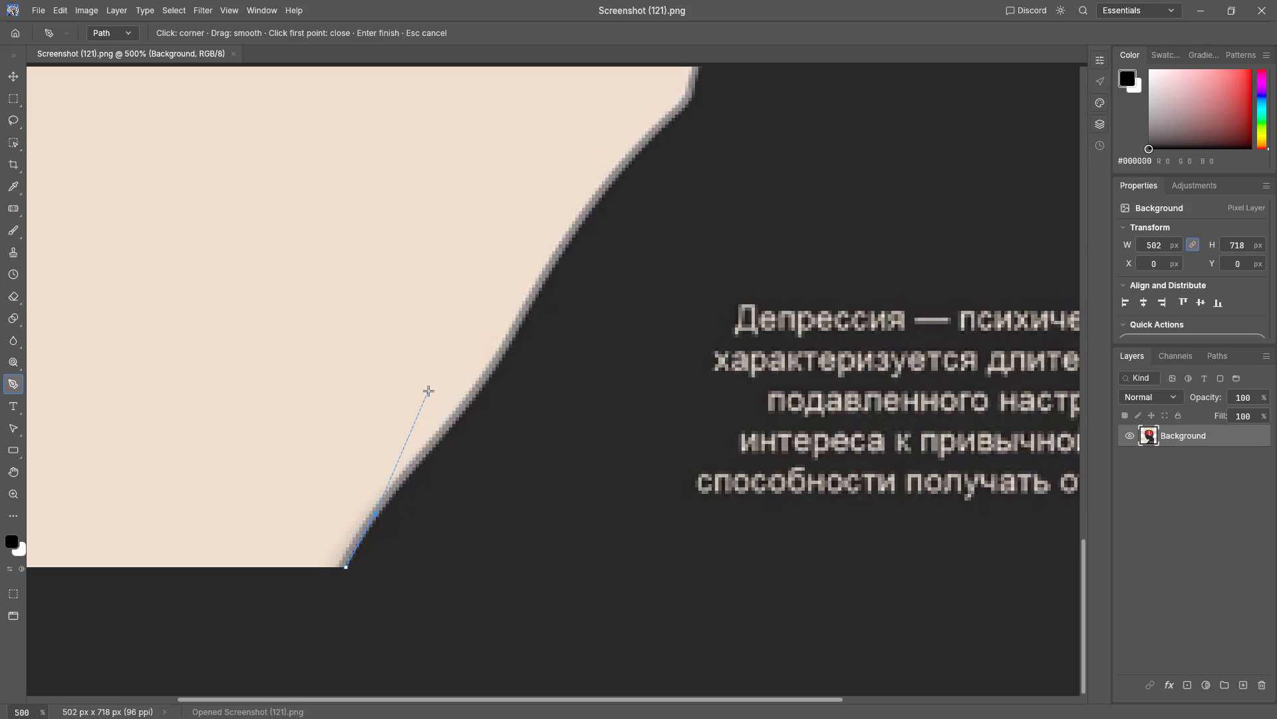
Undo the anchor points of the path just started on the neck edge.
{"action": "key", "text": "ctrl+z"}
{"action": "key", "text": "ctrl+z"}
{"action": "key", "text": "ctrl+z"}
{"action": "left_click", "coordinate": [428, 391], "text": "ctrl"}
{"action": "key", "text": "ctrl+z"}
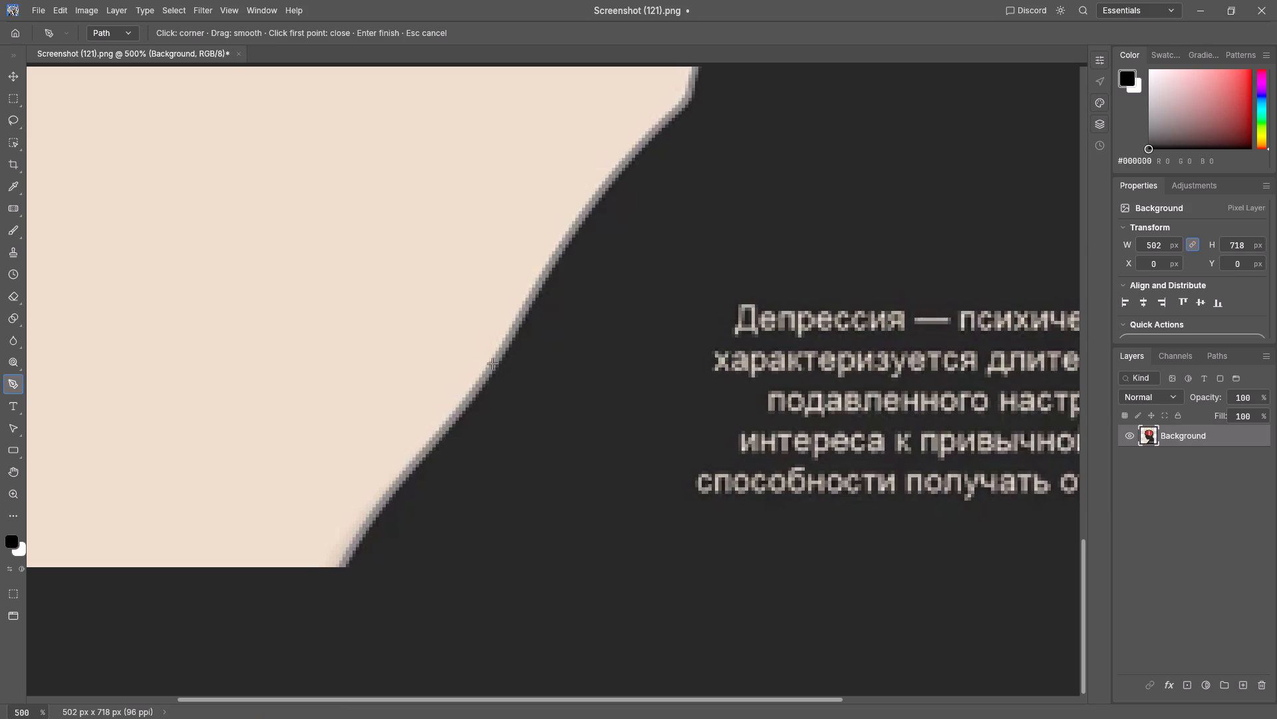
Start a Pen path where the front neck edge meets the poster's bottom edge and trace the lower neck with closely spaced anchors.
{"action": "left_click", "coordinate": [345, 569]}
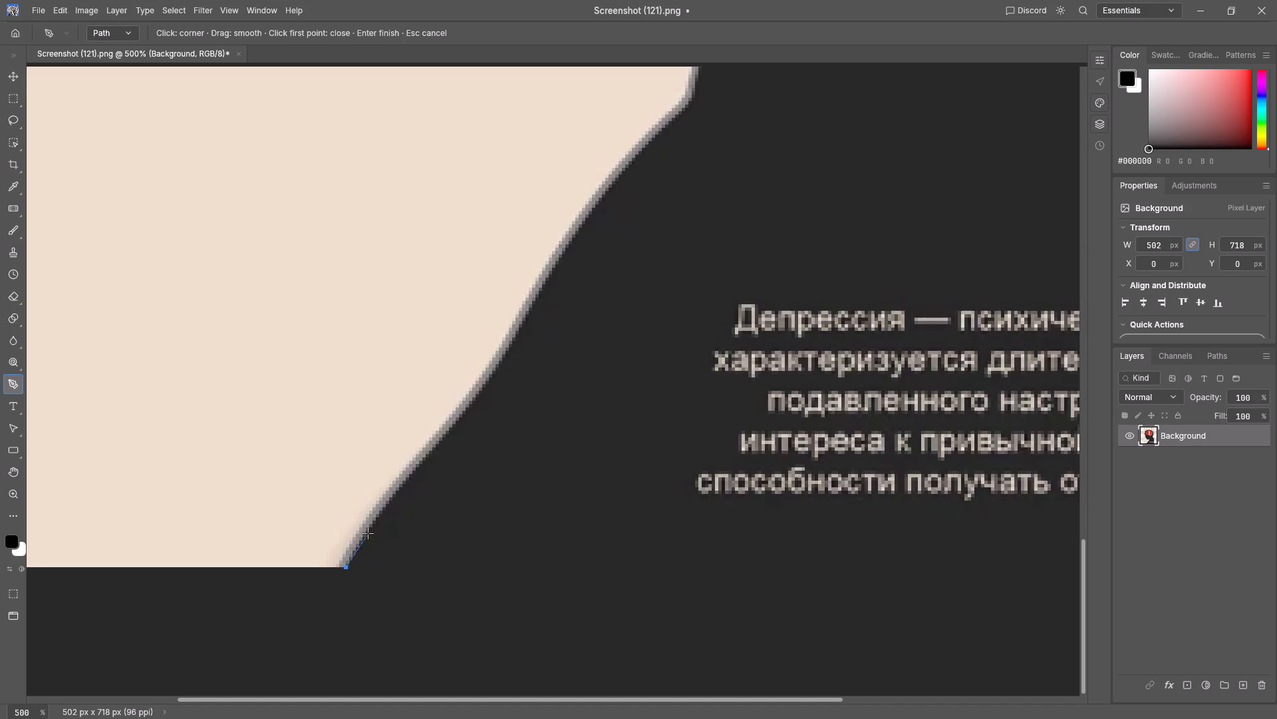
{"action": "left_click", "coordinate": [368, 529]}
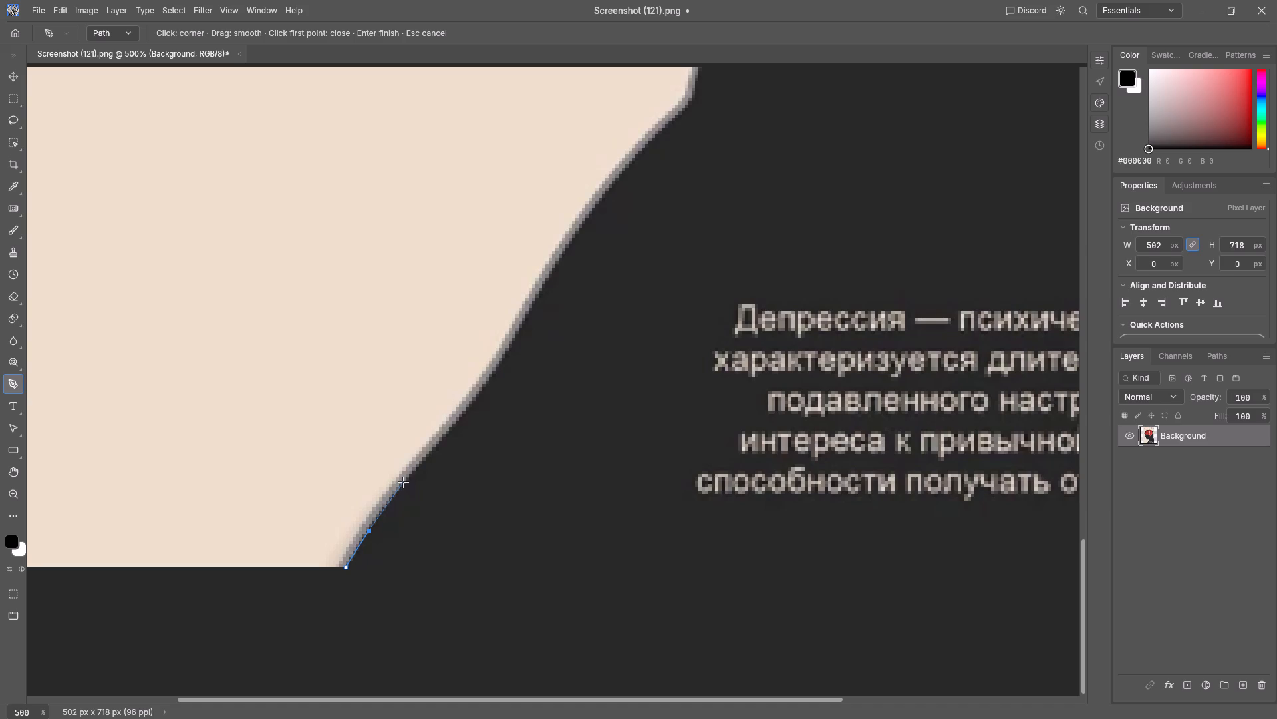
{"action": "left_click", "coordinate": [403, 482]}
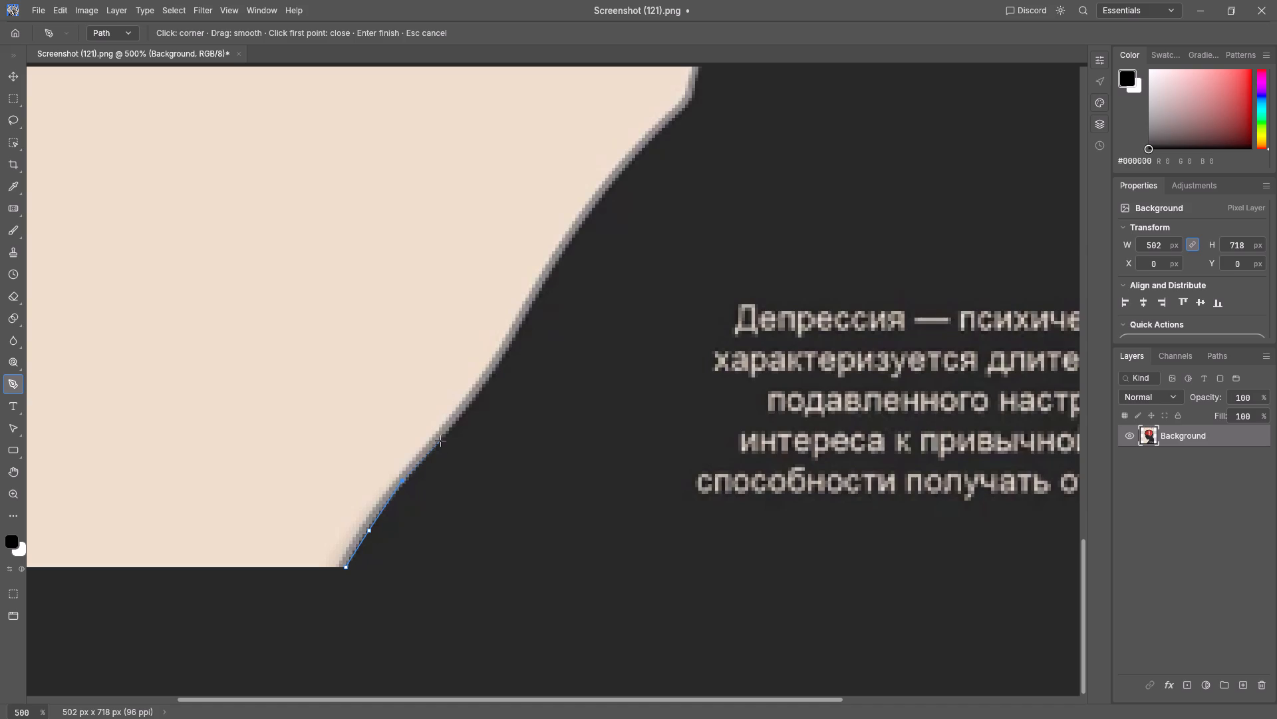
{"action": "left_click", "coordinate": [440, 441]}
{"action": "left_click", "coordinate": [468, 409]}
{"action": "left_click", "coordinate": [486, 385]}
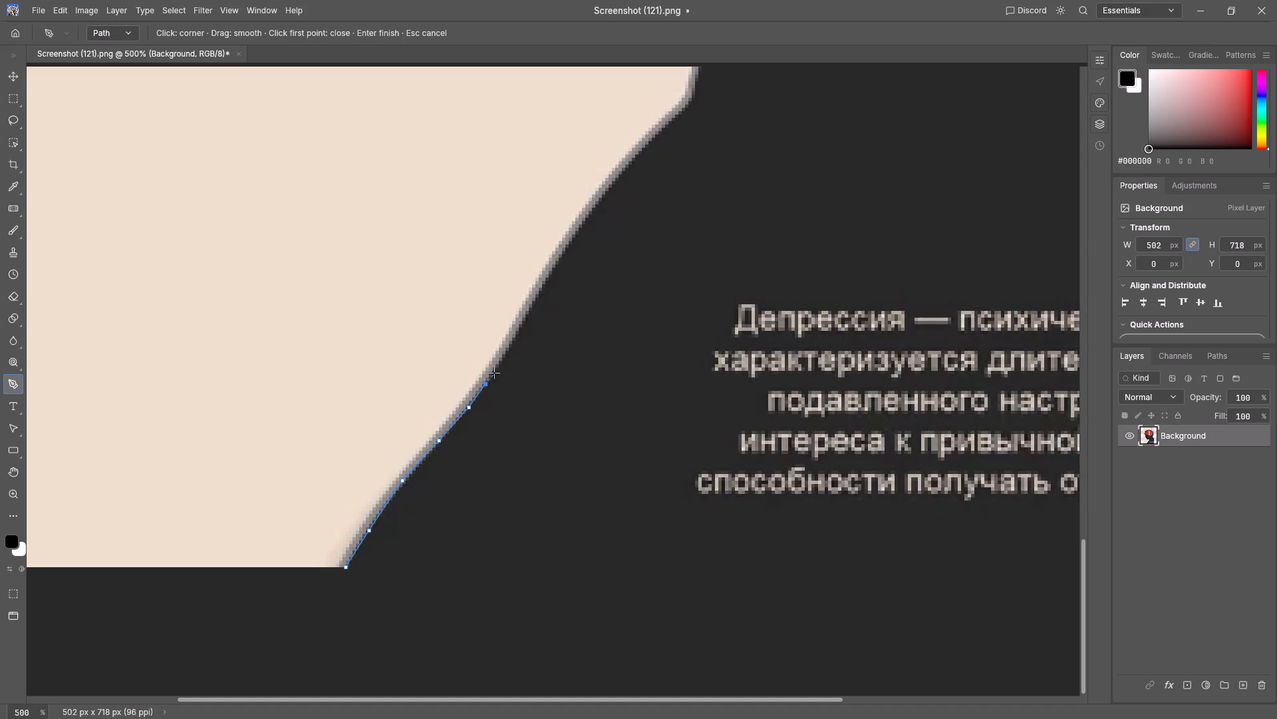
{"action": "left_click", "coordinate": [499, 364]}
{"action": "left_click", "coordinate": [515, 337]}
{"action": "left_click", "coordinate": [525, 316]}
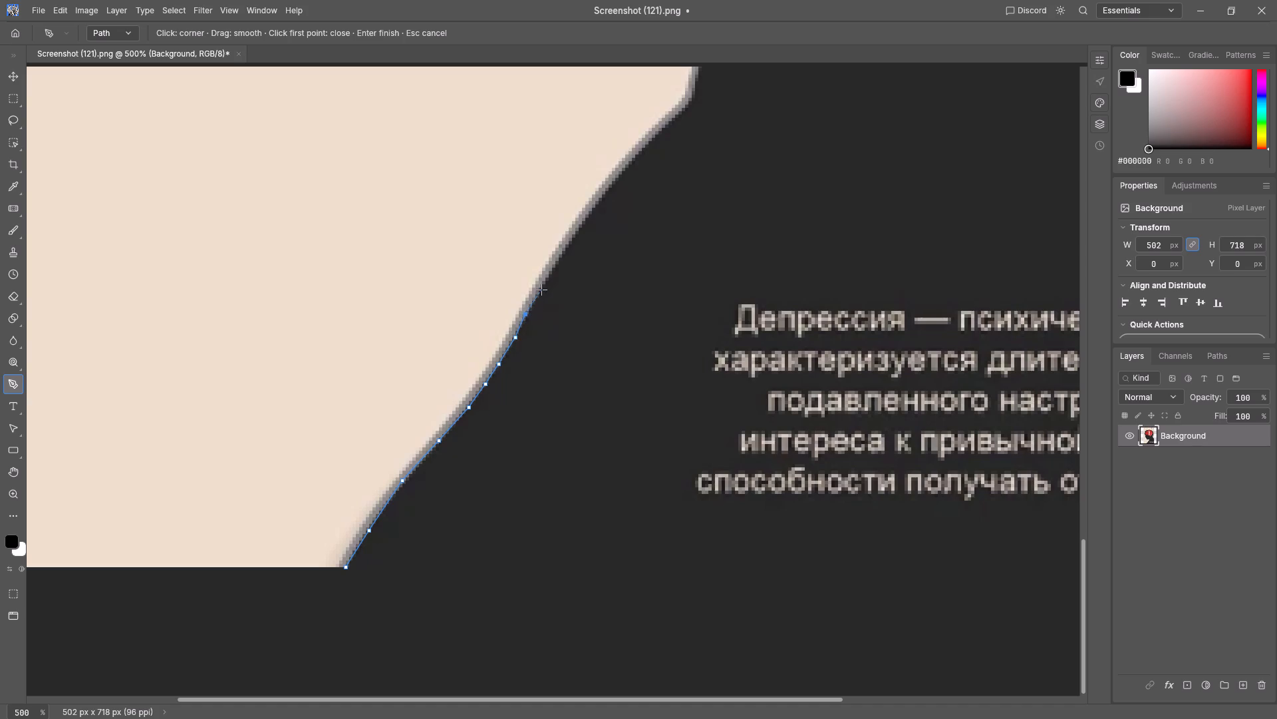
{"action": "left_click", "coordinate": [541, 290]}
{"action": "left_click", "coordinate": [559, 260]}
Continue the Pen path up the front neck edge to the corner where the neck bends toward the jaw.
{"action": "key", "text": "space"}
{"action": "key", "text": "space"}
{"action": "key", "text": "space"}
{"action": "key", "text": "space"}
{"action": "key", "text": "space"}
{"action": "key", "text": "space"}
{"action": "key", "text": "space"}
{"action": "key", "text": "space"}
{"action": "key", "text": "space"}
{"action": "key", "text": "space"}
{"action": "key", "text": "space"}
{"action": "key", "text": "space"}
{"action": "key", "text": "space"}
{"action": "key", "text": "space"}
{"action": "key", "text": "space"}
{"action": "key", "text": "space"}
{"action": "key", "text": "space"}
{"action": "key", "text": "space"}
{"action": "key", "text": "space"}
{"action": "key", "text": "space"}
{"action": "left_click_drag", "start_coordinate": [561, 260], "coordinate": [408, 389]}
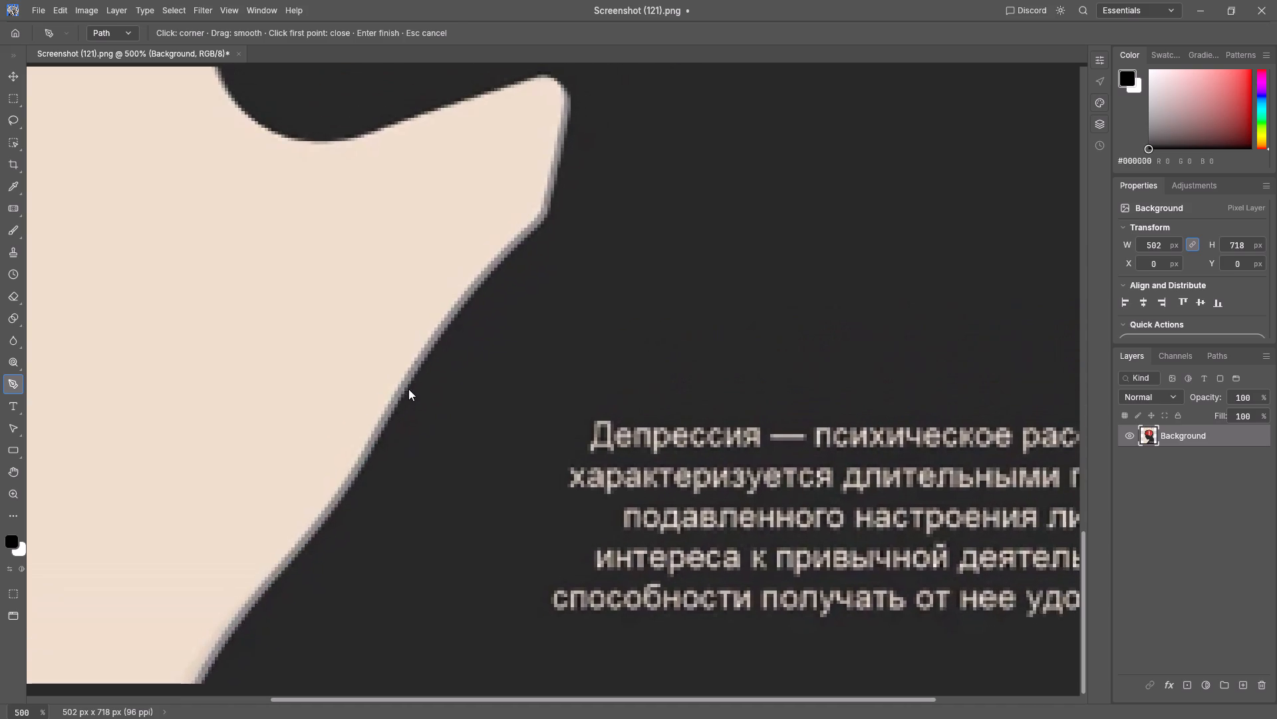
{"action": "left_click_drag", "start_coordinate": [408, 389], "coordinate": [373, 434]}
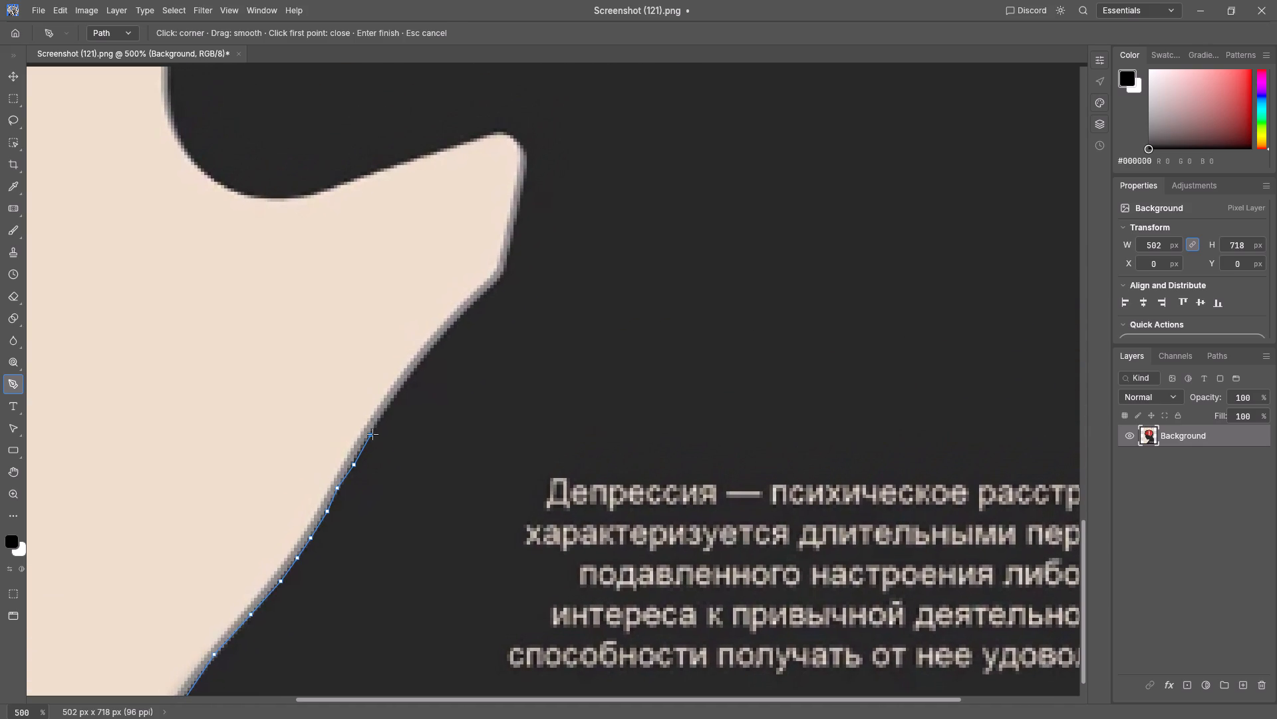
{"action": "left_click", "coordinate": [404, 385]}
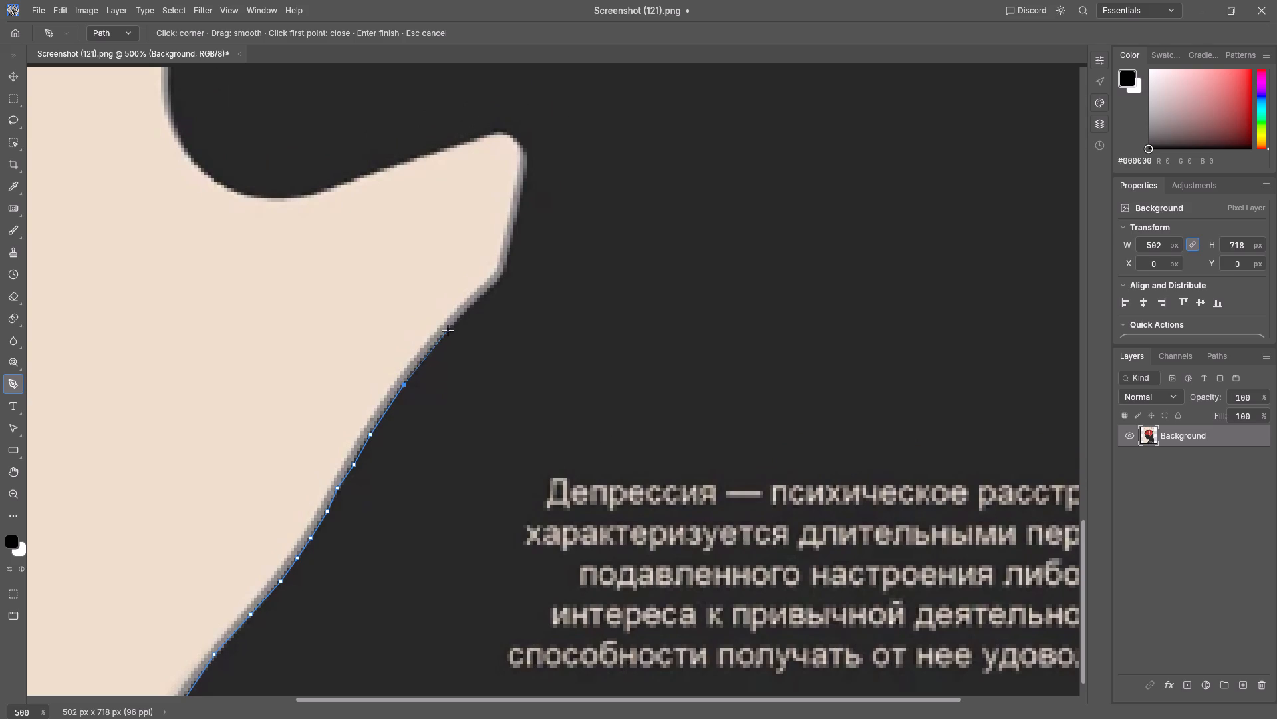
{"action": "left_click", "coordinate": [448, 330]}
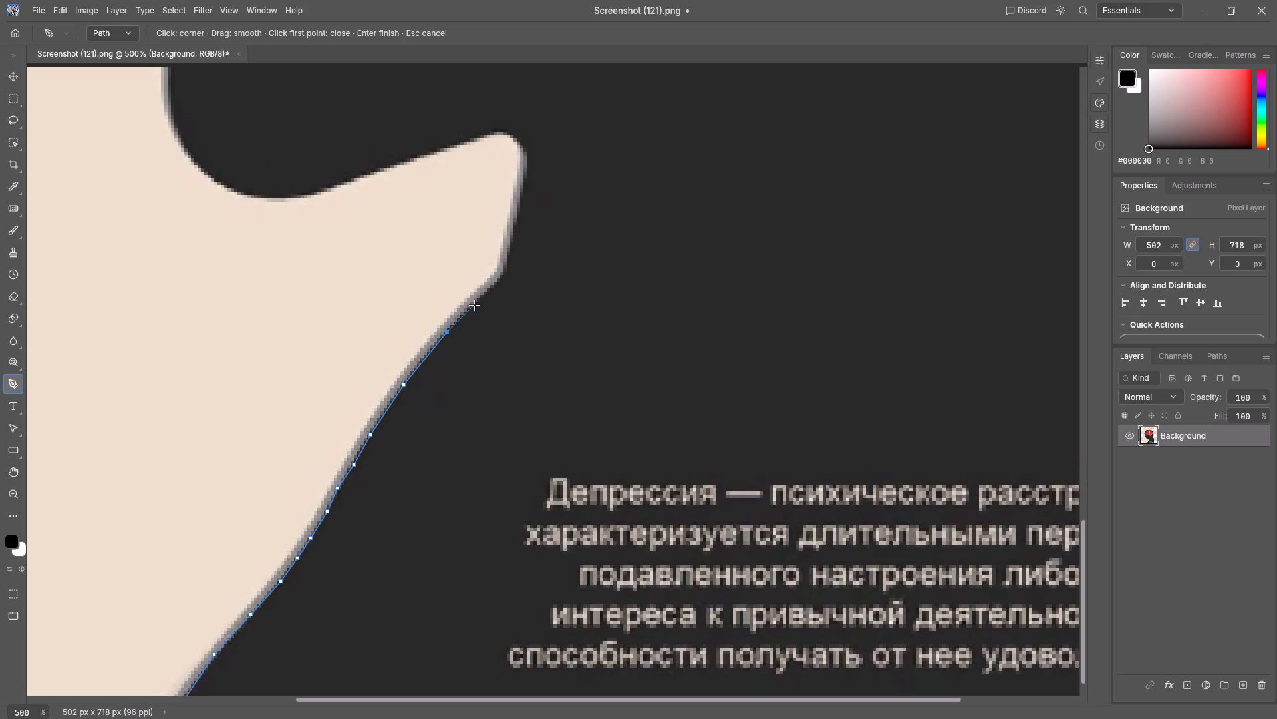
{"action": "left_click", "coordinate": [474, 305]}
{"action": "left_click", "coordinate": [504, 276]}
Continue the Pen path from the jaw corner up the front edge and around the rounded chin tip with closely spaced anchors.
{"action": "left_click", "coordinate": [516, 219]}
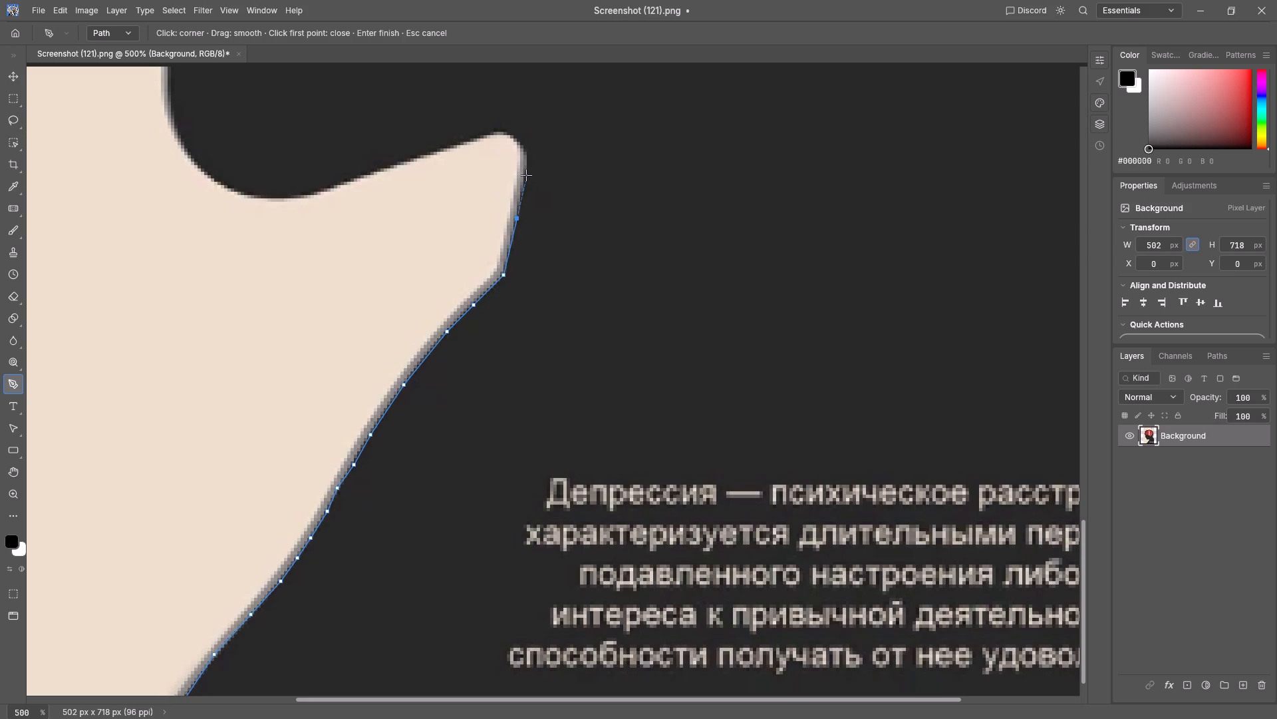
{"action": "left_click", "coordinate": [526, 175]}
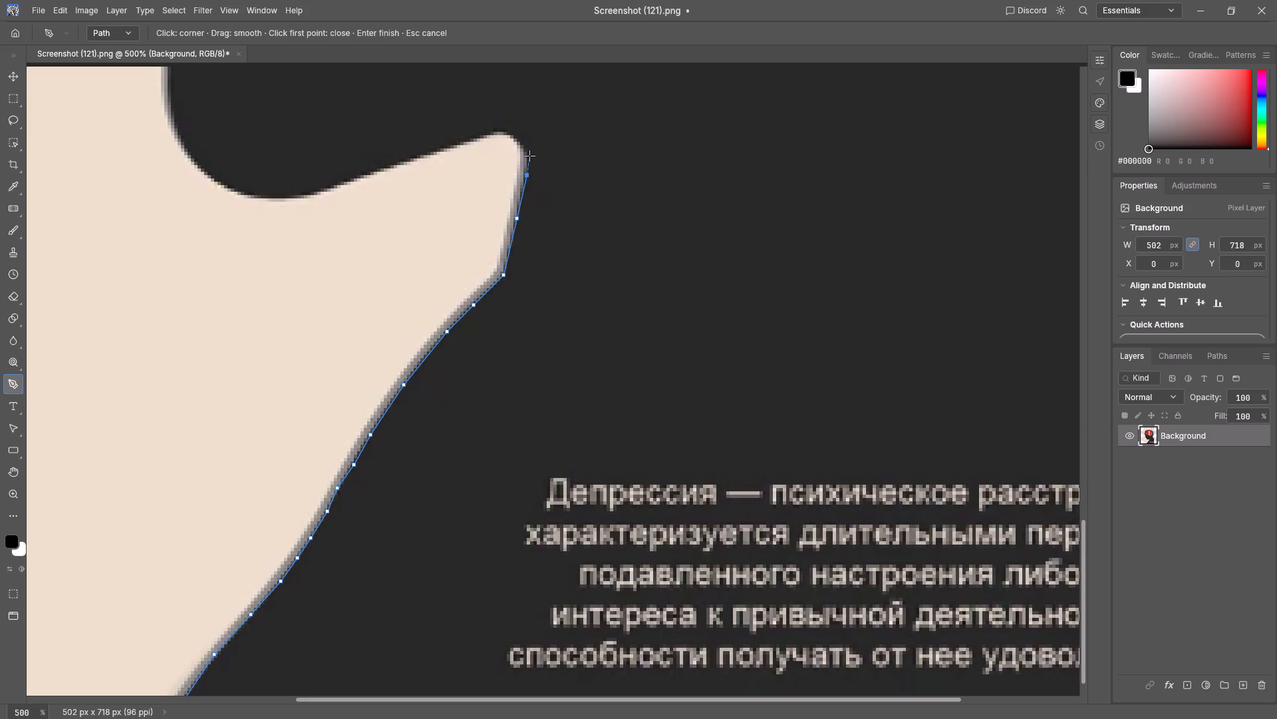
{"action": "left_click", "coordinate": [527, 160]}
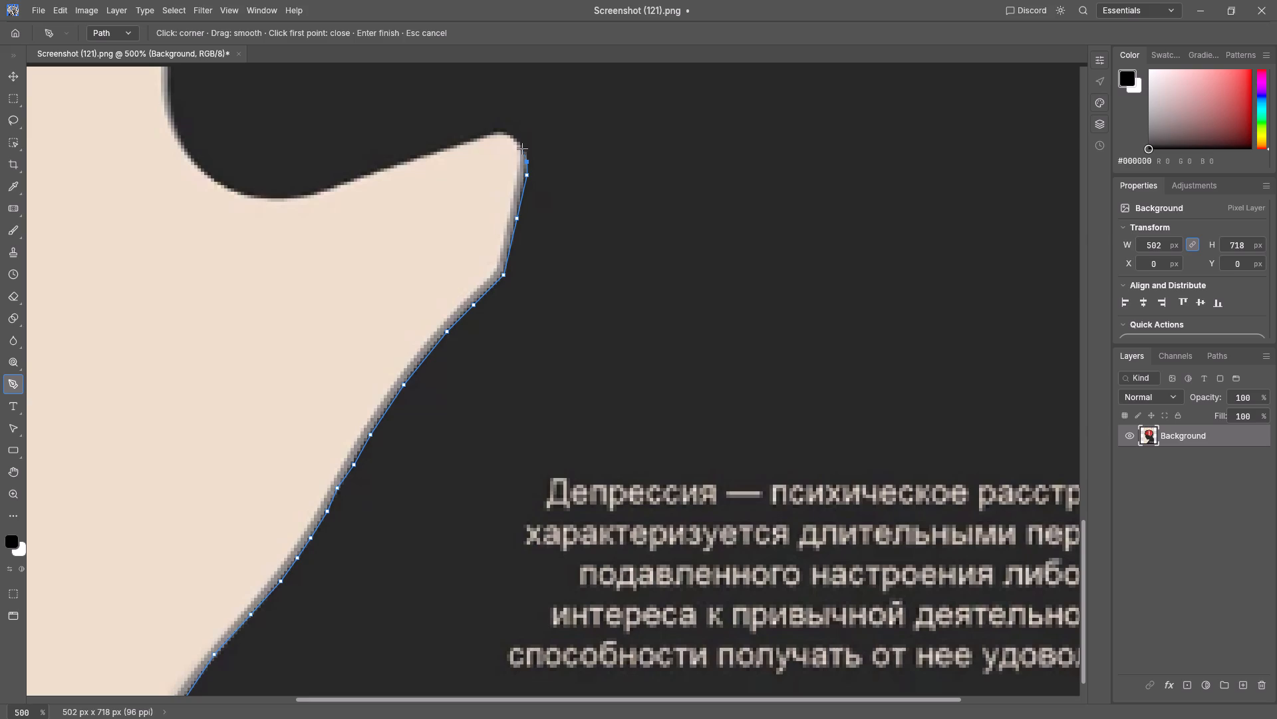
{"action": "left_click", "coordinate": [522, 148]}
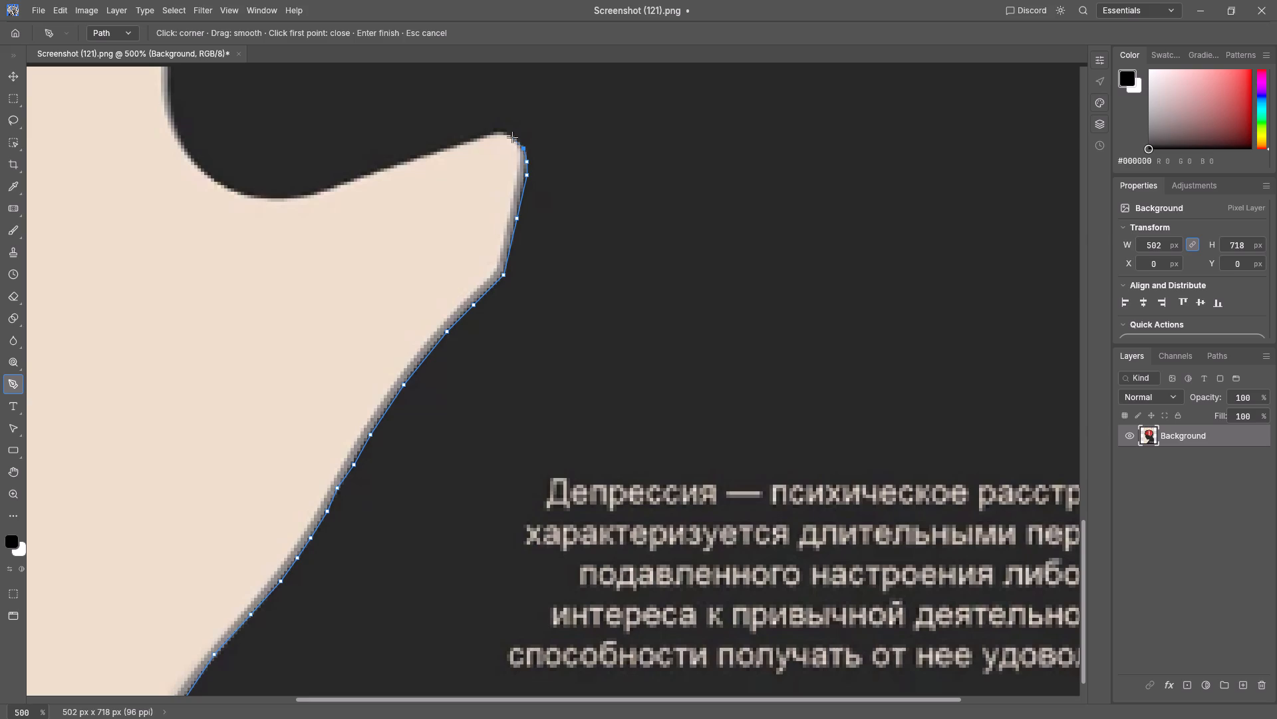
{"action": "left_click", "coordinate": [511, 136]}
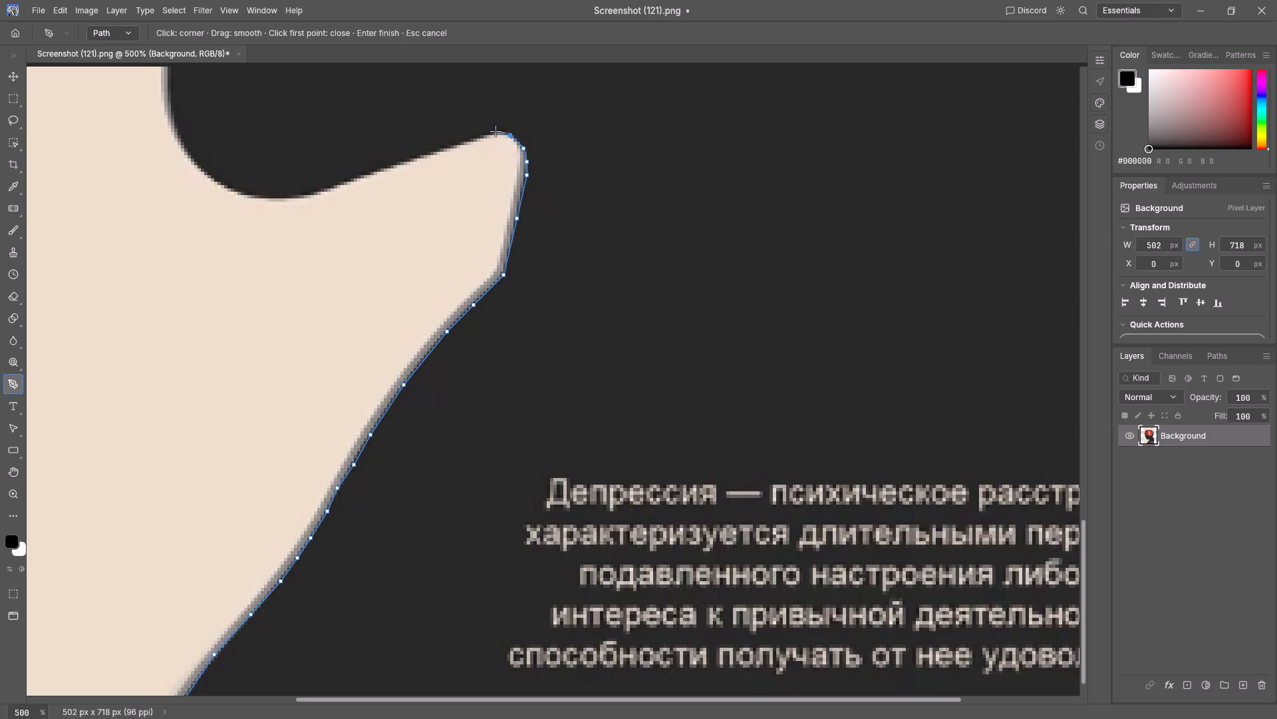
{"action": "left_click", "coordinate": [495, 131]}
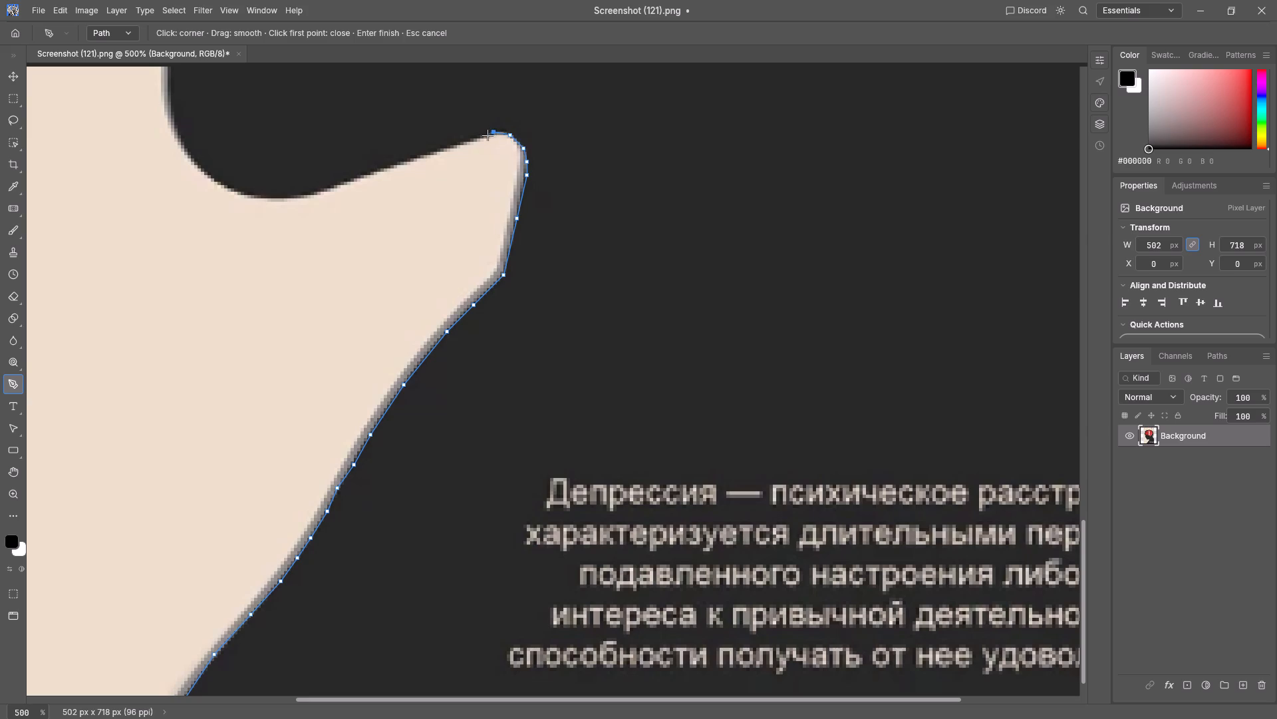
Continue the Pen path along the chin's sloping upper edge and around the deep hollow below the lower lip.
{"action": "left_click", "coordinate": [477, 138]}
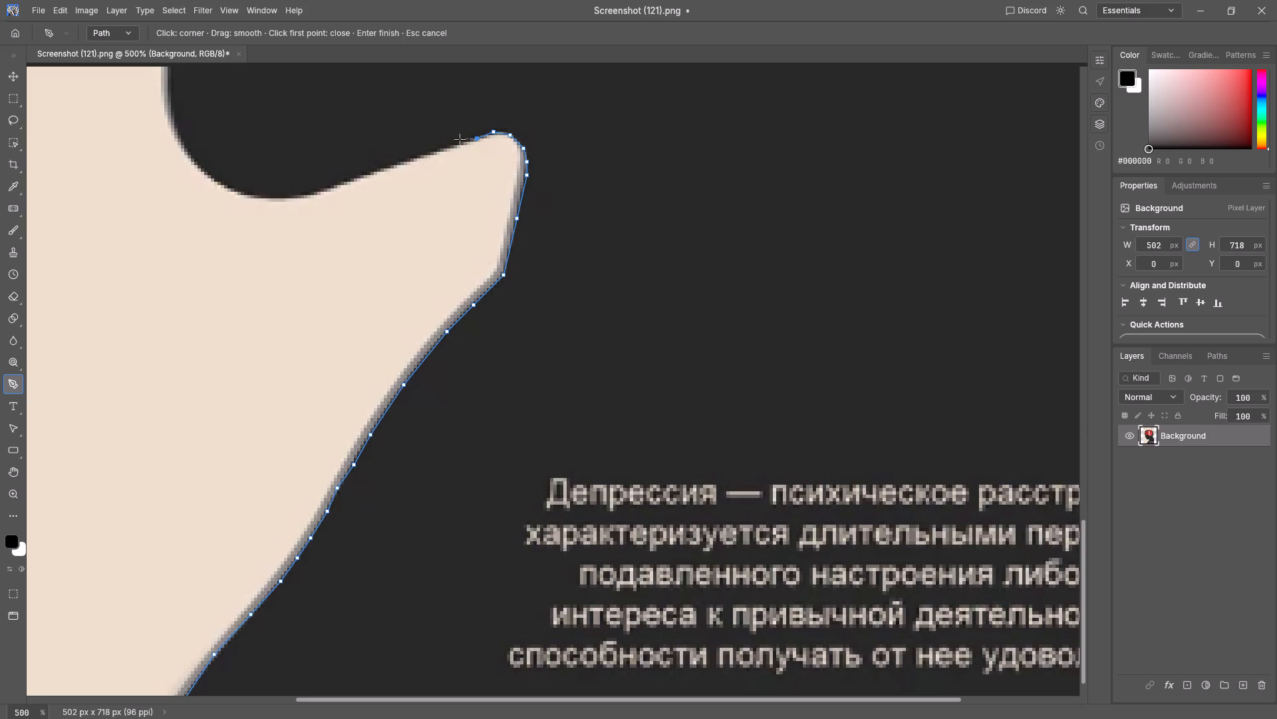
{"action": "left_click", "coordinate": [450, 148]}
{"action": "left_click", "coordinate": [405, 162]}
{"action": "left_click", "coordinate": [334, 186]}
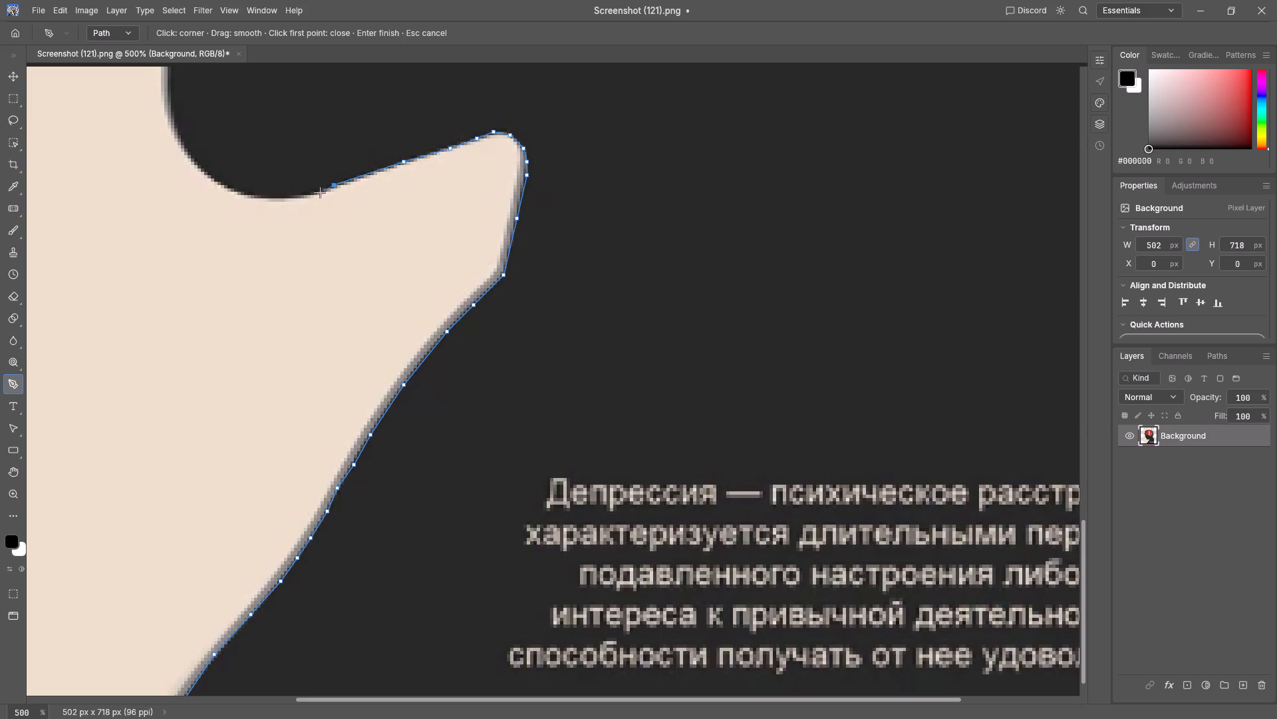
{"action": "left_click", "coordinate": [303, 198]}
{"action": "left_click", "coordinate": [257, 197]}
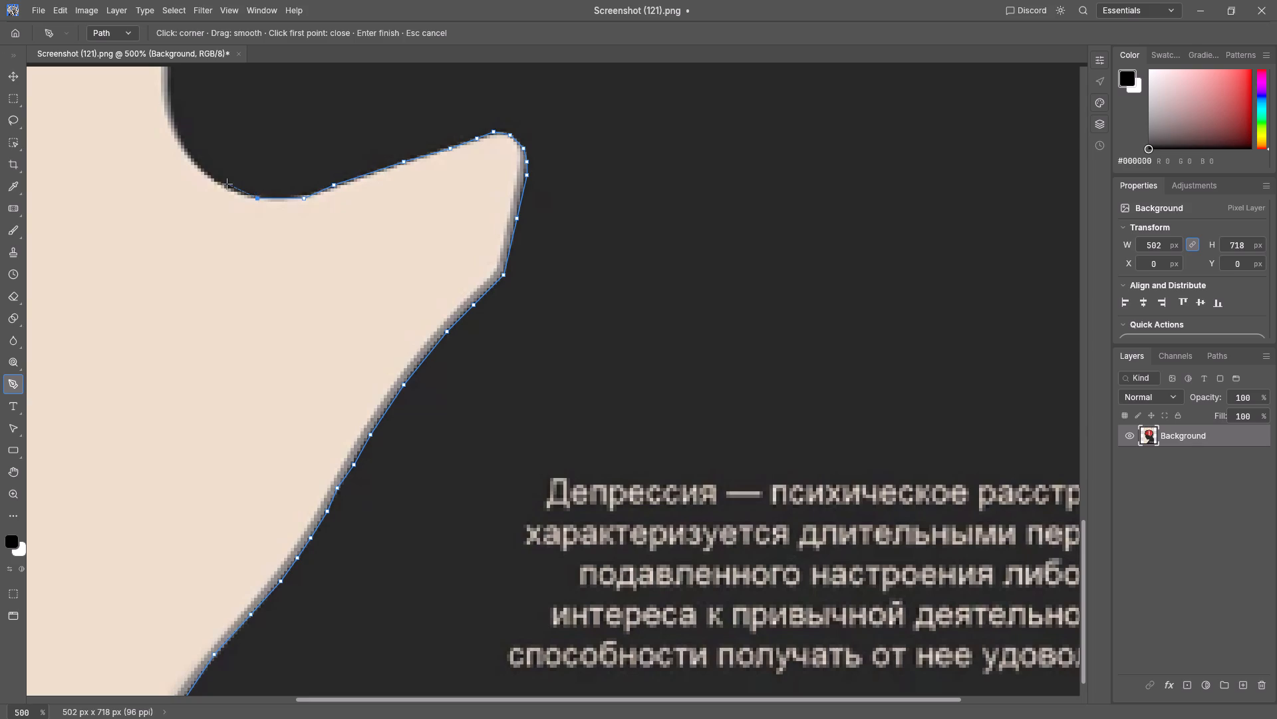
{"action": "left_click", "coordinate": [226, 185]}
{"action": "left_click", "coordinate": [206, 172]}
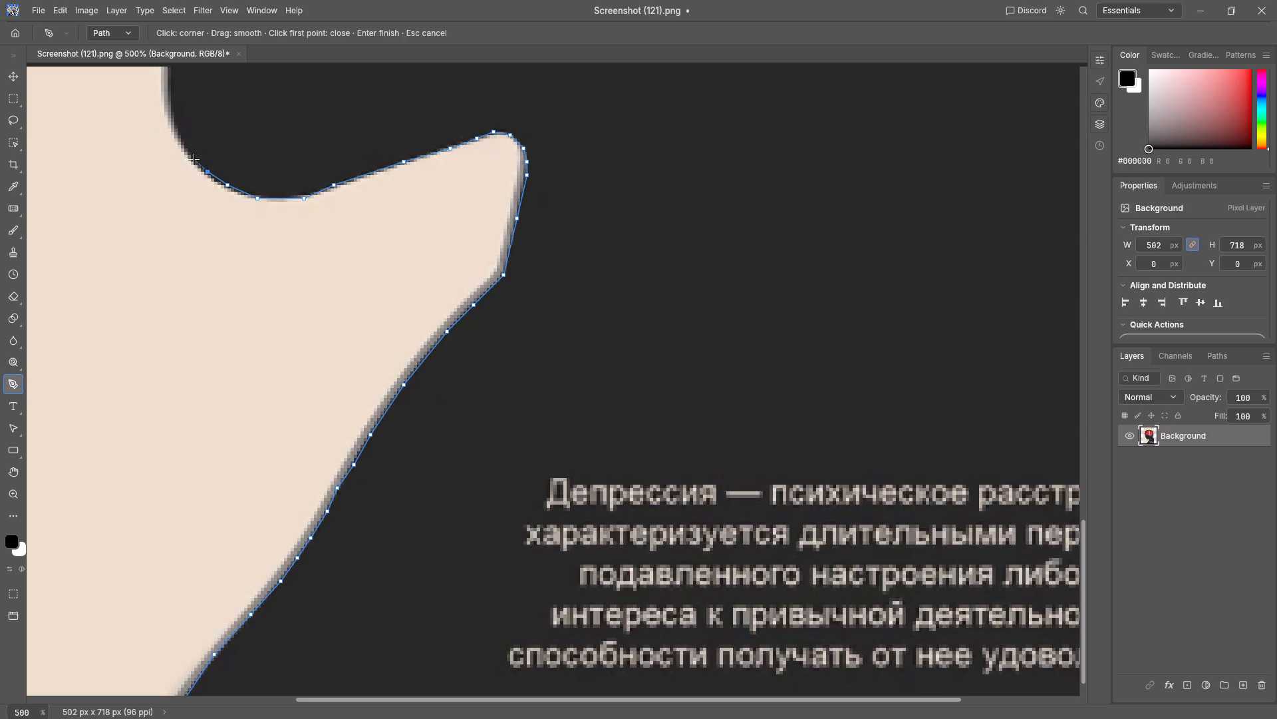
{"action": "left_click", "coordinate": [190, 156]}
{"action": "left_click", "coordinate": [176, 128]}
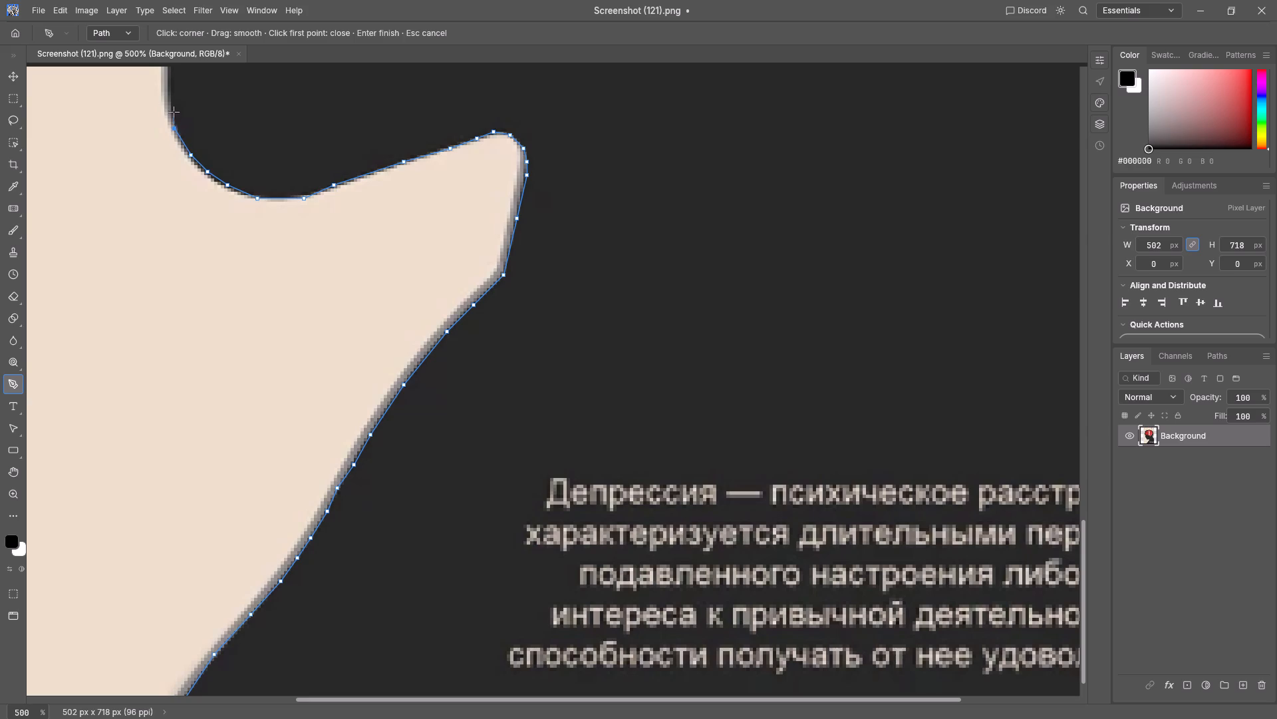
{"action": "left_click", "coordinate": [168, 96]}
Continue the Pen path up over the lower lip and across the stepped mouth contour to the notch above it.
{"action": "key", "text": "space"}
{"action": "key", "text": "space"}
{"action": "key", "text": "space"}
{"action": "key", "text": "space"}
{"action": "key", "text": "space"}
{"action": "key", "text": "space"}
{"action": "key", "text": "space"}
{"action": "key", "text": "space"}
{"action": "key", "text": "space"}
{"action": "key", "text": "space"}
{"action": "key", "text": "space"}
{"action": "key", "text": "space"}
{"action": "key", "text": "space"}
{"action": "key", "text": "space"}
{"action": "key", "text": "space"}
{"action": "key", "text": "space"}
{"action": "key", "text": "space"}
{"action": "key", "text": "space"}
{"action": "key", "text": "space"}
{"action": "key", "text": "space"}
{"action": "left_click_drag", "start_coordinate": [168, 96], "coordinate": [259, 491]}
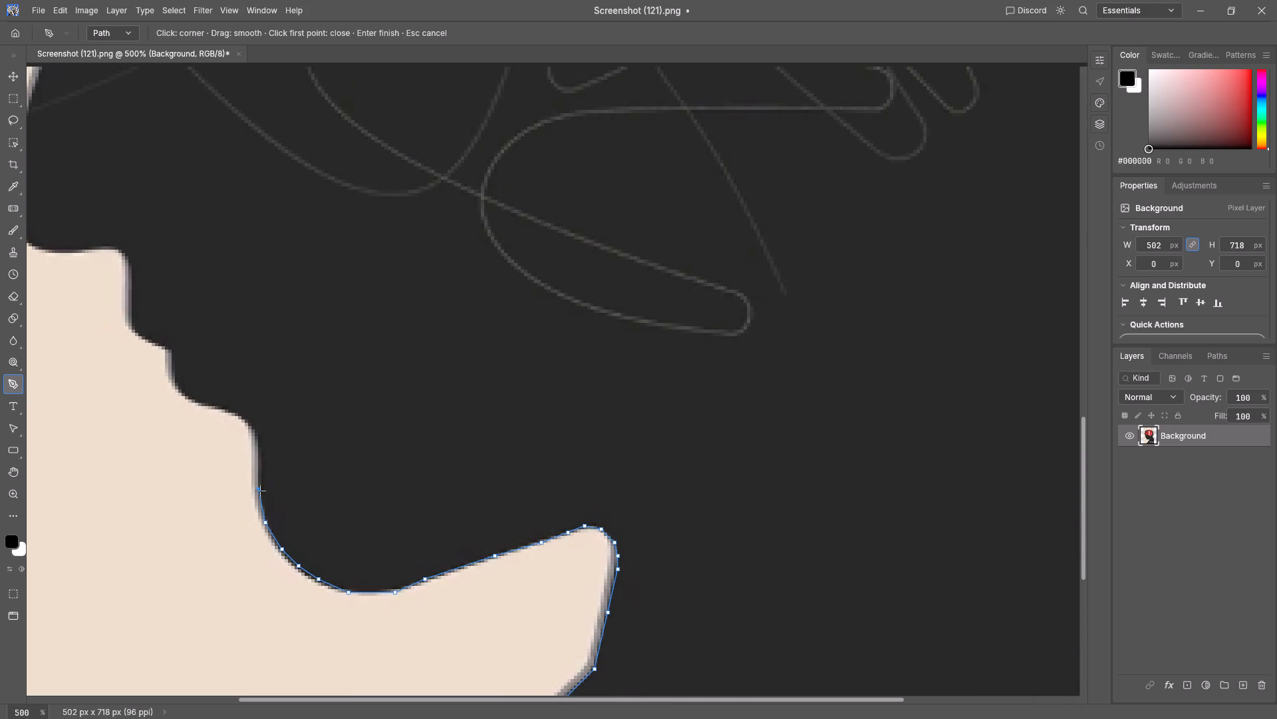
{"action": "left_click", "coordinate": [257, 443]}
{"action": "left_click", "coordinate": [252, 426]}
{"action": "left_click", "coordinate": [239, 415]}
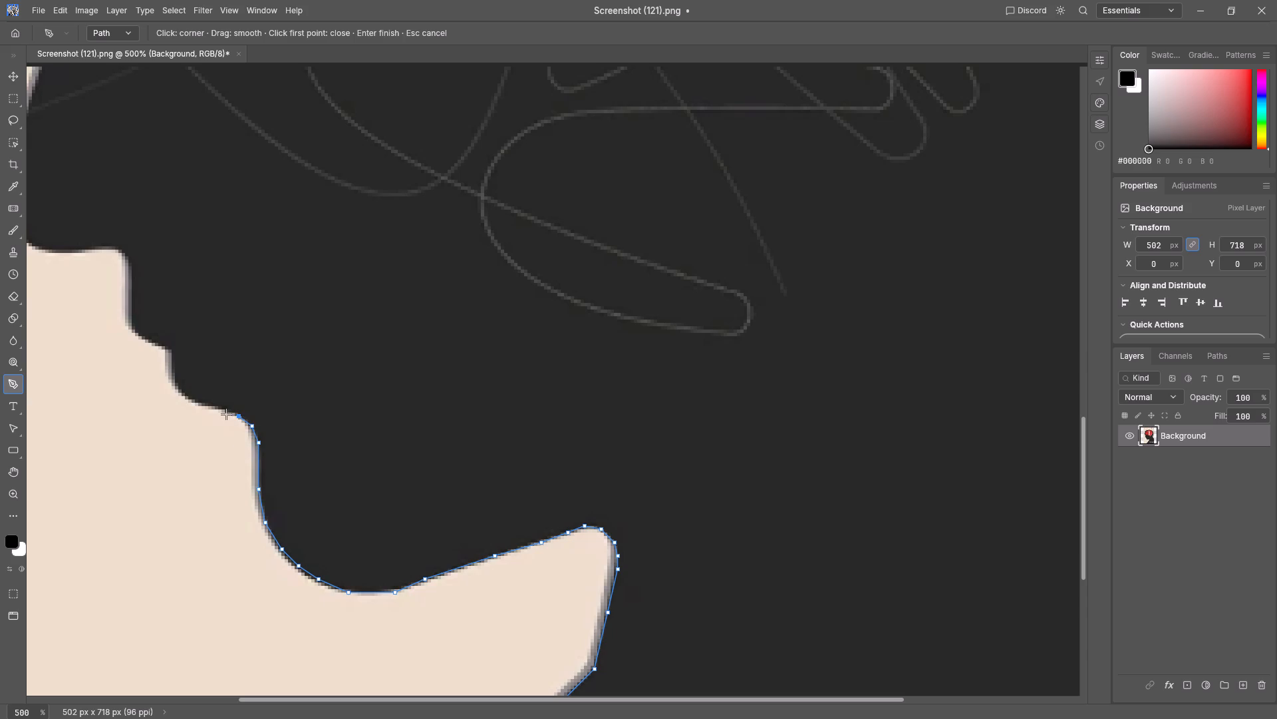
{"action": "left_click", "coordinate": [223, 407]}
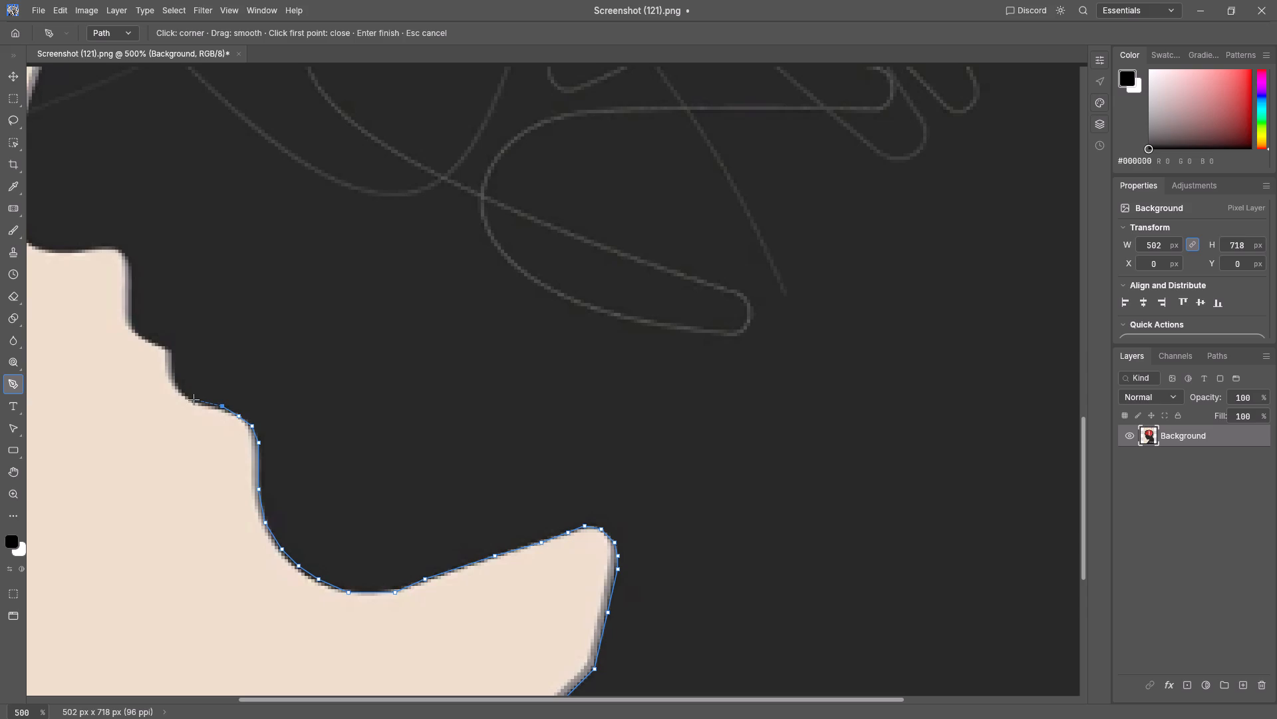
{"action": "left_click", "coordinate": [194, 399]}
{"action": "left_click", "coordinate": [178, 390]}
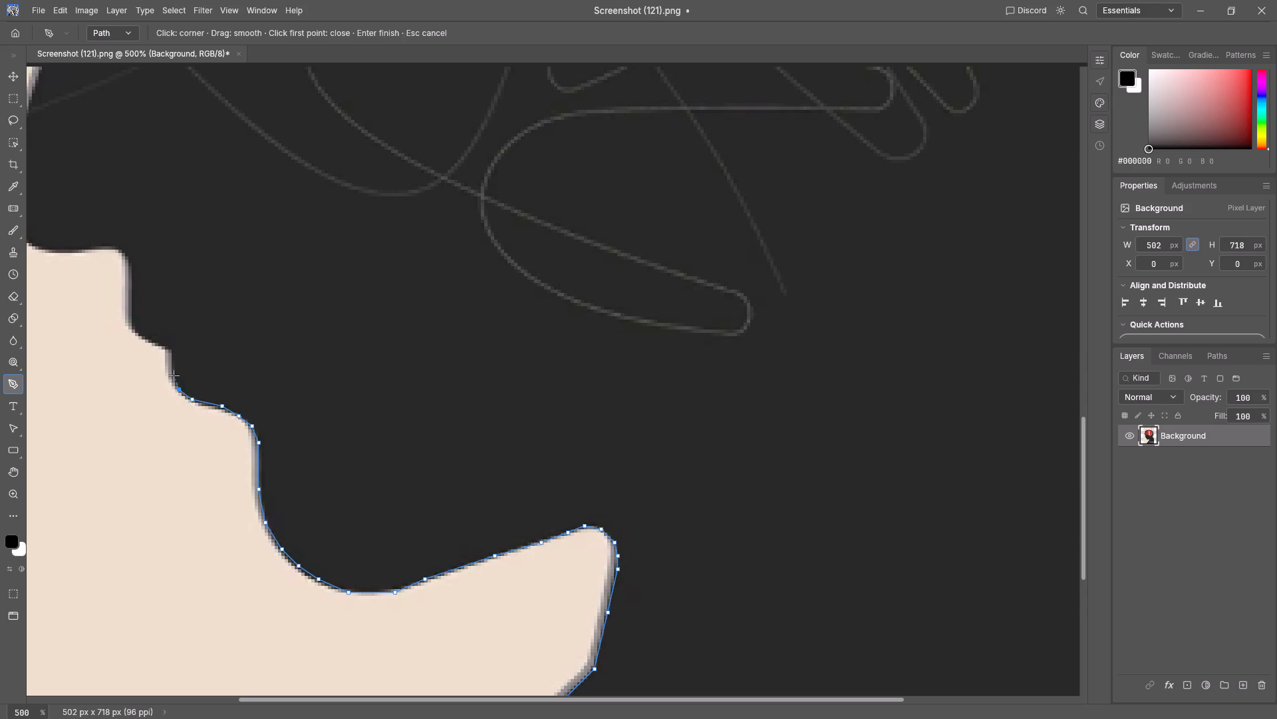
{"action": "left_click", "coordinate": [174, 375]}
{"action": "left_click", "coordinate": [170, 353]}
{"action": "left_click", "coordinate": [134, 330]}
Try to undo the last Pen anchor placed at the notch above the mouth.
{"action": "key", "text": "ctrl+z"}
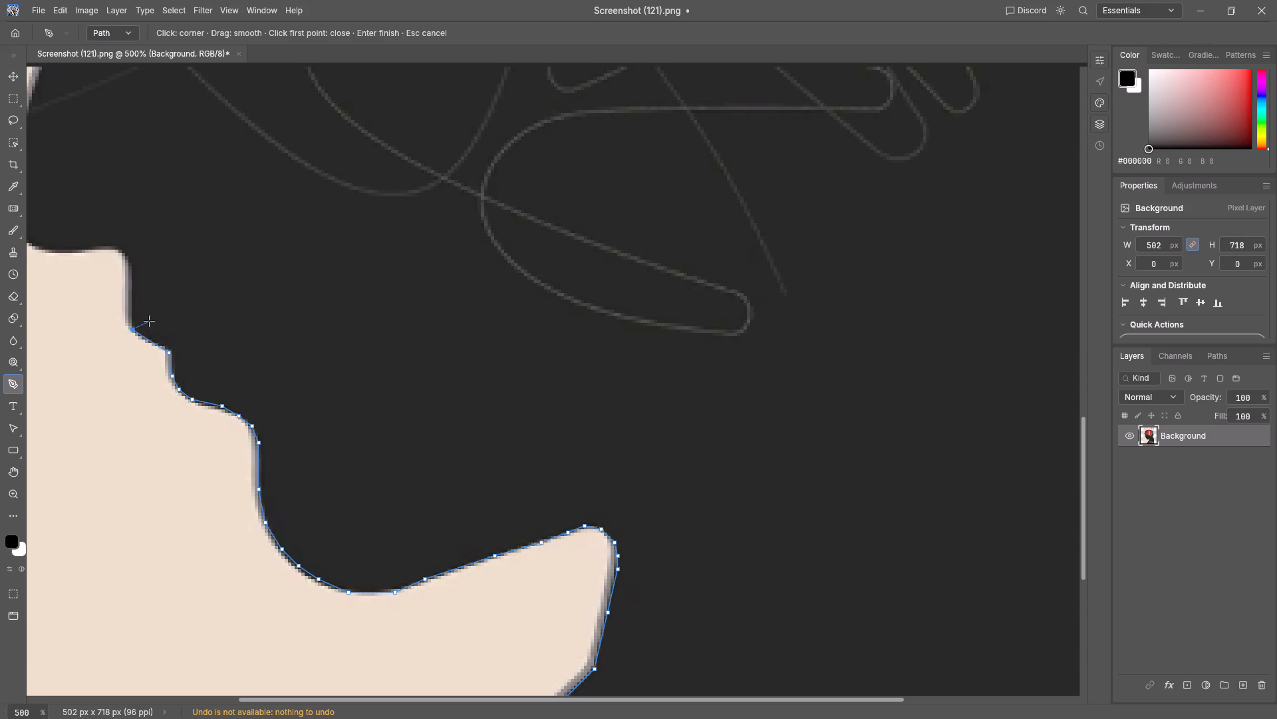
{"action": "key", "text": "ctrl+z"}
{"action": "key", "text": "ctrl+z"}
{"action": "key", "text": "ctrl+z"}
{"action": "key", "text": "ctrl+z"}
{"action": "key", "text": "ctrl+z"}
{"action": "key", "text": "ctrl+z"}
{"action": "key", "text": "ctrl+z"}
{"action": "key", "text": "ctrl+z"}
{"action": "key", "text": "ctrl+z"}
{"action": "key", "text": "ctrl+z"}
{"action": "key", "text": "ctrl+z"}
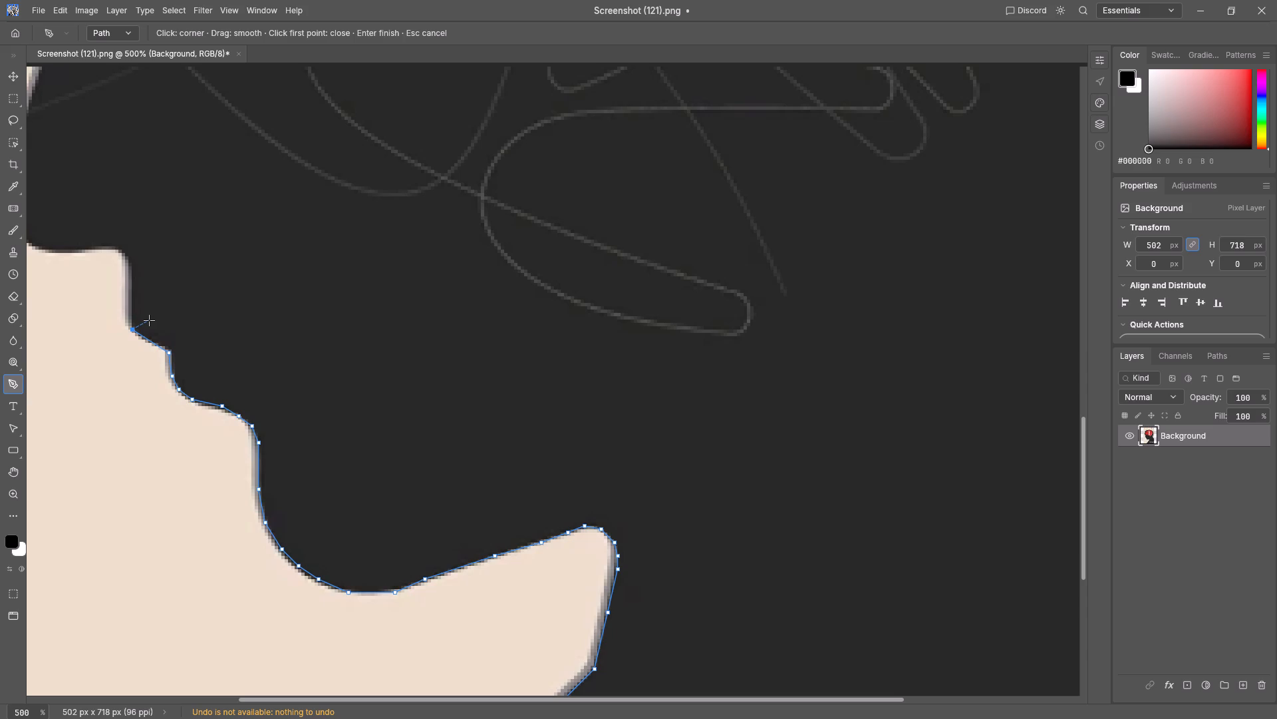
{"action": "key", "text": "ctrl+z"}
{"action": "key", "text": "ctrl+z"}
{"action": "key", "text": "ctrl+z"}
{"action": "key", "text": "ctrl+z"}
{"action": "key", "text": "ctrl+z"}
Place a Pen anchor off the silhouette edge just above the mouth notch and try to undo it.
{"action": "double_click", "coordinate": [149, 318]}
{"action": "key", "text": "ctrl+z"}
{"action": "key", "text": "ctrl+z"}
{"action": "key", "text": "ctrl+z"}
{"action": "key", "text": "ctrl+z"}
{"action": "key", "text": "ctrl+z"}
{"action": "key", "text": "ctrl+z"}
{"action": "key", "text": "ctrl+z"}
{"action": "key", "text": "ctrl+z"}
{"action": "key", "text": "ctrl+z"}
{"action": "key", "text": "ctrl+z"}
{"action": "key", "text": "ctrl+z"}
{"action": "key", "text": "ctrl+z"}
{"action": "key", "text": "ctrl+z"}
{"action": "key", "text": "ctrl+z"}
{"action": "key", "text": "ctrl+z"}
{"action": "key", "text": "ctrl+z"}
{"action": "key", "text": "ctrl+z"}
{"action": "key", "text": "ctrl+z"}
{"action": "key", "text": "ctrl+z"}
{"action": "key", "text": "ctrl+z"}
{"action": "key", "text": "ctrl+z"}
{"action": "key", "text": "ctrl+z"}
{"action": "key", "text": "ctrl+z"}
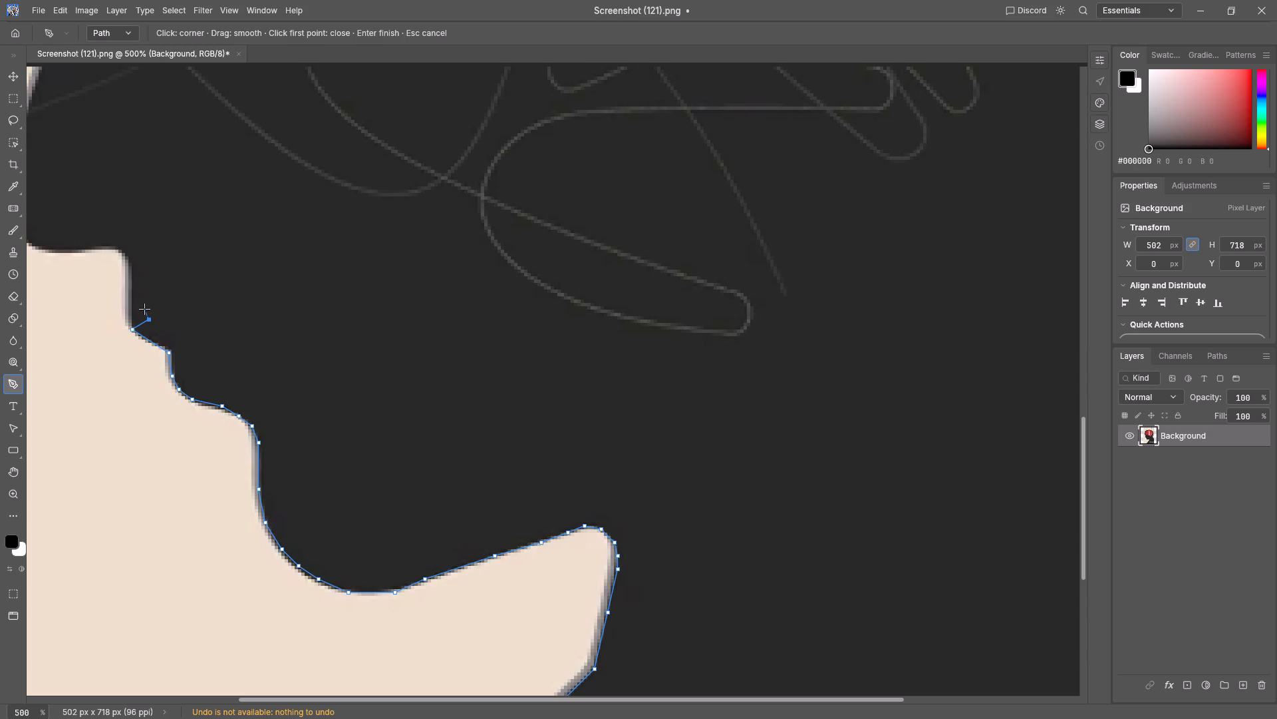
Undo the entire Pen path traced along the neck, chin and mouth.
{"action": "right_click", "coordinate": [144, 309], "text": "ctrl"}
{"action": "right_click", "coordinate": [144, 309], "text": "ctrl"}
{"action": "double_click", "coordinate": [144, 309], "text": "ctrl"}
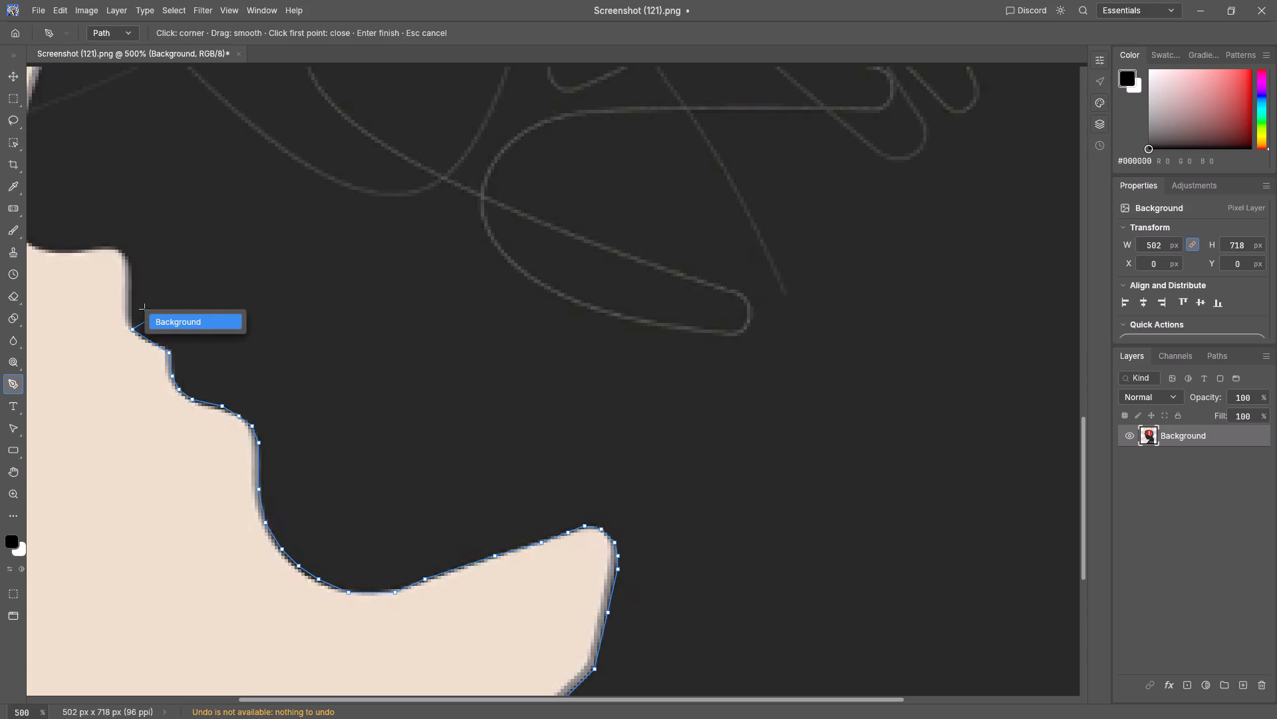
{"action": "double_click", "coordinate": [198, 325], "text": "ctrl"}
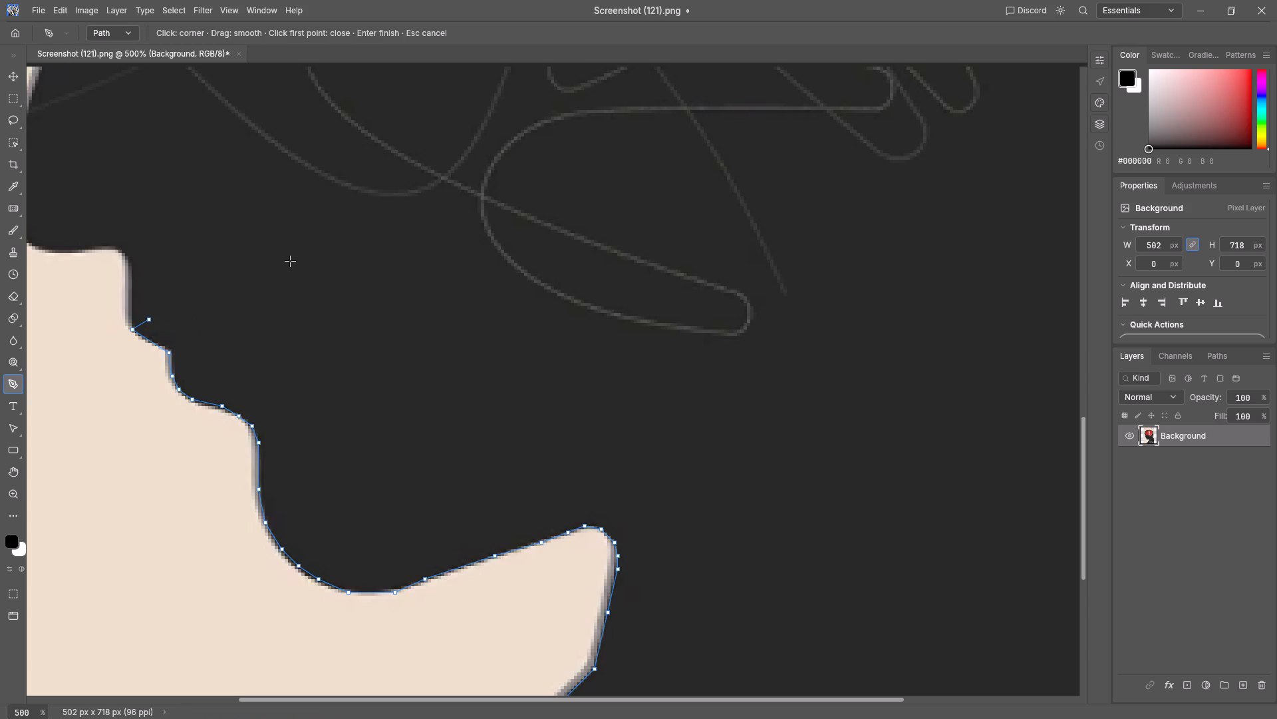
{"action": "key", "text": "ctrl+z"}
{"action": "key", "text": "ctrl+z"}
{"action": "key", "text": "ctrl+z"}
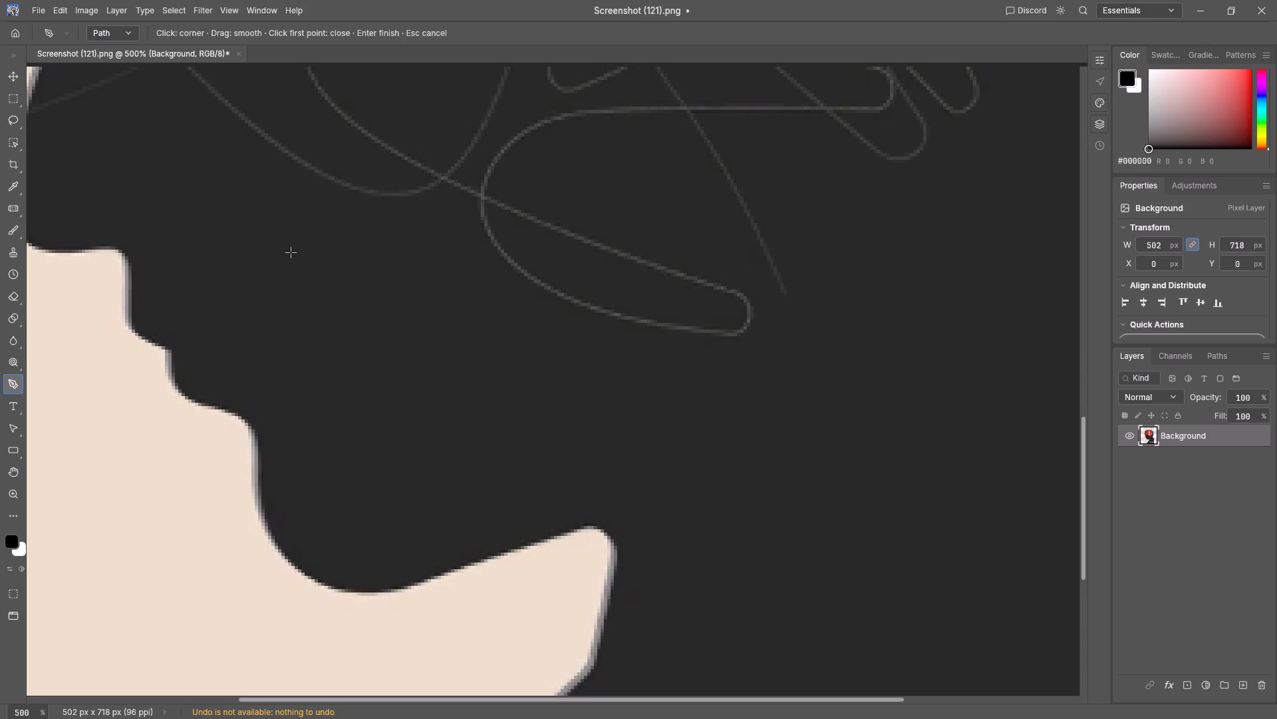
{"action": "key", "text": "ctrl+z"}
Start a new Pen path where the neck meets the bottom image edge and trace up the lower neck with eight corner anchors.
{"action": "scroll", "coordinate": [364, 398], "scroll_direction": "down", "scroll_amount": 5}
{"action": "scroll", "coordinate": [364, 397], "scroll_direction": "down", "scroll_amount": 20}
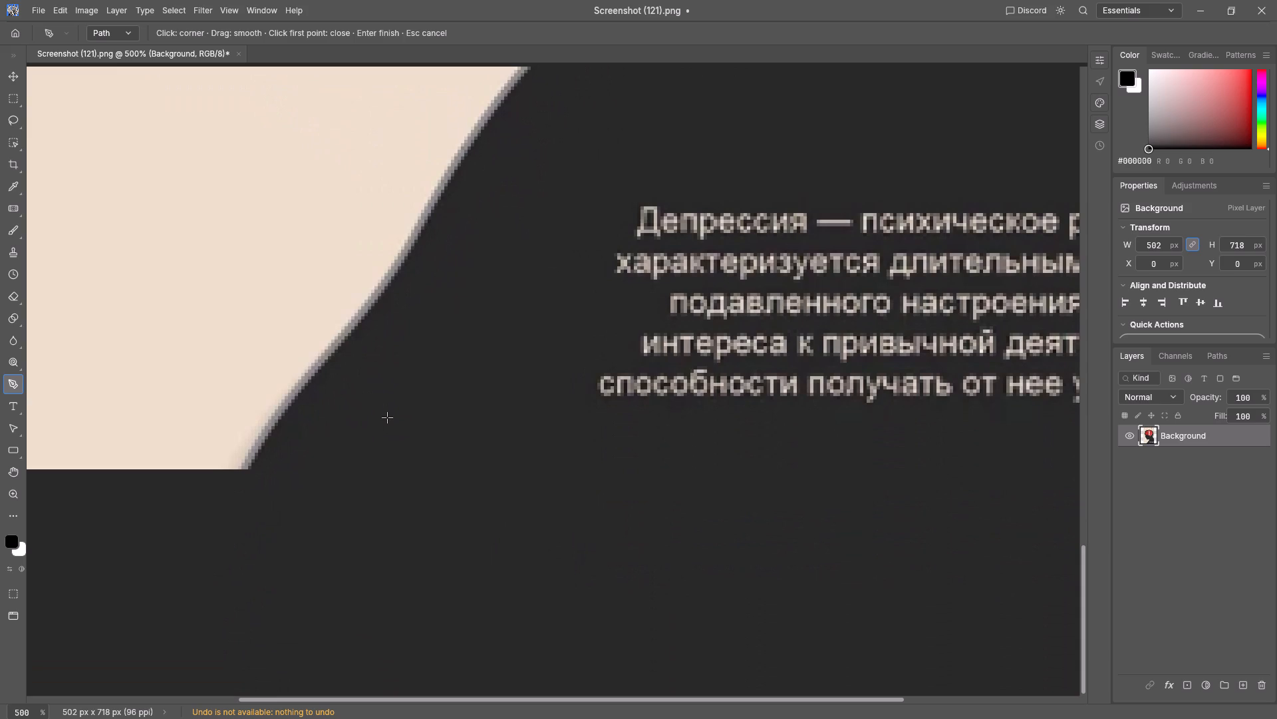
{"action": "key", "text": "ctrl+equal"}
{"action": "key", "text": "ctrl+equal"}
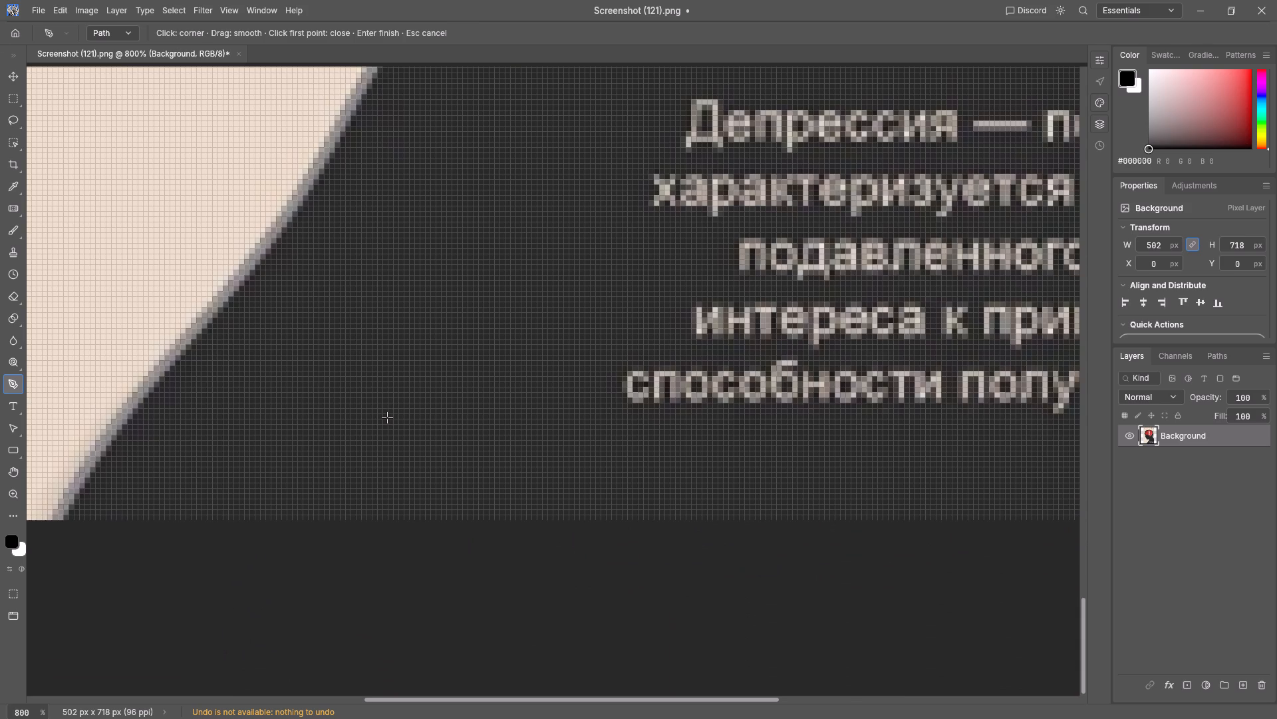
{"action": "left_click", "coordinate": [64, 518]}
{"action": "left_click", "coordinate": [120, 429]}
{"action": "left_click", "coordinate": [166, 372]}
{"action": "left_click", "coordinate": [211, 325]}
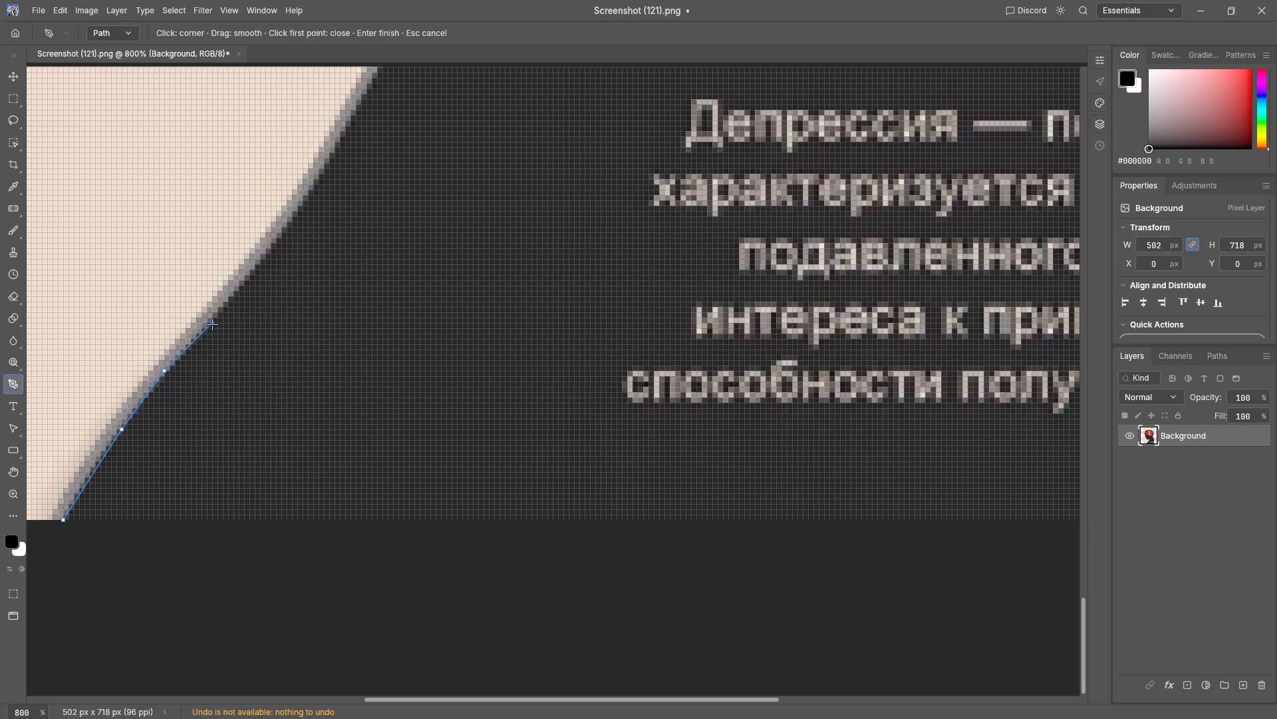
{"action": "left_click", "coordinate": [253, 274]}
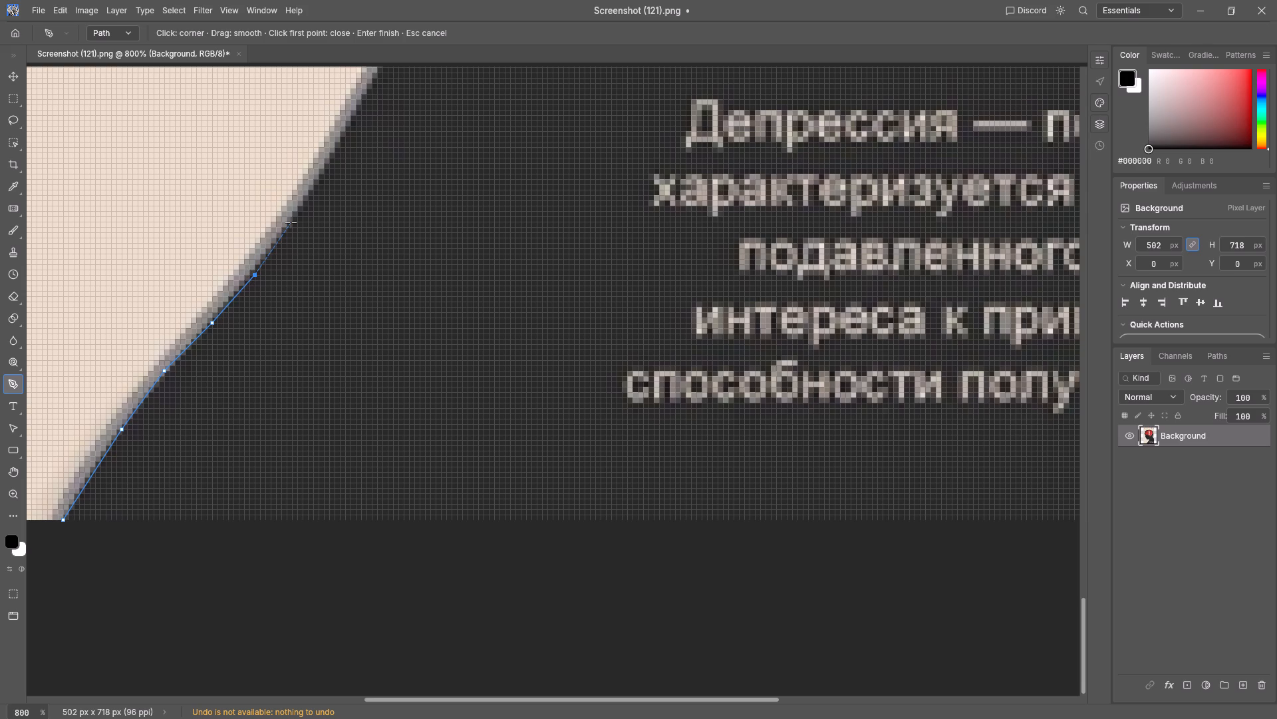
{"action": "left_click", "coordinate": [291, 222]}
{"action": "left_click", "coordinate": [323, 172]}
{"action": "left_click", "coordinate": [345, 134]}
Continue the Pen path up the curved upper neck to the sharp corner beneath the chin, using four corner anchors.
{"action": "key", "text": "space"}
{"action": "key", "text": "space"}
{"action": "key", "text": "space"}
{"action": "key", "text": "space"}
{"action": "key", "text": "space"}
{"action": "key", "text": "space"}
{"action": "key", "text": "space"}
{"action": "key", "text": "space"}
{"action": "key", "text": "space"}
{"action": "key", "text": "space"}
{"action": "key", "text": "space"}
{"action": "key", "text": "space"}
{"action": "key", "text": "space"}
{"action": "key", "text": "space"}
{"action": "key", "text": "space"}
{"action": "key", "text": "space"}
{"action": "key", "text": "space"}
{"action": "key", "text": "space"}
{"action": "key", "text": "space"}
{"action": "key", "text": "space"}
{"action": "left_click_drag", "start_coordinate": [347, 132], "coordinate": [245, 568]}
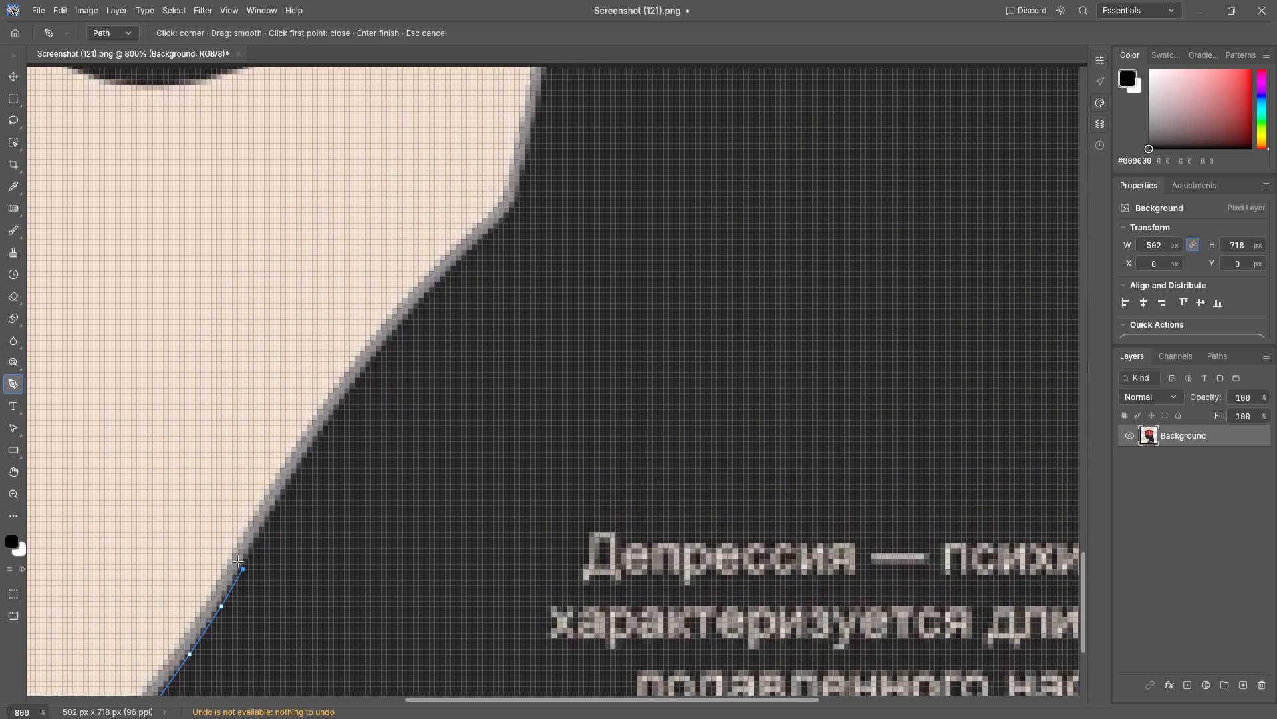
{"action": "left_click", "coordinate": [313, 441]}
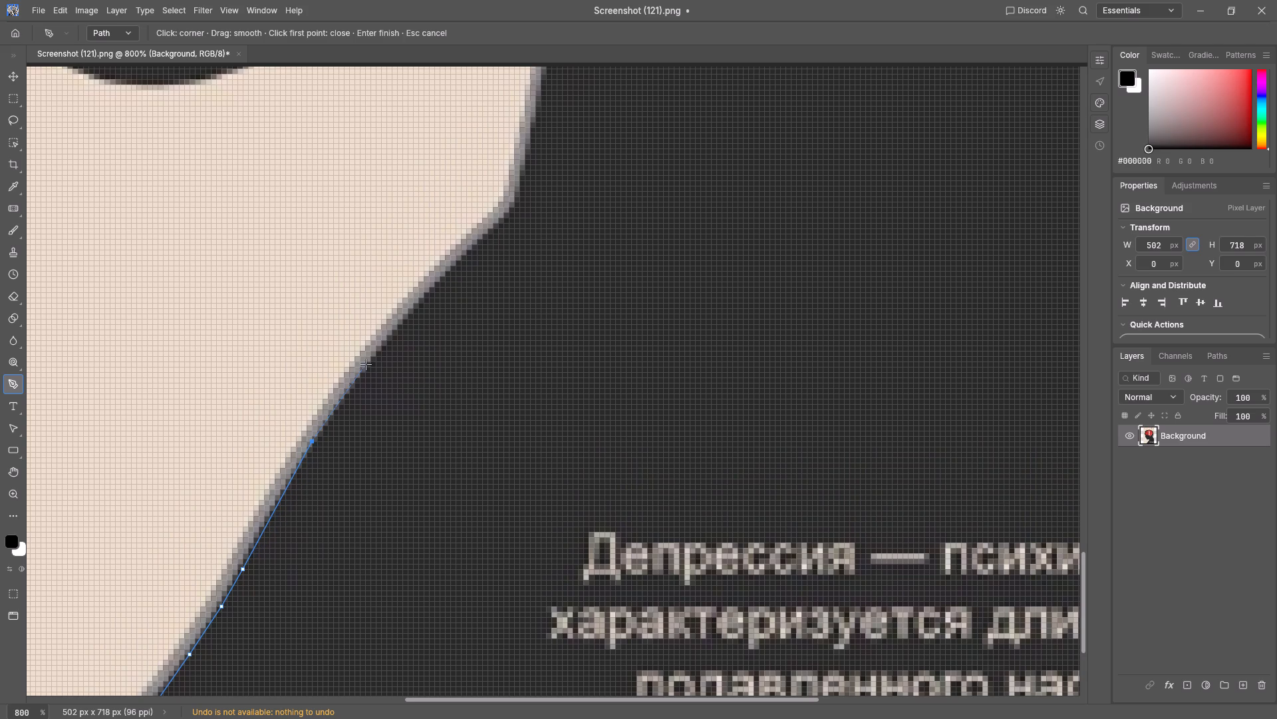
{"action": "left_click", "coordinate": [374, 356]}
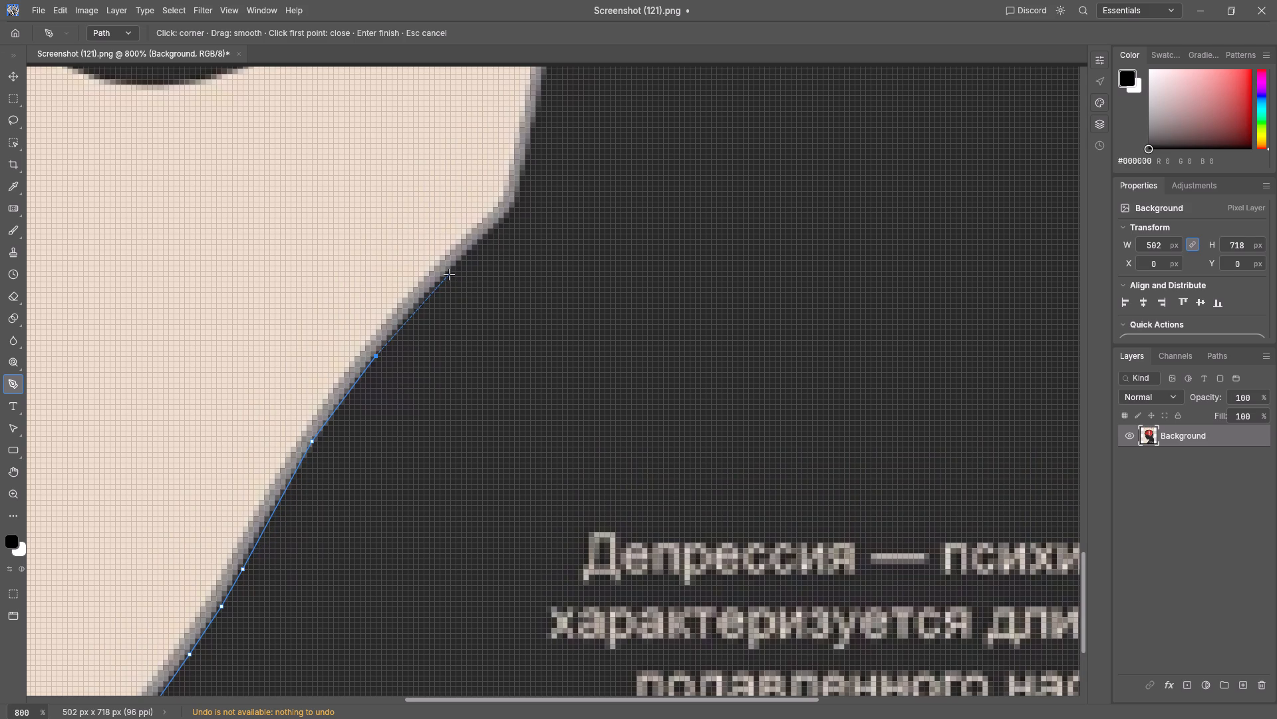
{"action": "left_click", "coordinate": [446, 276]}
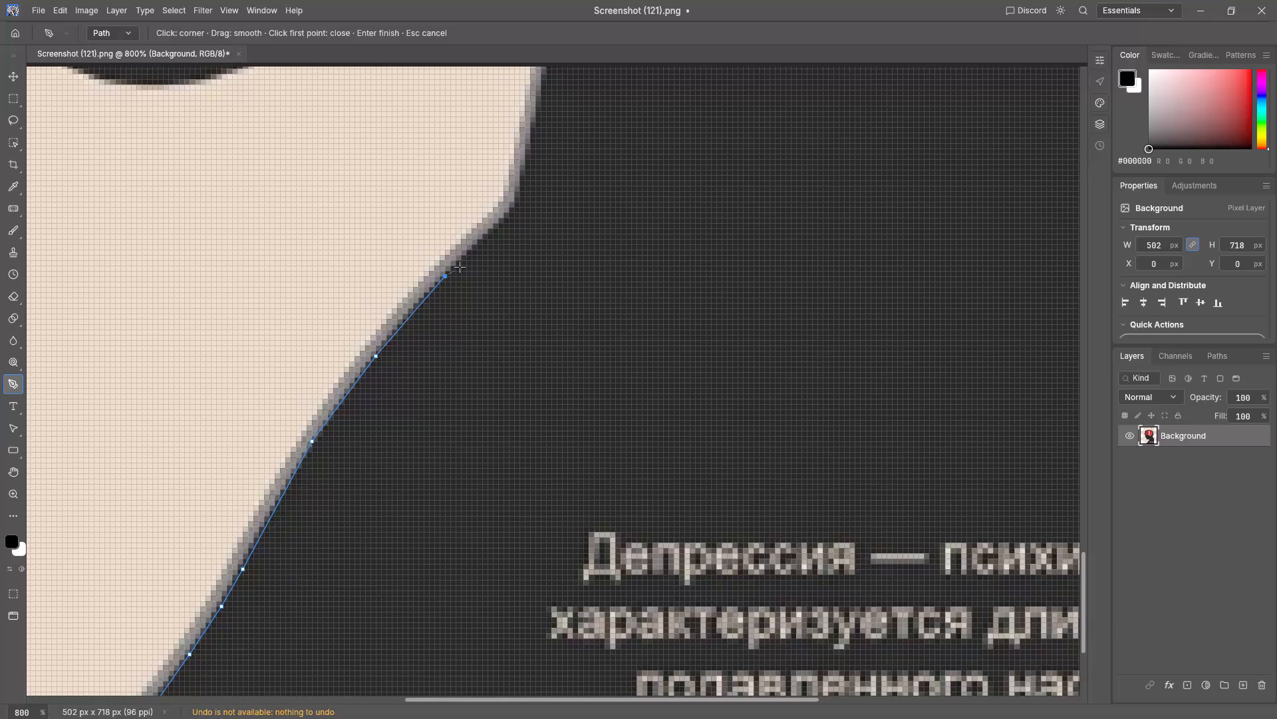
{"action": "left_click", "coordinate": [517, 201]}
Continue the Pen path up the chin's steep edge, around its rounded tip and onto the start of its sloping upper edge.
{"action": "key", "text": "space"}
{"action": "key", "text": "space"}
{"action": "key", "text": "space"}
{"action": "key", "text": "space"}
{"action": "key", "text": "space"}
{"action": "key", "text": "space"}
{"action": "key", "text": "space"}
{"action": "key", "text": "space"}
{"action": "key", "text": "space"}
{"action": "left_click_drag", "start_coordinate": [519, 196], "coordinate": [444, 428]}
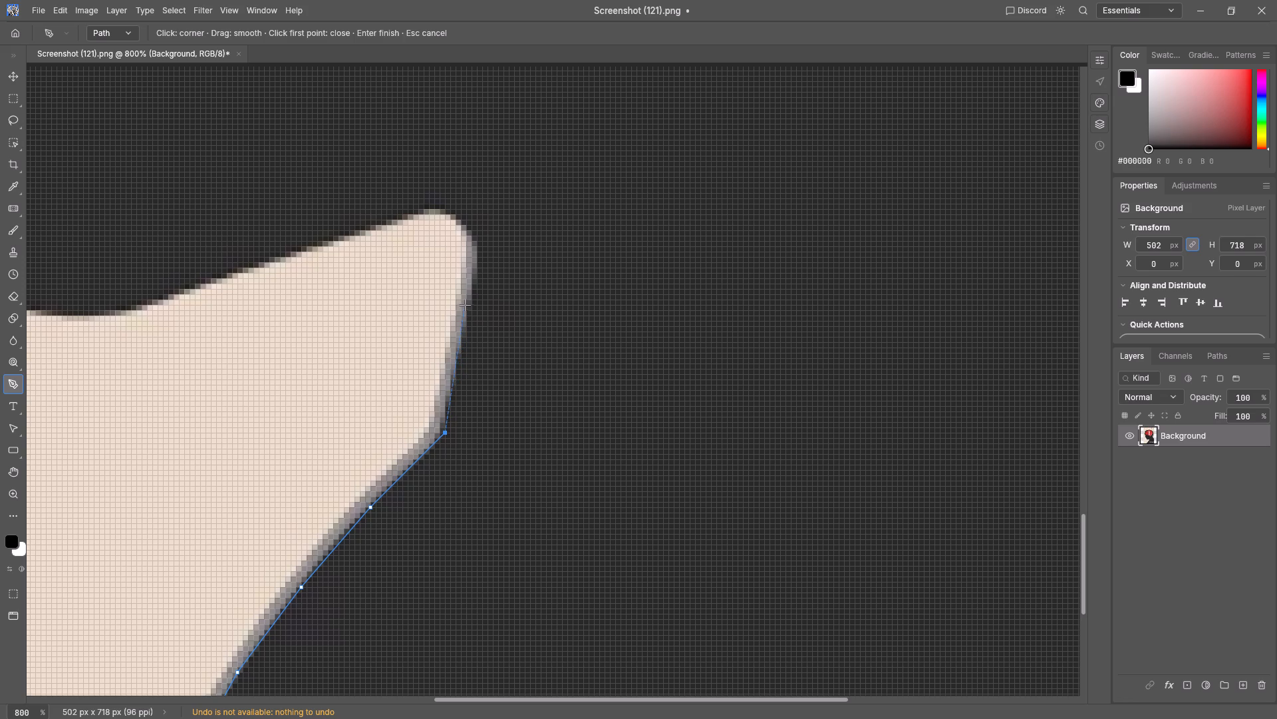
{"action": "left_click", "coordinate": [472, 296]}
{"action": "left_click", "coordinate": [477, 252]}
{"action": "left_click", "coordinate": [469, 224]}
{"action": "left_click", "coordinate": [446, 212]}
{"action": "left_click", "coordinate": [427, 210]}
{"action": "left_click", "coordinate": [358, 232]}
Continue the Pen path down the chin's sloping upper edge and through the bottom of the hollow between chin and lower lip.
{"action": "key", "text": "space"}
{"action": "key", "text": "space"}
{"action": "key", "text": "space"}
{"action": "key", "text": "space"}
{"action": "key", "text": "space"}
{"action": "key", "text": "space"}
{"action": "key", "text": "space"}
{"action": "key", "text": "space"}
{"action": "key", "text": "space"}
{"action": "key", "text": "space"}
{"action": "key", "text": "space"}
{"action": "key", "text": "space"}
{"action": "key", "text": "space"}
{"action": "key", "text": "space"}
{"action": "key", "text": "space"}
{"action": "key", "text": "space"}
{"action": "key", "text": "space"}
{"action": "key", "text": "space"}
{"action": "left_click_drag", "start_coordinate": [358, 232], "coordinate": [640, 134]}
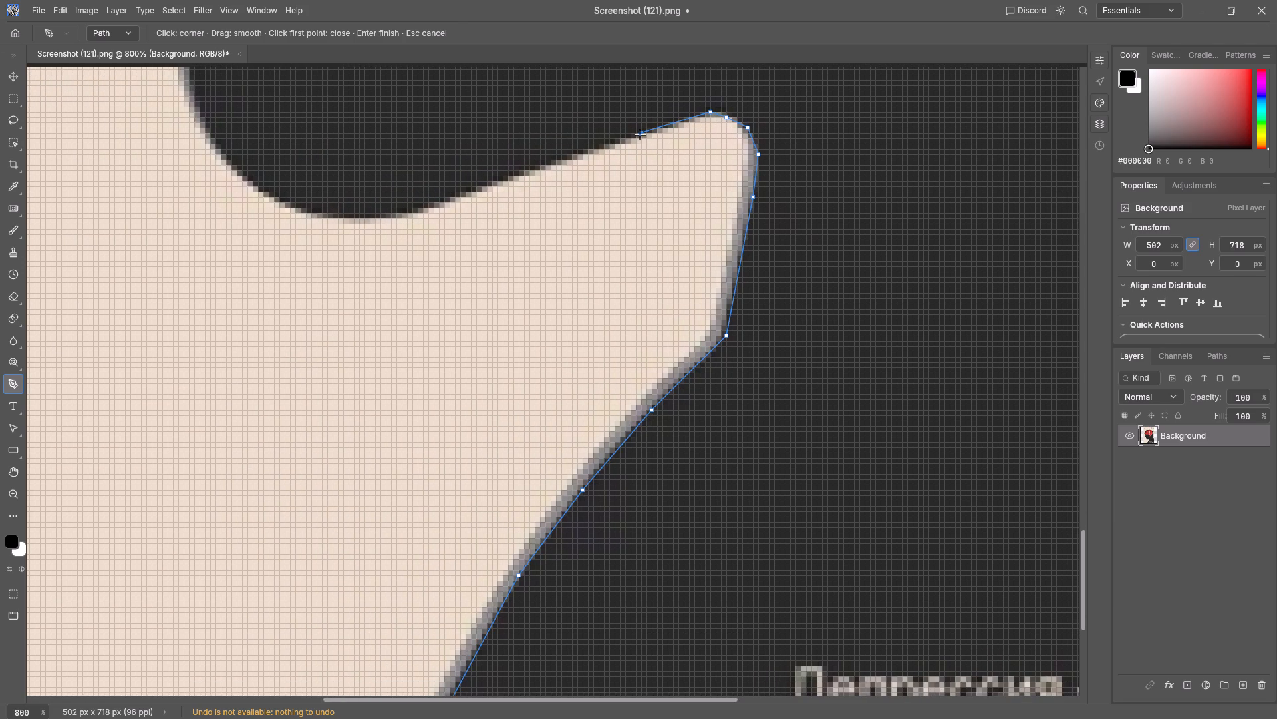
{"action": "left_click", "coordinate": [492, 183]}
{"action": "left_click", "coordinate": [398, 216]}
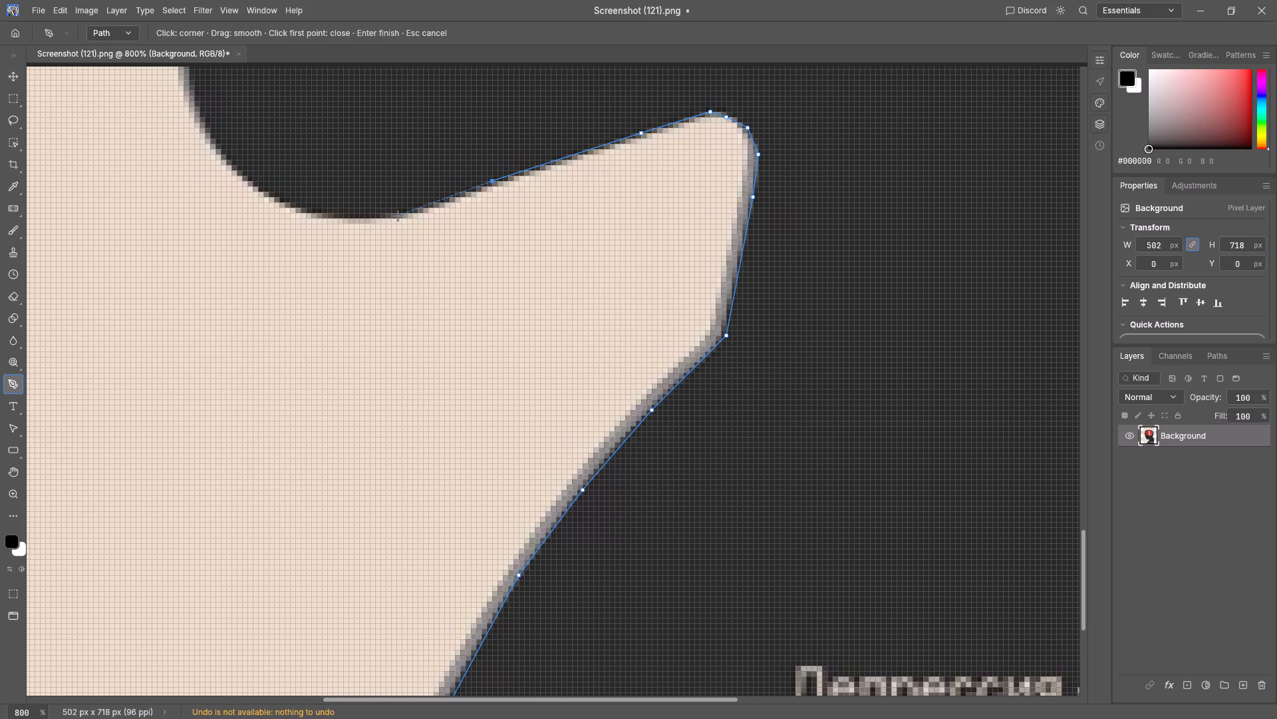
{"action": "left_click", "coordinate": [322, 216]}
{"action": "left_click", "coordinate": [285, 205]}
Continue the Pen path up out of the hollow and along the near-vertical edge to the lower lip.
{"action": "key", "text": "space"}
{"action": "key", "text": "space"}
{"action": "key", "text": "space"}
{"action": "key", "text": "space"}
{"action": "key", "text": "space"}
{"action": "key", "text": "space"}
{"action": "key", "text": "space"}
{"action": "key", "text": "space"}
{"action": "key", "text": "space"}
{"action": "key", "text": "space"}
{"action": "key", "text": "space"}
{"action": "key", "text": "space"}
{"action": "key", "text": "space"}
{"action": "key", "text": "space"}
{"action": "key", "text": "space"}
{"action": "key", "text": "space"}
{"action": "key", "text": "space"}
{"action": "left_click_drag", "start_coordinate": [237, 205], "coordinate": [522, 477]}
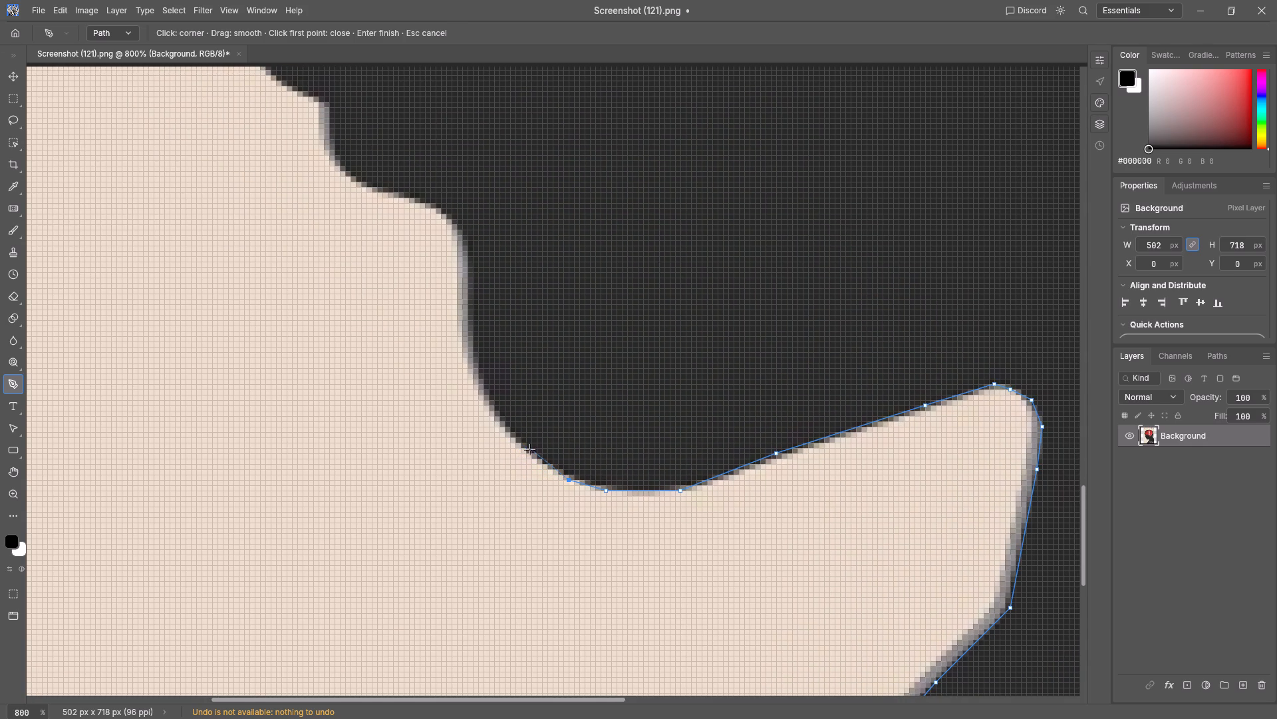
{"action": "left_click", "coordinate": [529, 451]}
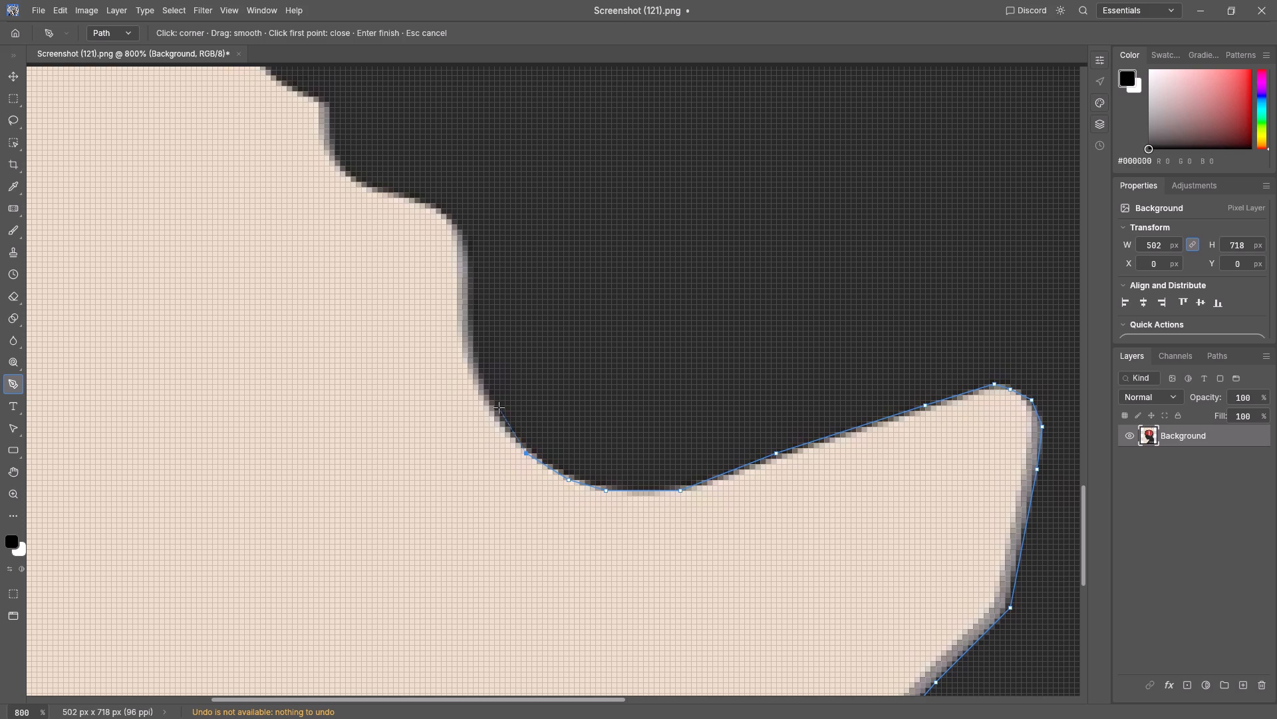
{"action": "left_click", "coordinate": [487, 401]}
{"action": "left_click", "coordinate": [471, 340]}
{"action": "left_click", "coordinate": [470, 278]}
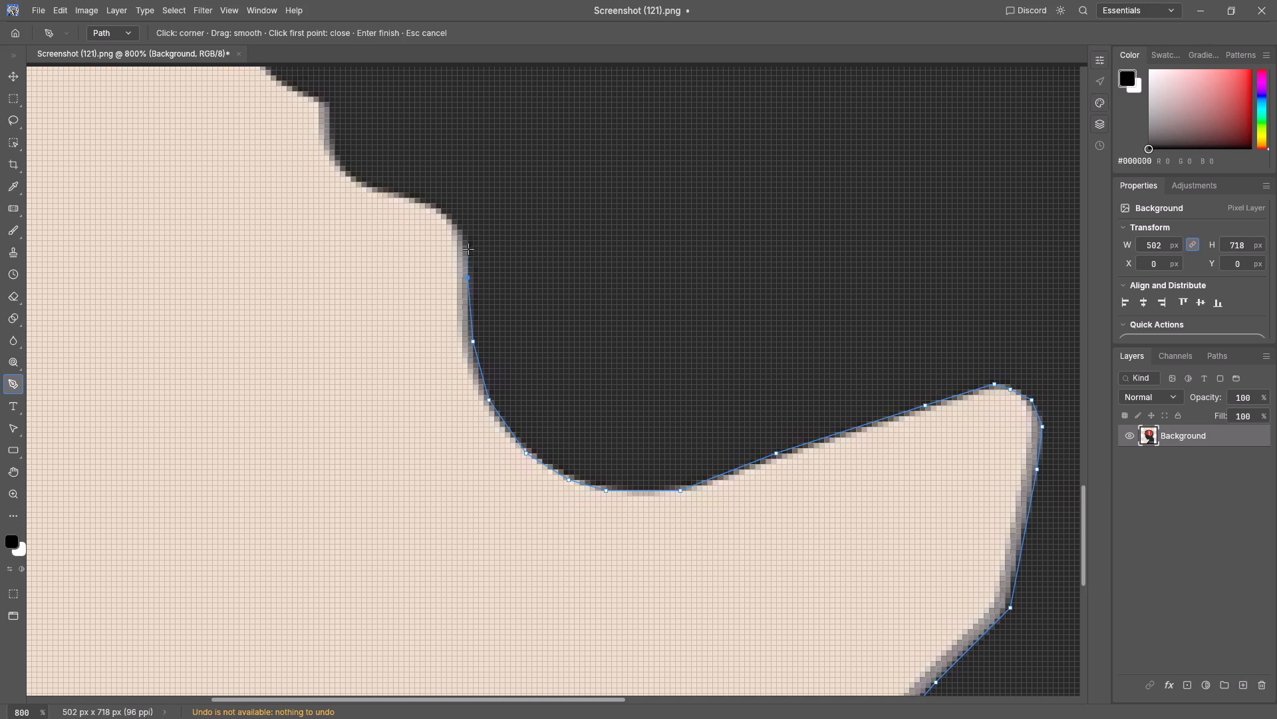
{"action": "left_click", "coordinate": [466, 242]}
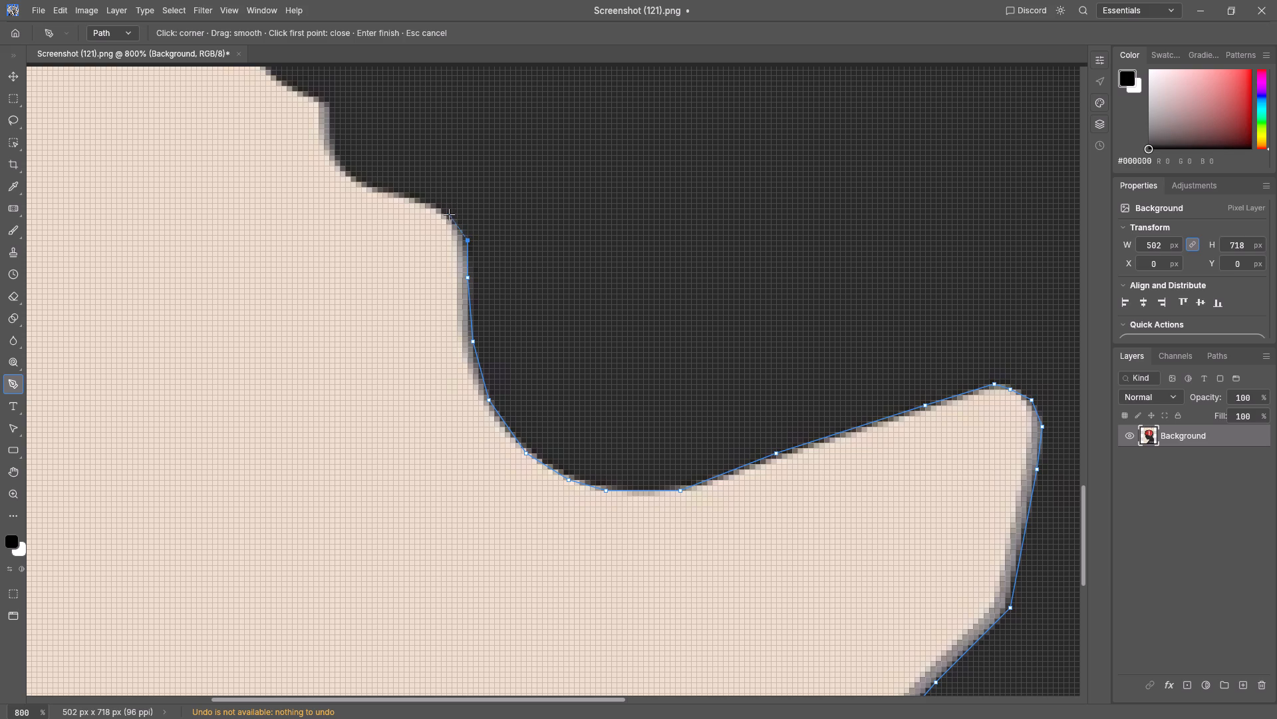
Continue the Pen path from the rounded corner below the lower lip, along the lip's curved edge, to the sharp mouth notch, using eight corner anchors.
{"action": "left_click", "coordinate": [449, 214]}
{"action": "left_click", "coordinate": [426, 202]}
{"action": "left_click", "coordinate": [393, 190]}
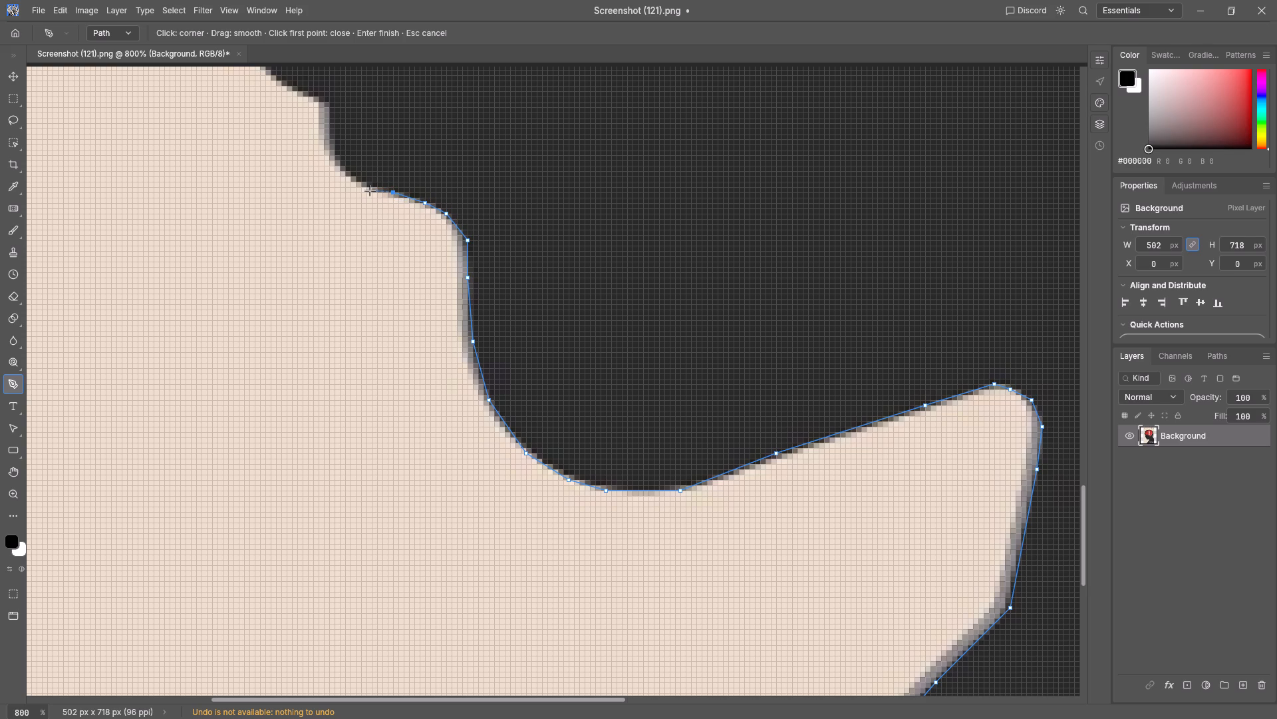
{"action": "left_click", "coordinate": [368, 184]}
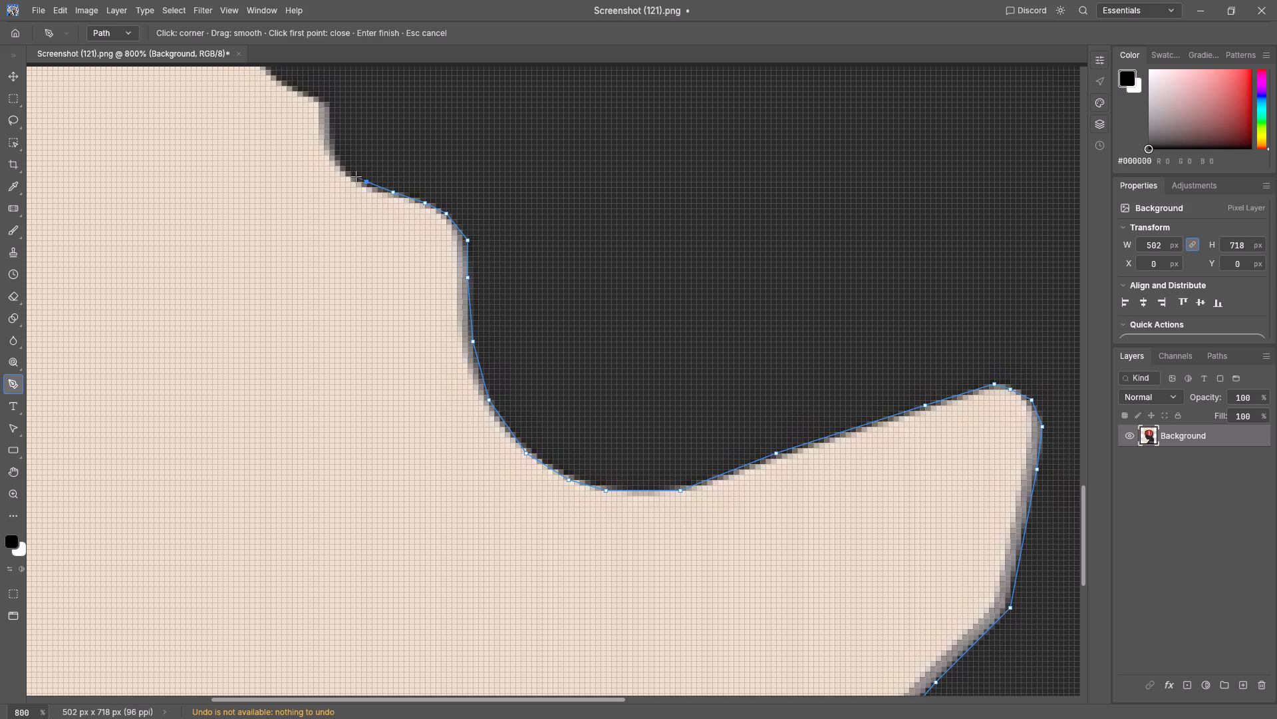
{"action": "left_click", "coordinate": [345, 168]}
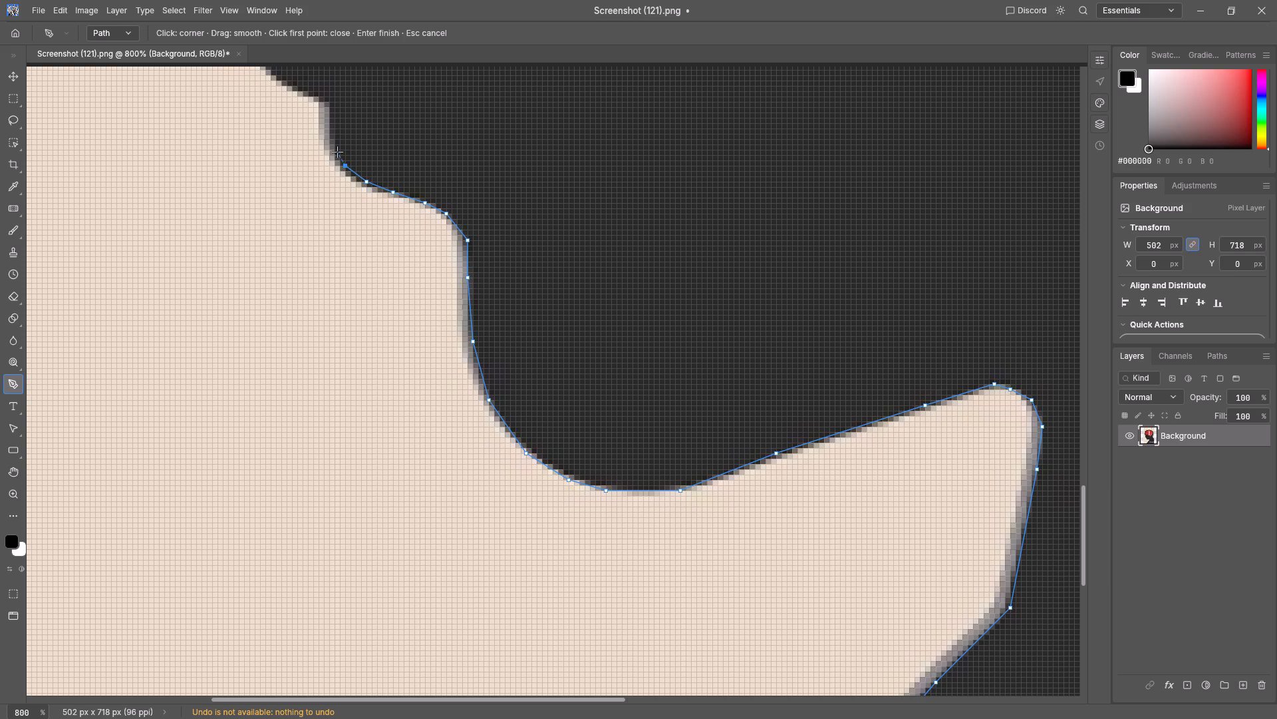
{"action": "left_click", "coordinate": [329, 146]}
{"action": "left_click", "coordinate": [327, 114]}
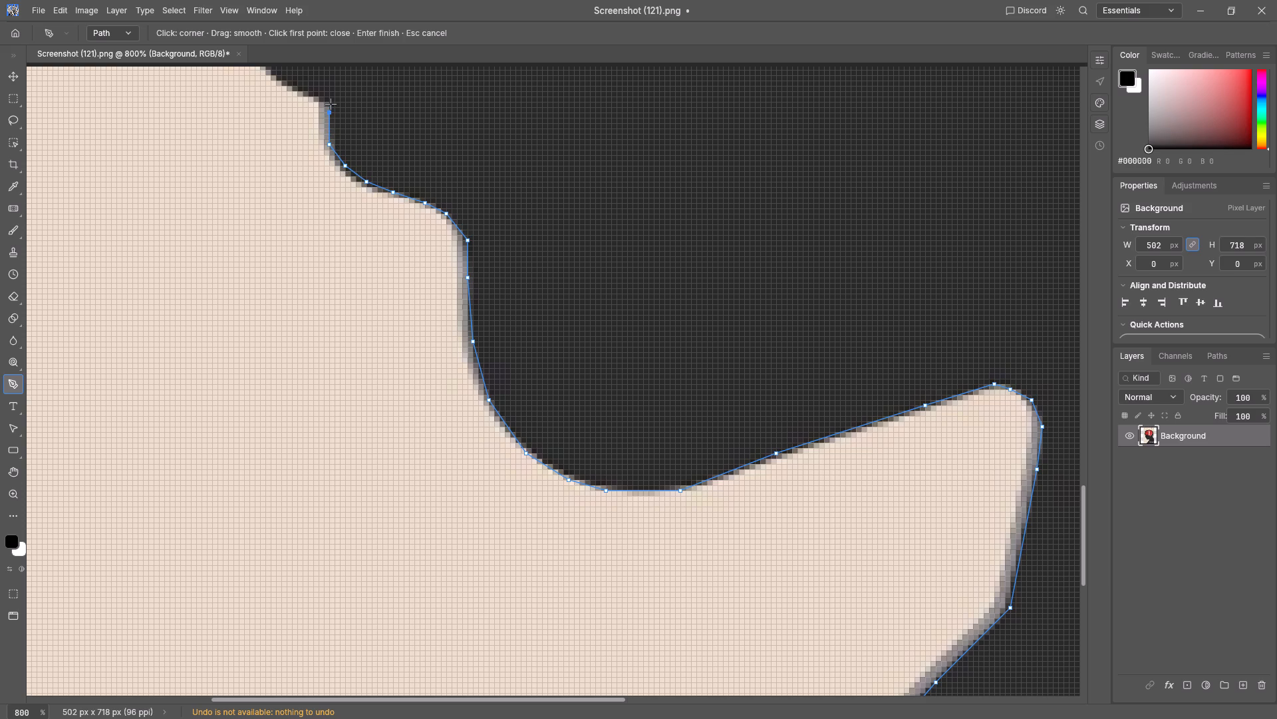
{"action": "left_click", "coordinate": [331, 104]}
Continue the Pen path along the short upper-lip slope and up the vertical edge to the rounded corner beneath the nose, using seven corner anchors.
{"action": "key", "text": "space"}
{"action": "key", "text": "space"}
{"action": "key", "text": "space"}
{"action": "key", "text": "space"}
{"action": "key", "text": "space"}
{"action": "key", "text": "space"}
{"action": "key", "text": "space"}
{"action": "key", "text": "space"}
{"action": "key", "text": "space"}
{"action": "key", "text": "space"}
{"action": "key", "text": "space"}
{"action": "key", "text": "space"}
{"action": "key", "text": "space"}
{"action": "key", "text": "space"}
{"action": "key", "text": "space"}
{"action": "key", "text": "space"}
{"action": "key", "text": "space"}
{"action": "key", "text": "space"}
{"action": "key", "text": "space"}
{"action": "key", "text": "space"}
{"action": "left_click_drag", "start_coordinate": [331, 105], "coordinate": [480, 298]}
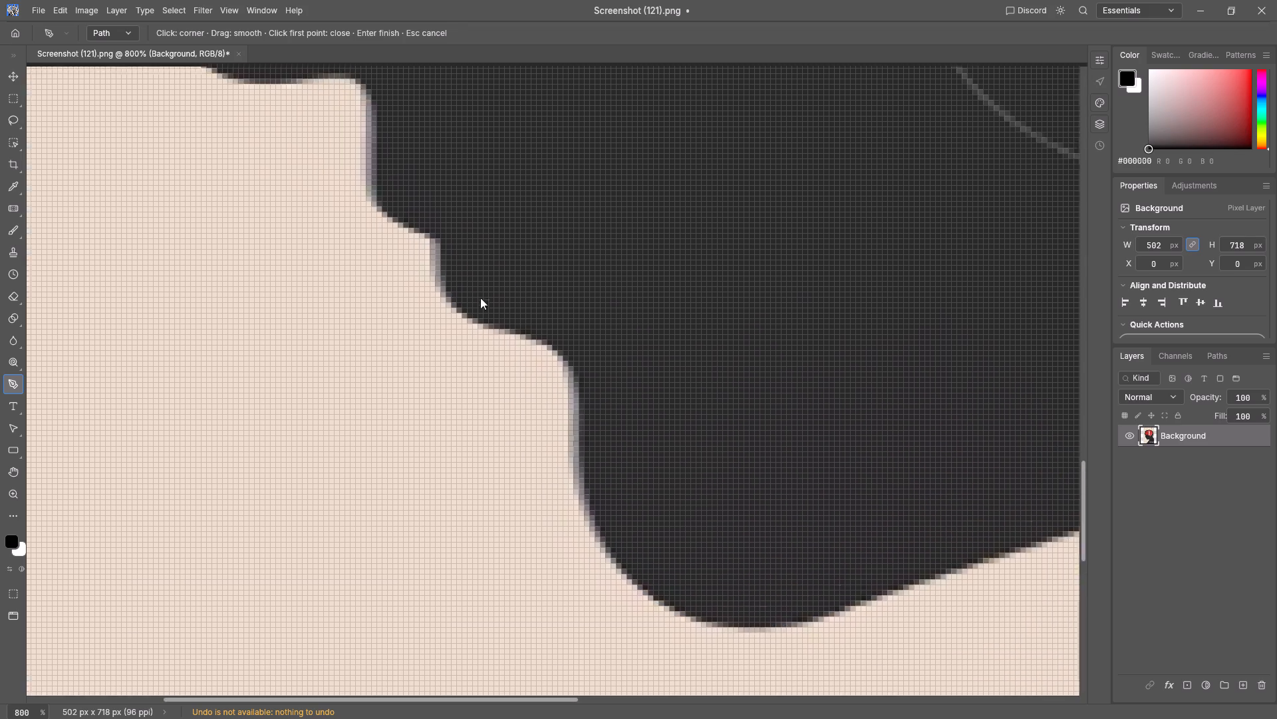
{"action": "left_click_drag", "start_coordinate": [480, 298], "coordinate": [525, 361]}
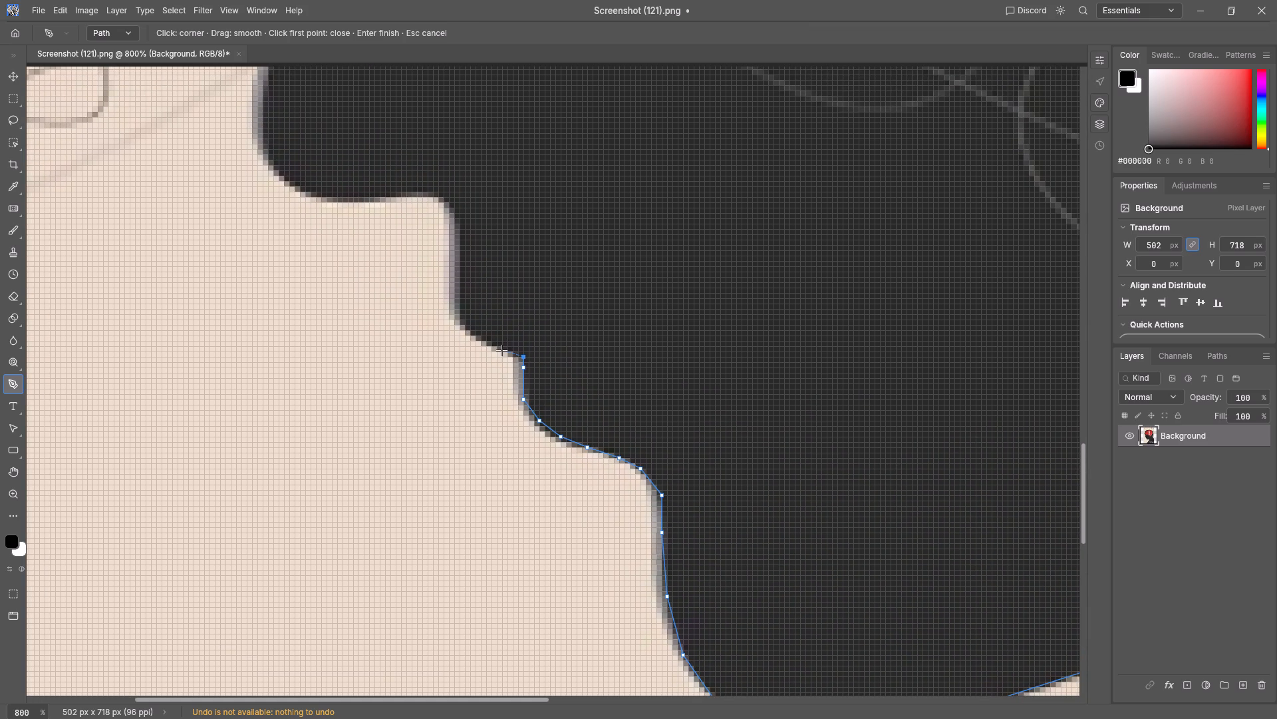
{"action": "left_click", "coordinate": [500, 350]}
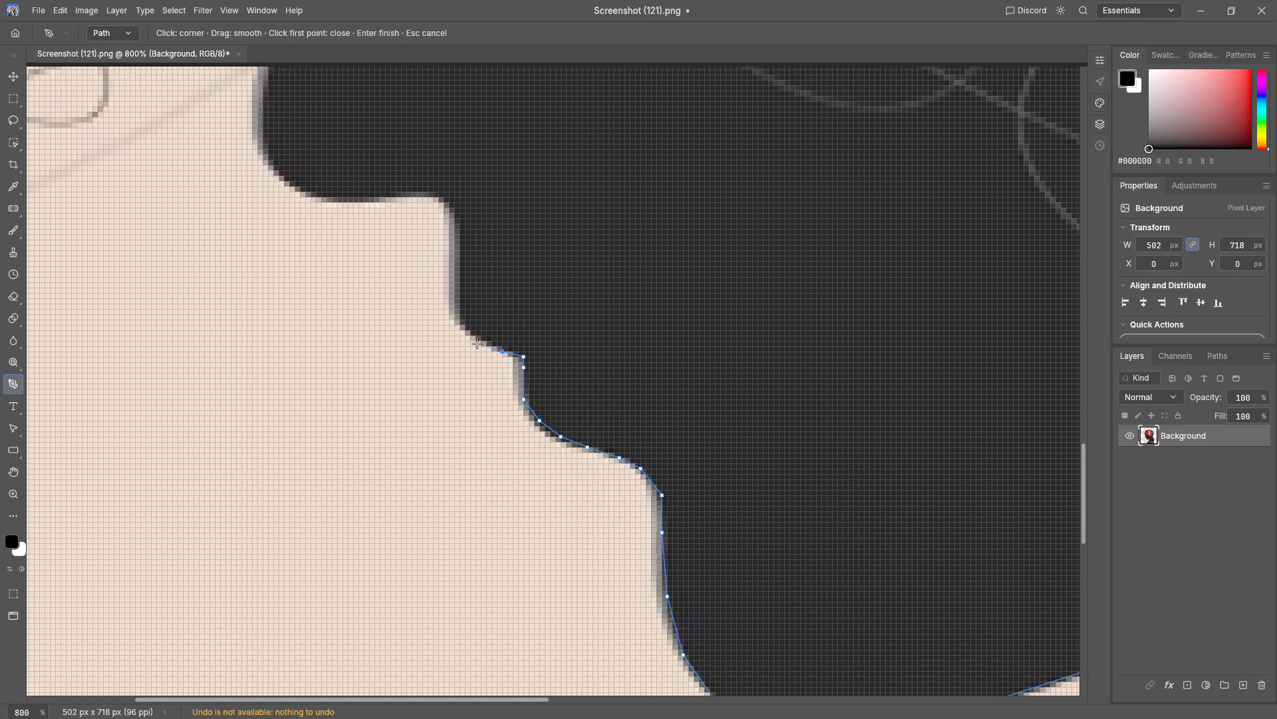
{"action": "left_click", "coordinate": [469, 333]}
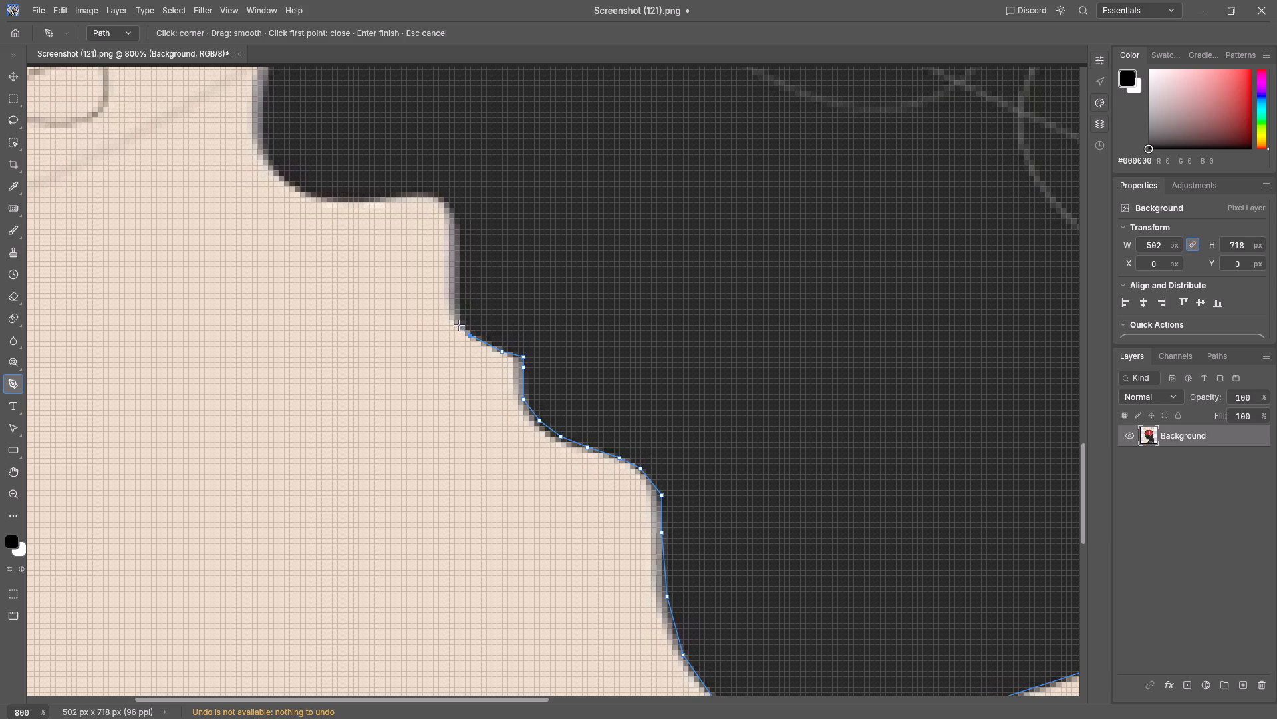
{"action": "left_click", "coordinate": [459, 325]}
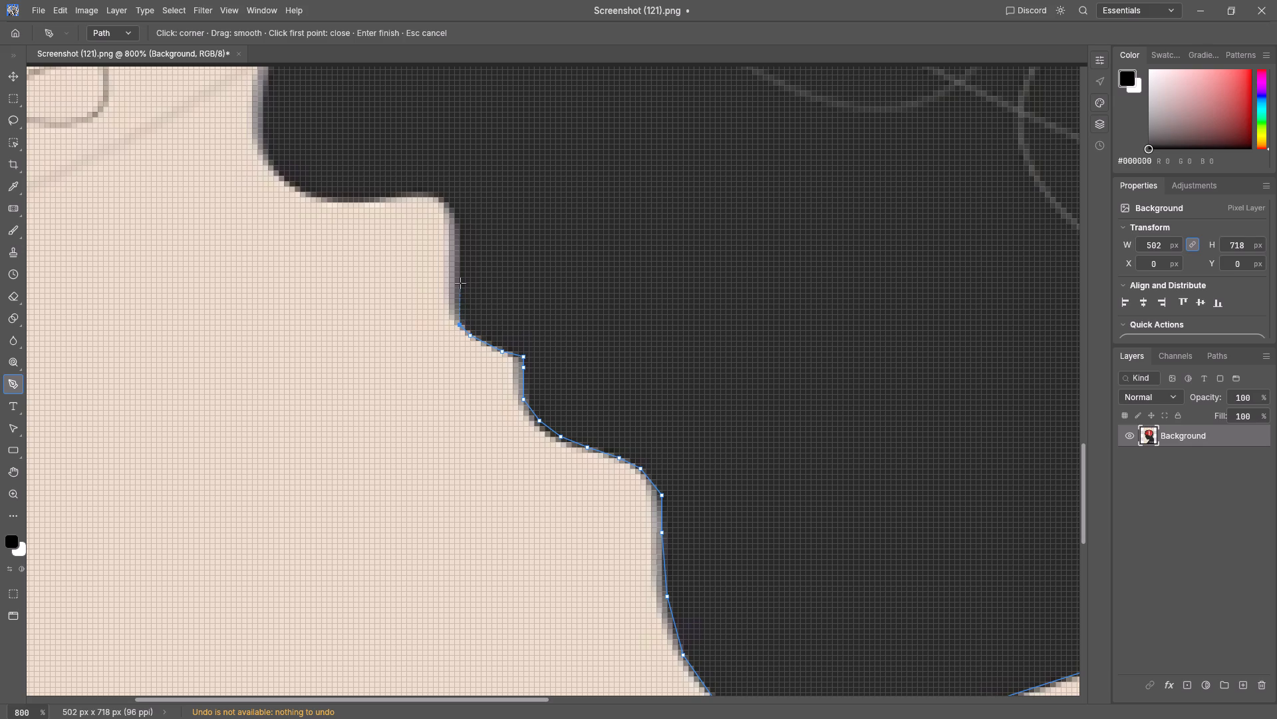
{"action": "left_click", "coordinate": [458, 278]}
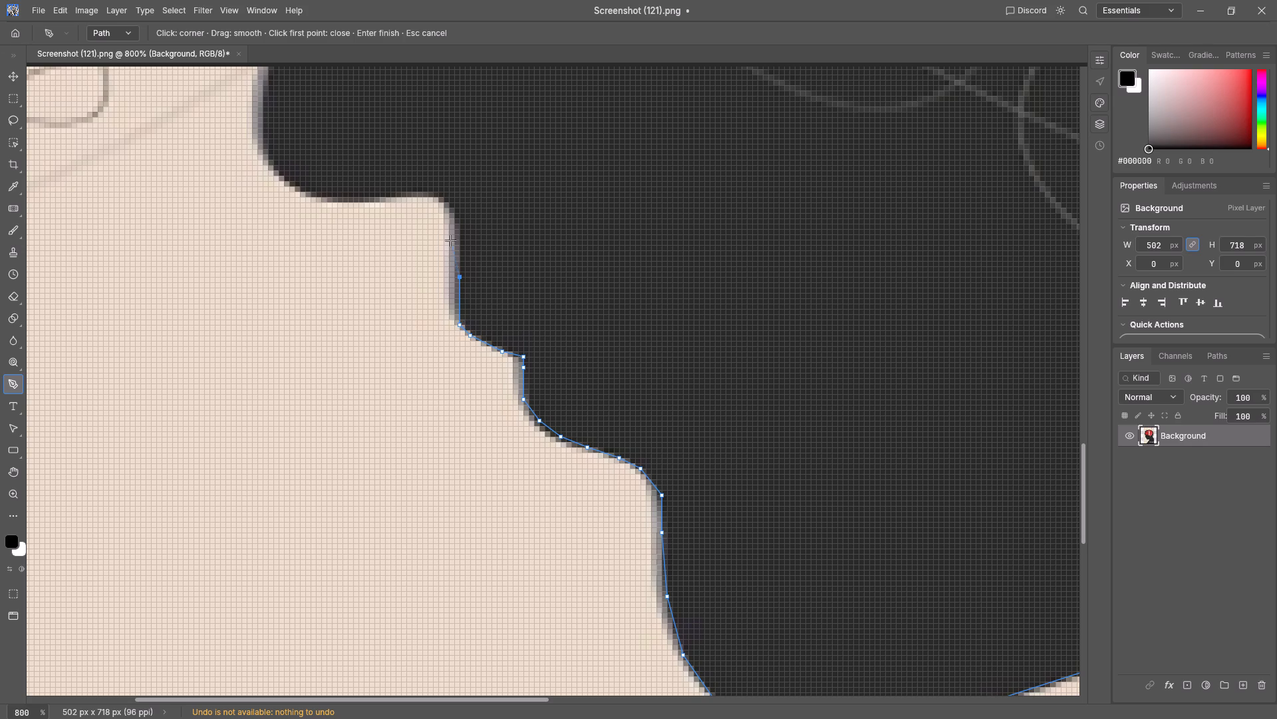
{"action": "left_click", "coordinate": [458, 224]}
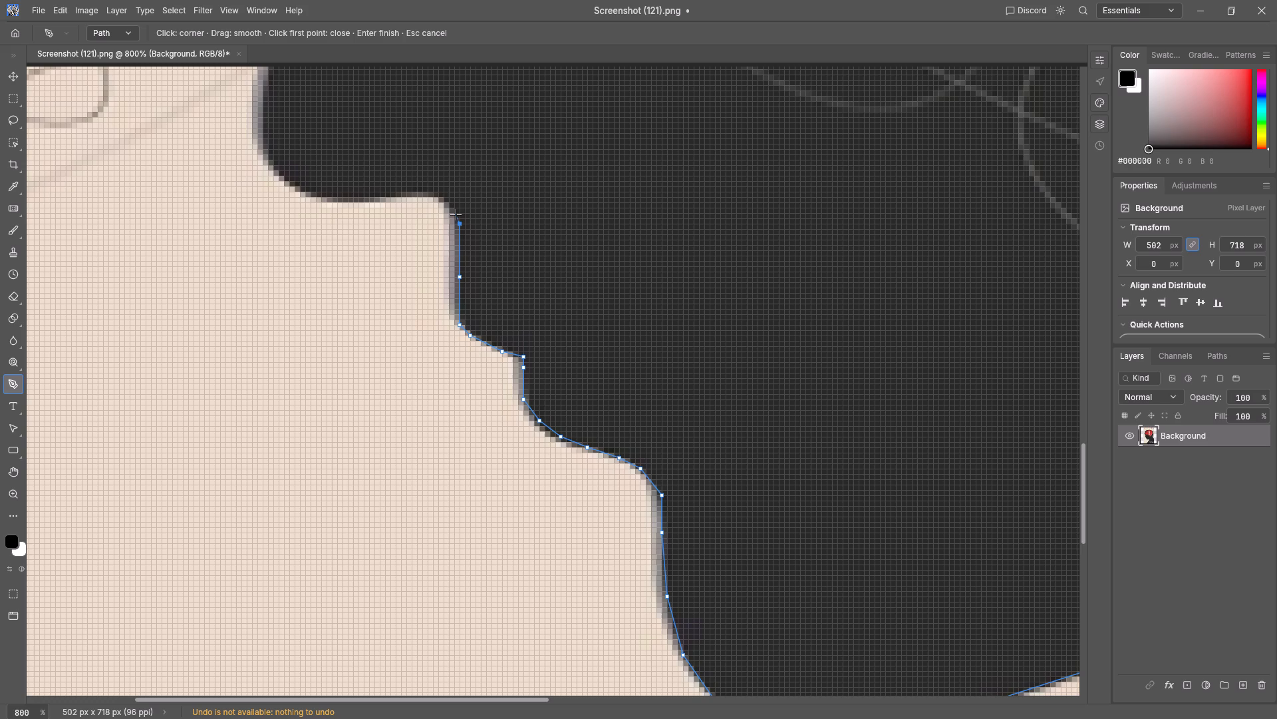
{"action": "left_click", "coordinate": [448, 208]}
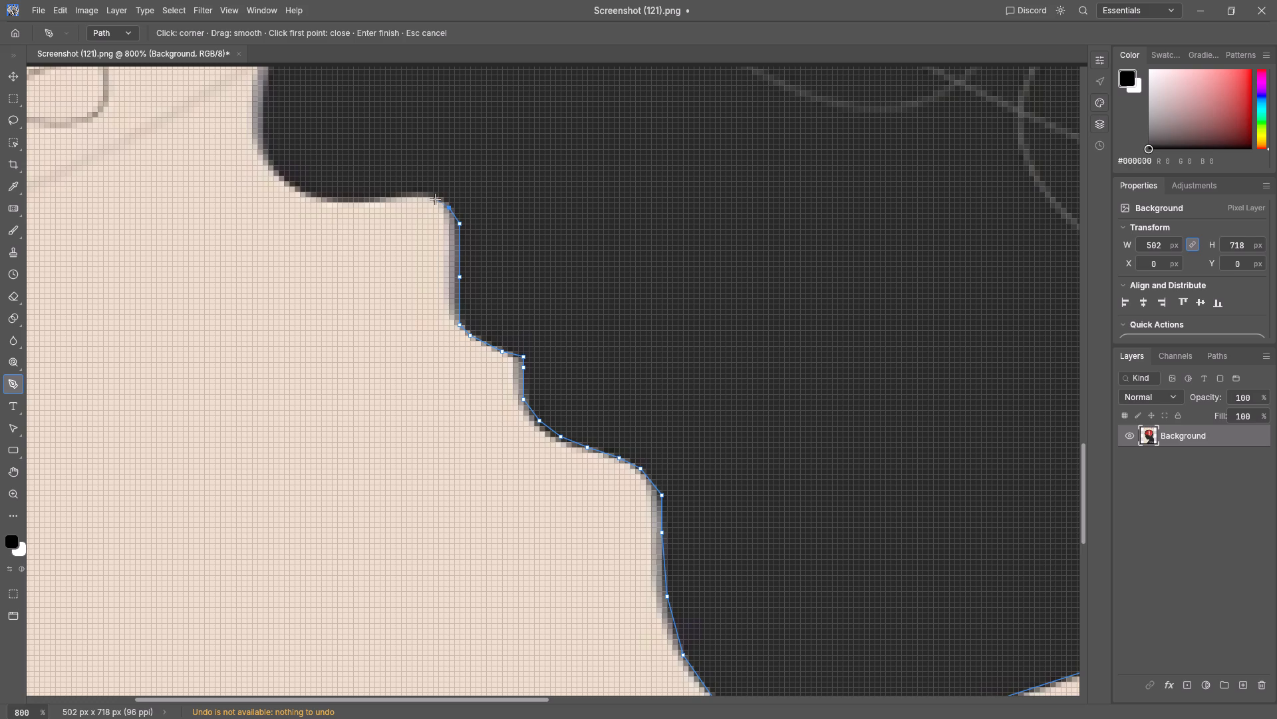
{"action": "left_click", "coordinate": [434, 197]}
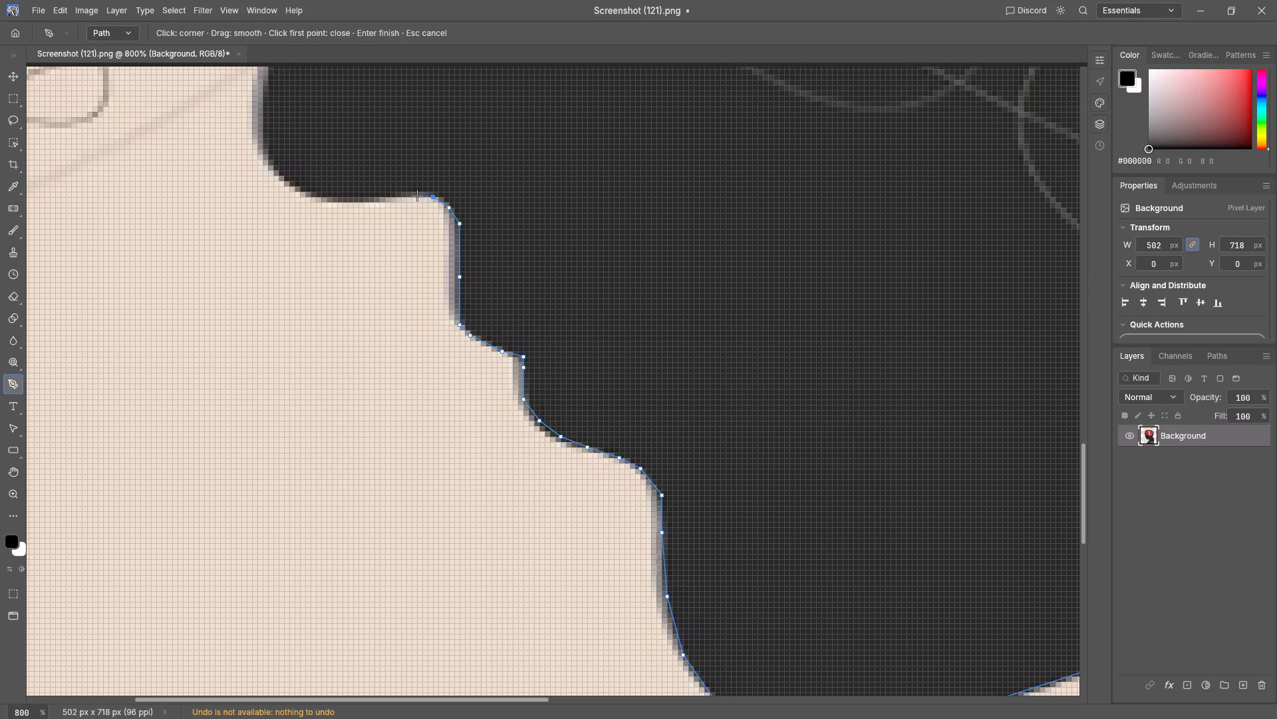
Continue the Pen path along the nearly flat underside of the nose and around its curved tip, using six corner anchors.
{"action": "left_click", "coordinate": [415, 196]}
{"action": "left_click", "coordinate": [368, 200]}
{"action": "left_click", "coordinate": [321, 199]}
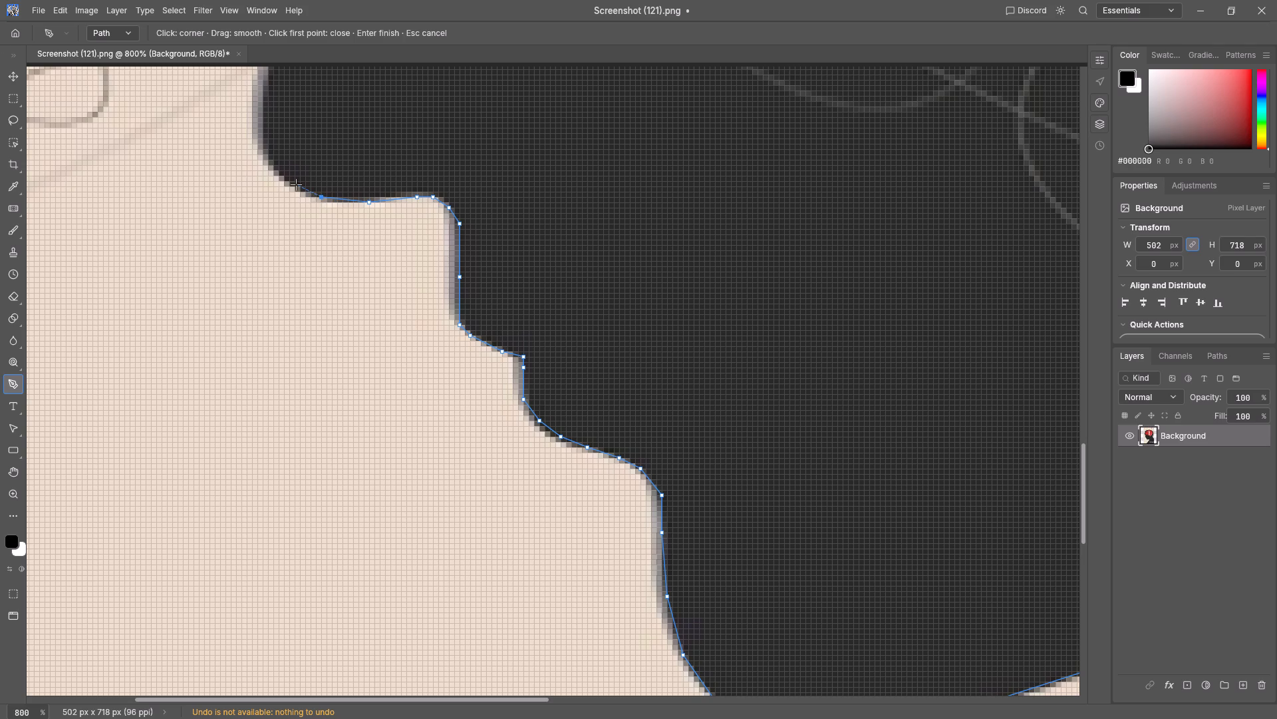
{"action": "left_click", "coordinate": [285, 180]}
{"action": "left_click", "coordinate": [267, 156]}
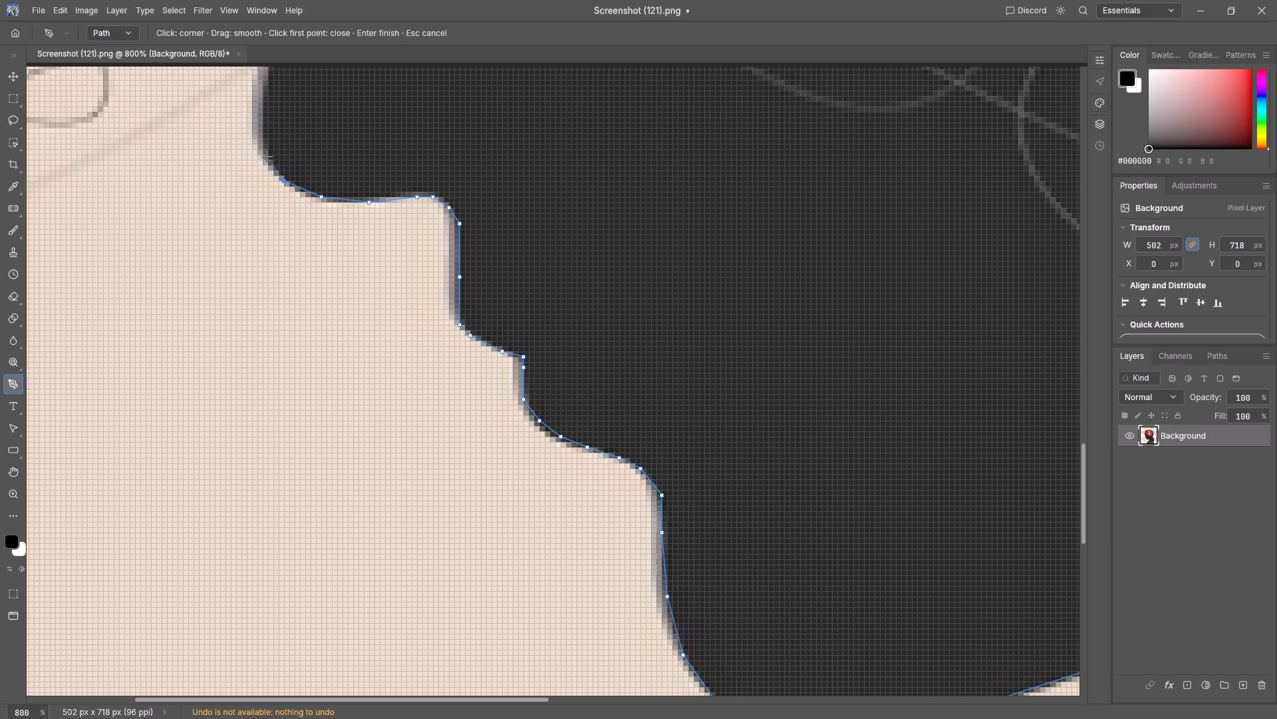
{"action": "left_click", "coordinate": [264, 142]}
Continue the Pen path up the long slanting nose bridge to the rounded indentation at its top, using five corner anchors.
{"action": "key", "text": "space"}
{"action": "key", "text": "space"}
{"action": "key", "text": "space"}
{"action": "key", "text": "space"}
{"action": "key", "text": "space"}
{"action": "key", "text": "space"}
{"action": "key", "text": "space"}
{"action": "key", "text": "space"}
{"action": "key", "text": "space"}
{"action": "key", "text": "space"}
{"action": "key", "text": "space"}
{"action": "key", "text": "space"}
{"action": "key", "text": "space"}
{"action": "key", "text": "space"}
{"action": "key", "text": "space"}
{"action": "key", "text": "space"}
{"action": "key", "text": "space"}
{"action": "key", "text": "space"}
{"action": "key", "text": "space"}
{"action": "key", "text": "space"}
{"action": "left_click_drag", "start_coordinate": [268, 112], "coordinate": [379, 572]}
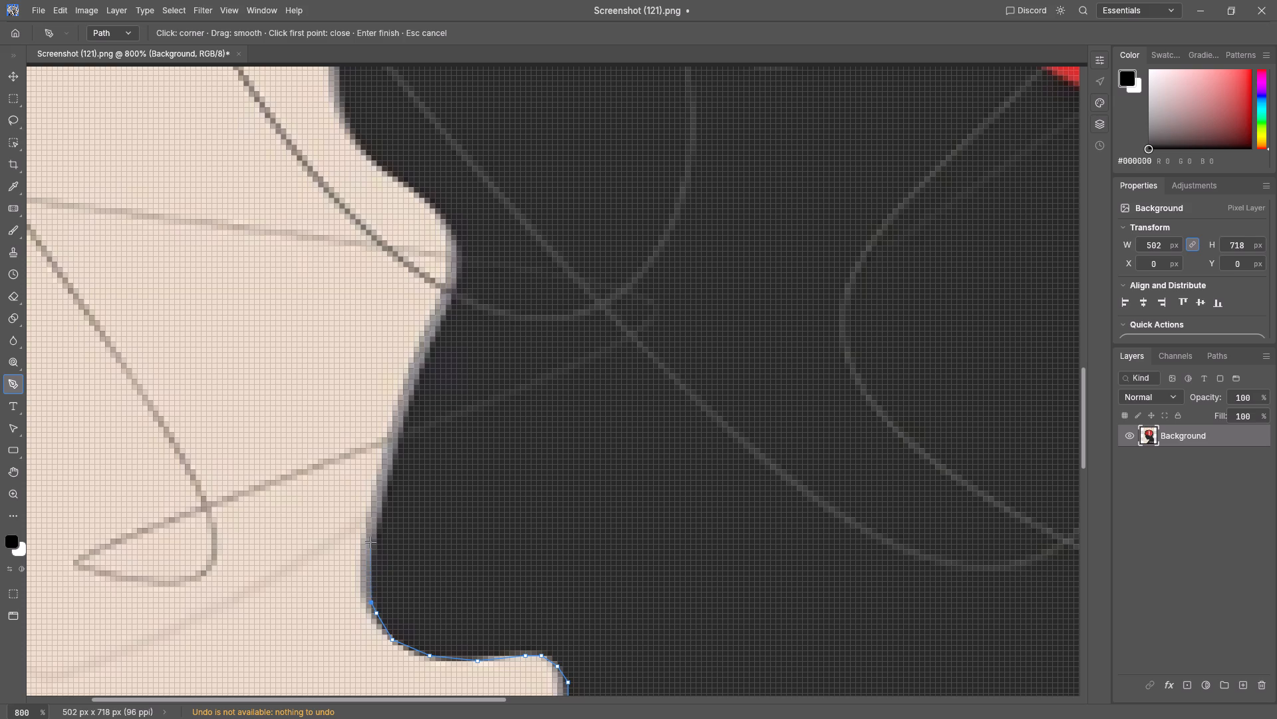
{"action": "left_click", "coordinate": [369, 550]}
{"action": "left_click", "coordinate": [395, 445]}
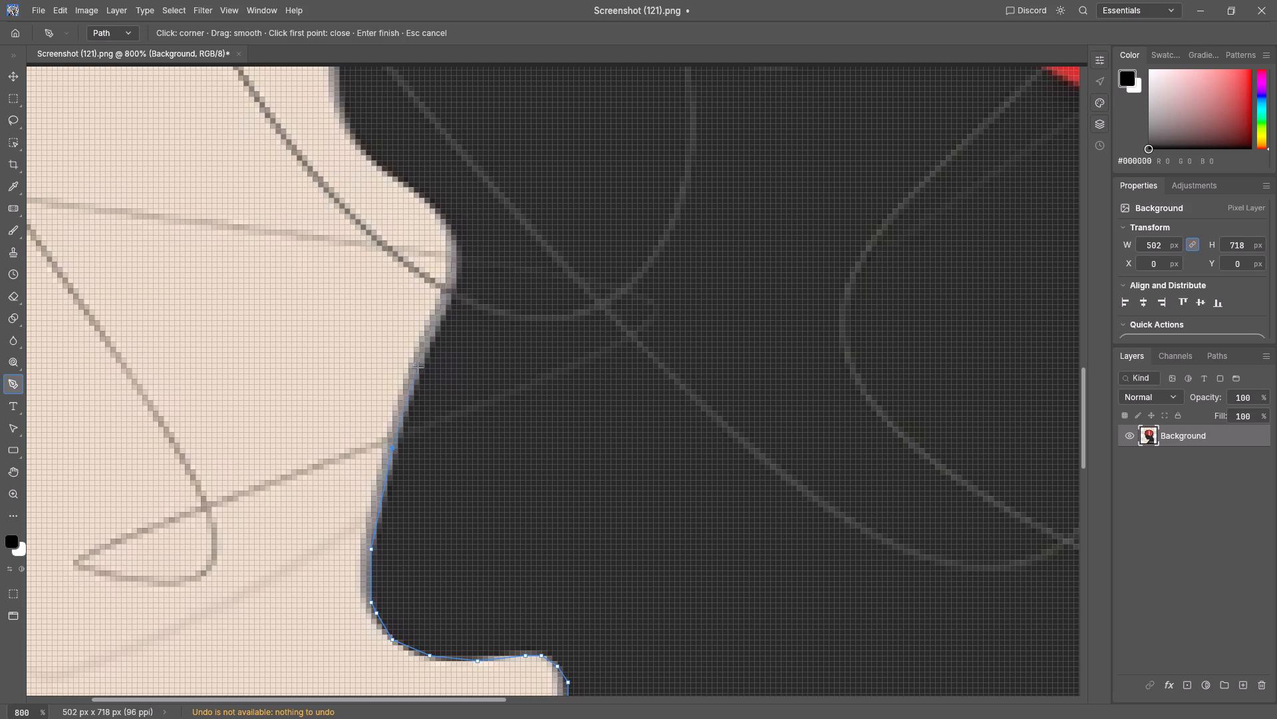
{"action": "left_click", "coordinate": [420, 361]}
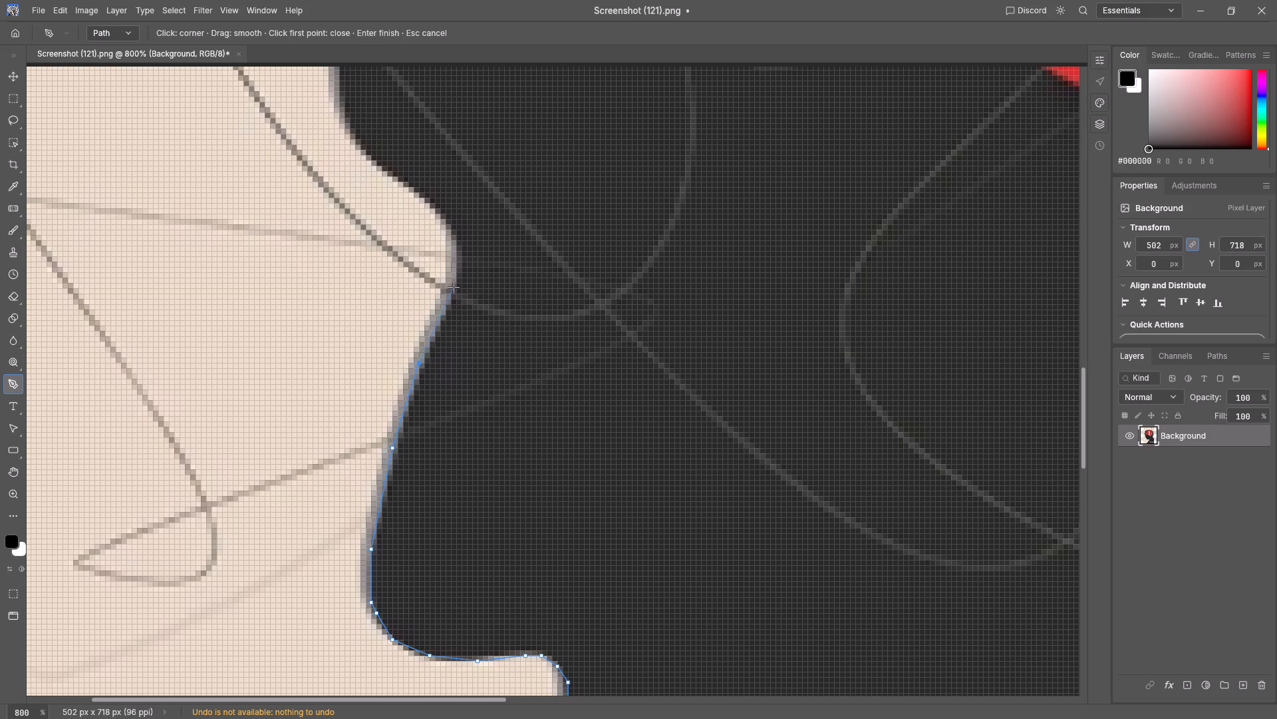
{"action": "left_click", "coordinate": [456, 280]}
{"action": "left_click", "coordinate": [457, 242]}
Continue the Pen path out of the nose-bridge indentation and along the curved brow to the base of the forehead, using four corner anchors.
{"action": "left_click", "coordinate": [444, 218]}
{"action": "left_click", "coordinate": [402, 181]}
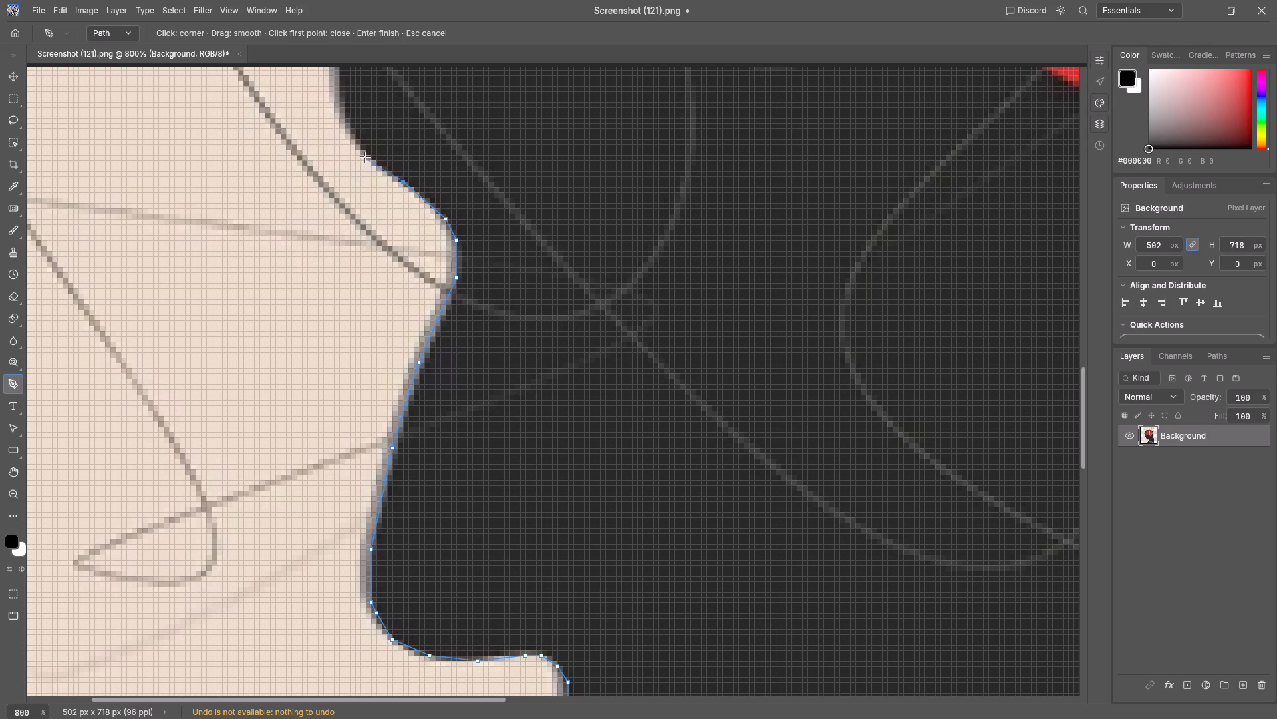
{"action": "left_click", "coordinate": [356, 146]}
{"action": "left_click", "coordinate": [337, 91]}
Continue the Pen path up the long, gently curved forehead edge beside the red shape, using six corner anchors.
{"action": "key", "text": "space"}
{"action": "key", "text": "space"}
{"action": "key", "text": "space"}
{"action": "key", "text": "space"}
{"action": "key", "text": "space"}
{"action": "key", "text": "space"}
{"action": "key", "text": "space"}
{"action": "key", "text": "space"}
{"action": "key", "text": "space"}
{"action": "key", "text": "space"}
{"action": "key", "text": "space"}
{"action": "key", "text": "space"}
{"action": "key", "text": "space"}
{"action": "key", "text": "space"}
{"action": "key", "text": "space"}
{"action": "left_click_drag", "start_coordinate": [337, 82], "coordinate": [388, 515]}
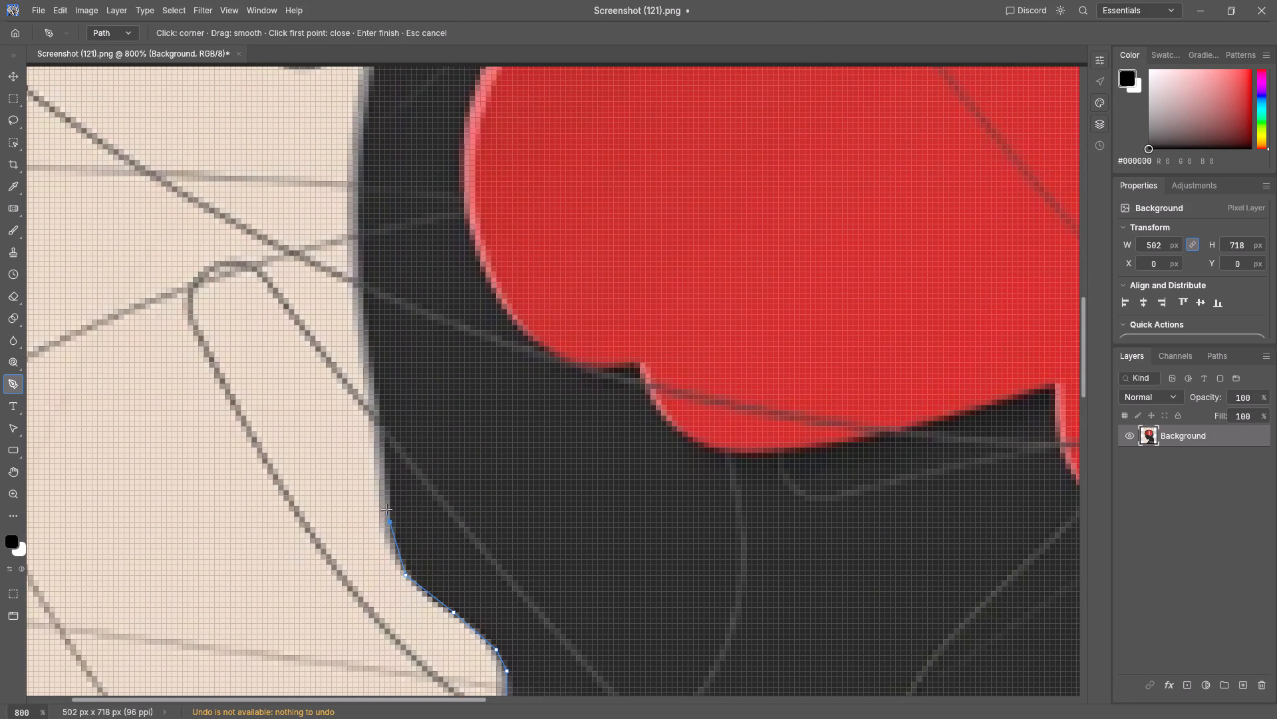
{"action": "left_click", "coordinate": [385, 443]}
{"action": "left_click", "coordinate": [379, 399]}
{"action": "left_click", "coordinate": [368, 335]}
{"action": "left_click", "coordinate": [360, 282]}
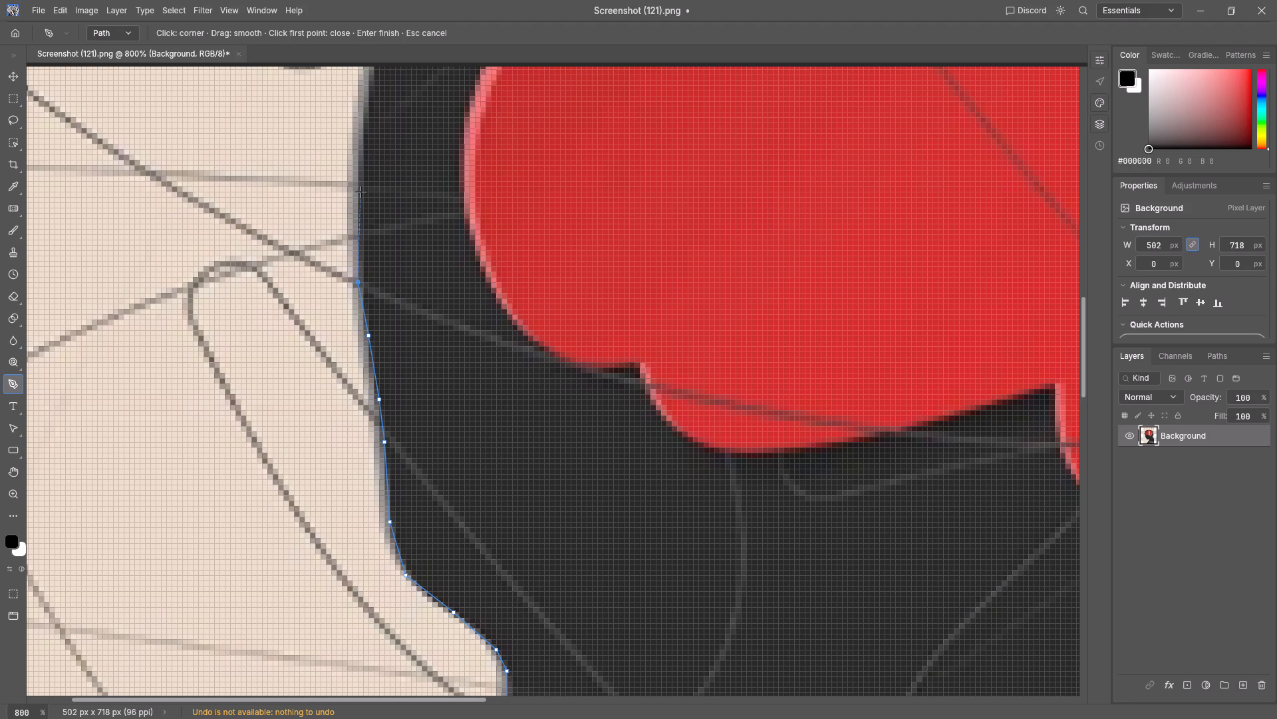
{"action": "left_click", "coordinate": [358, 174]}
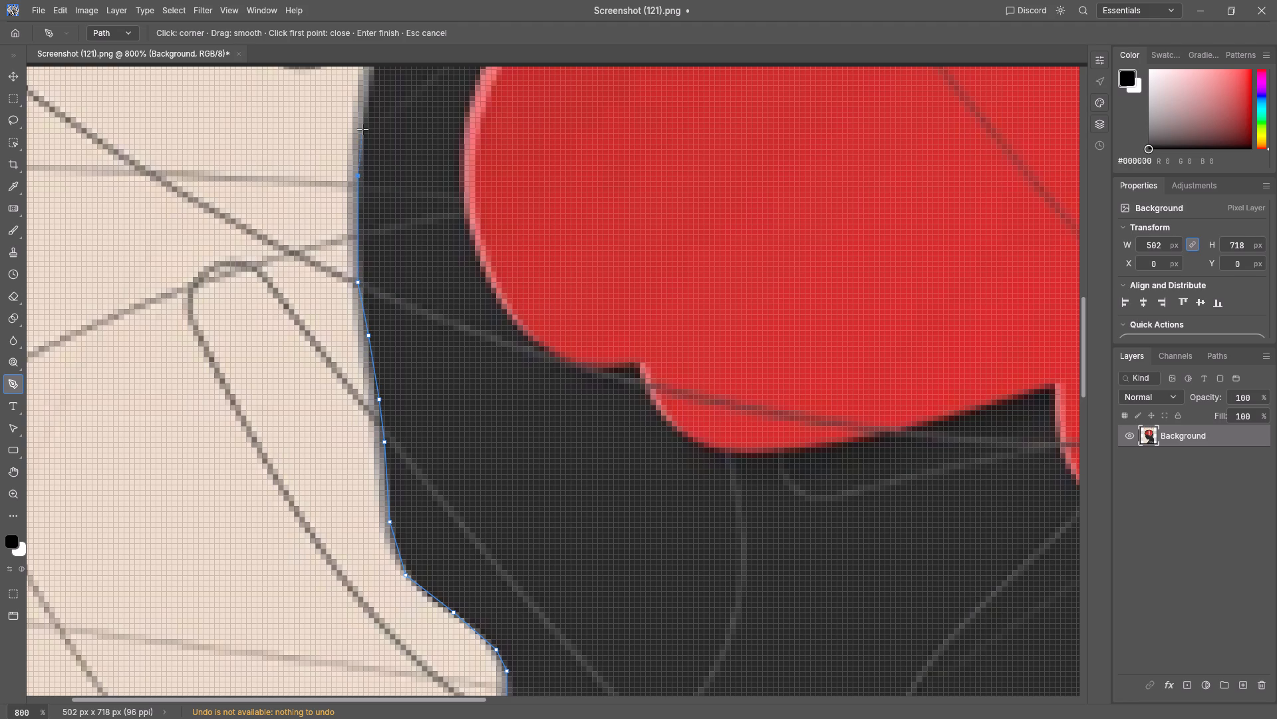
{"action": "left_click", "coordinate": [362, 110]}
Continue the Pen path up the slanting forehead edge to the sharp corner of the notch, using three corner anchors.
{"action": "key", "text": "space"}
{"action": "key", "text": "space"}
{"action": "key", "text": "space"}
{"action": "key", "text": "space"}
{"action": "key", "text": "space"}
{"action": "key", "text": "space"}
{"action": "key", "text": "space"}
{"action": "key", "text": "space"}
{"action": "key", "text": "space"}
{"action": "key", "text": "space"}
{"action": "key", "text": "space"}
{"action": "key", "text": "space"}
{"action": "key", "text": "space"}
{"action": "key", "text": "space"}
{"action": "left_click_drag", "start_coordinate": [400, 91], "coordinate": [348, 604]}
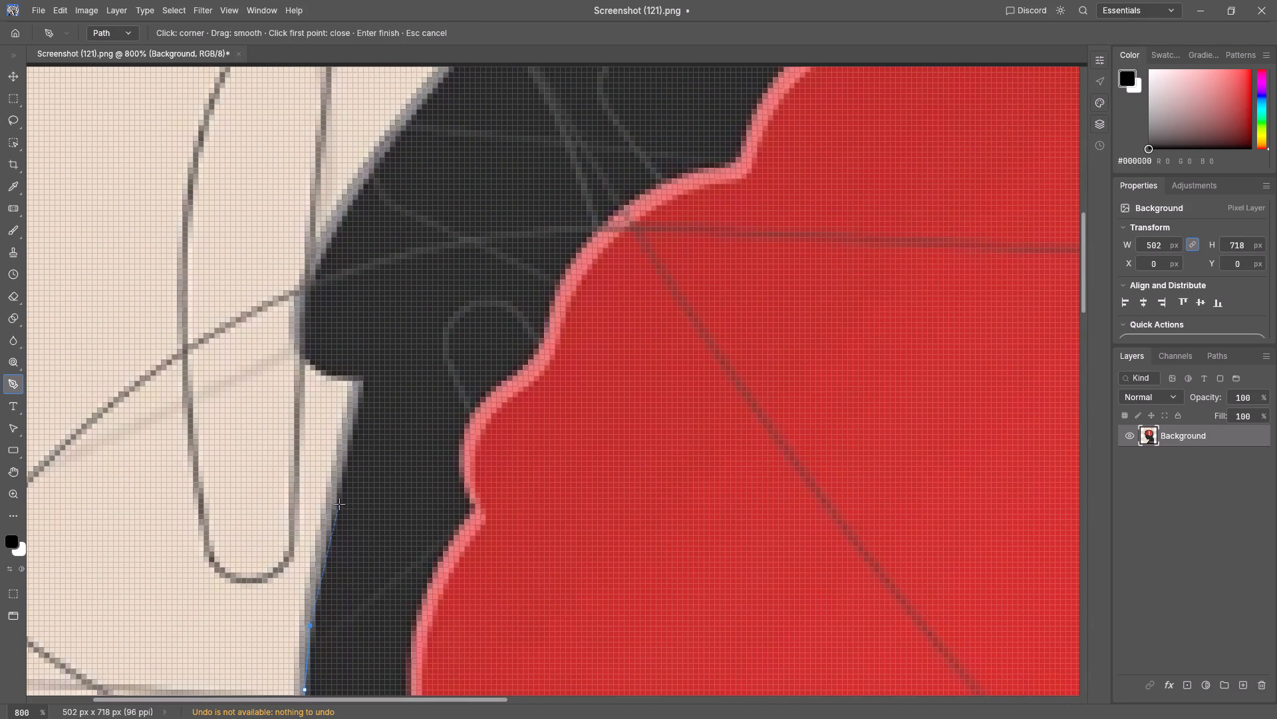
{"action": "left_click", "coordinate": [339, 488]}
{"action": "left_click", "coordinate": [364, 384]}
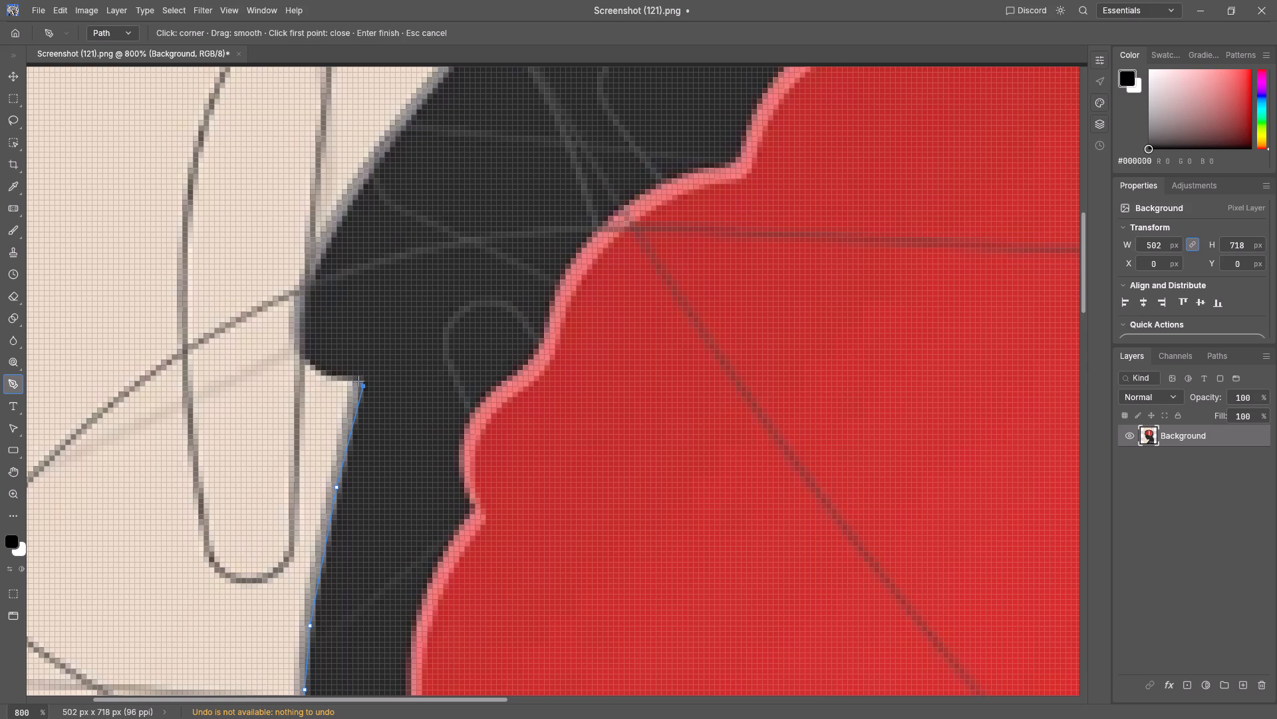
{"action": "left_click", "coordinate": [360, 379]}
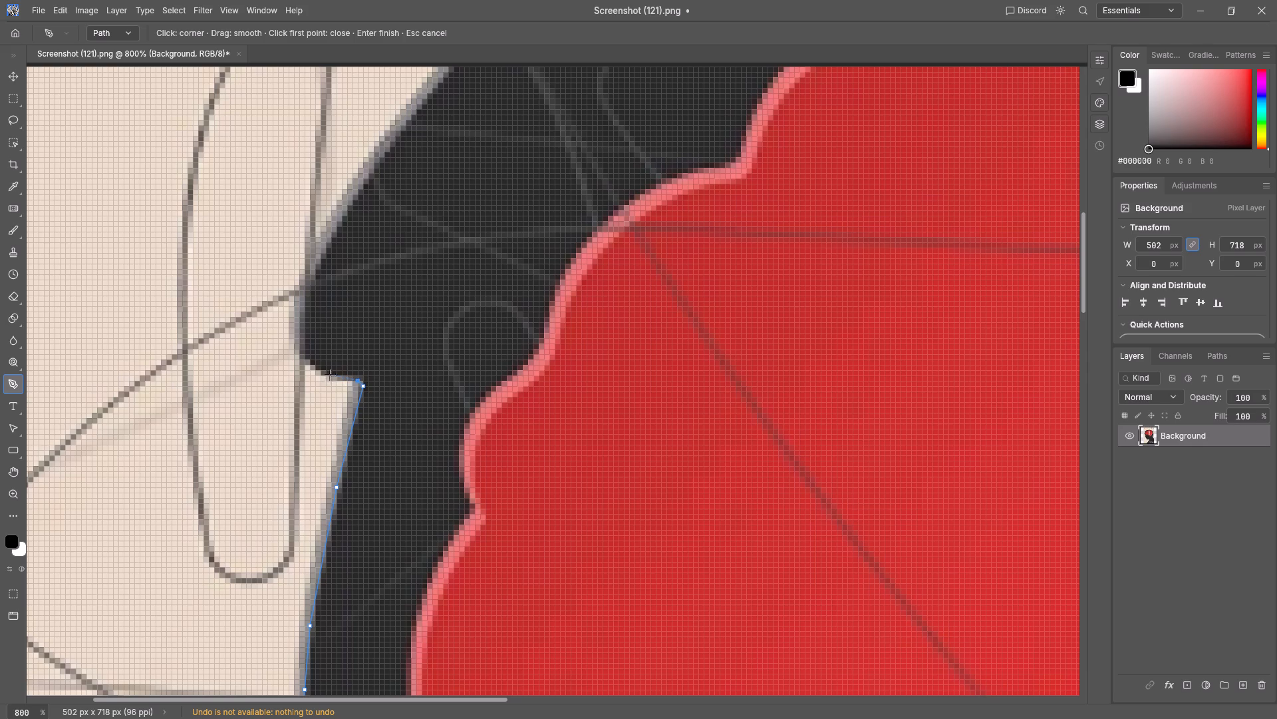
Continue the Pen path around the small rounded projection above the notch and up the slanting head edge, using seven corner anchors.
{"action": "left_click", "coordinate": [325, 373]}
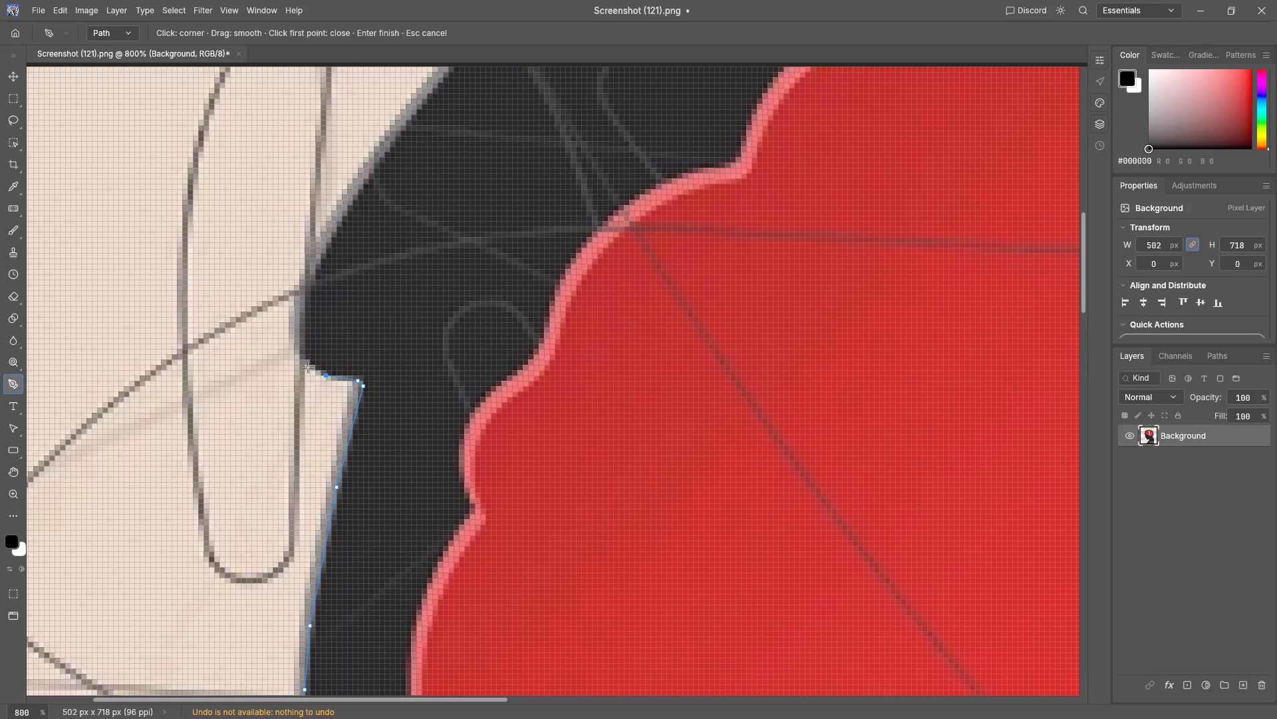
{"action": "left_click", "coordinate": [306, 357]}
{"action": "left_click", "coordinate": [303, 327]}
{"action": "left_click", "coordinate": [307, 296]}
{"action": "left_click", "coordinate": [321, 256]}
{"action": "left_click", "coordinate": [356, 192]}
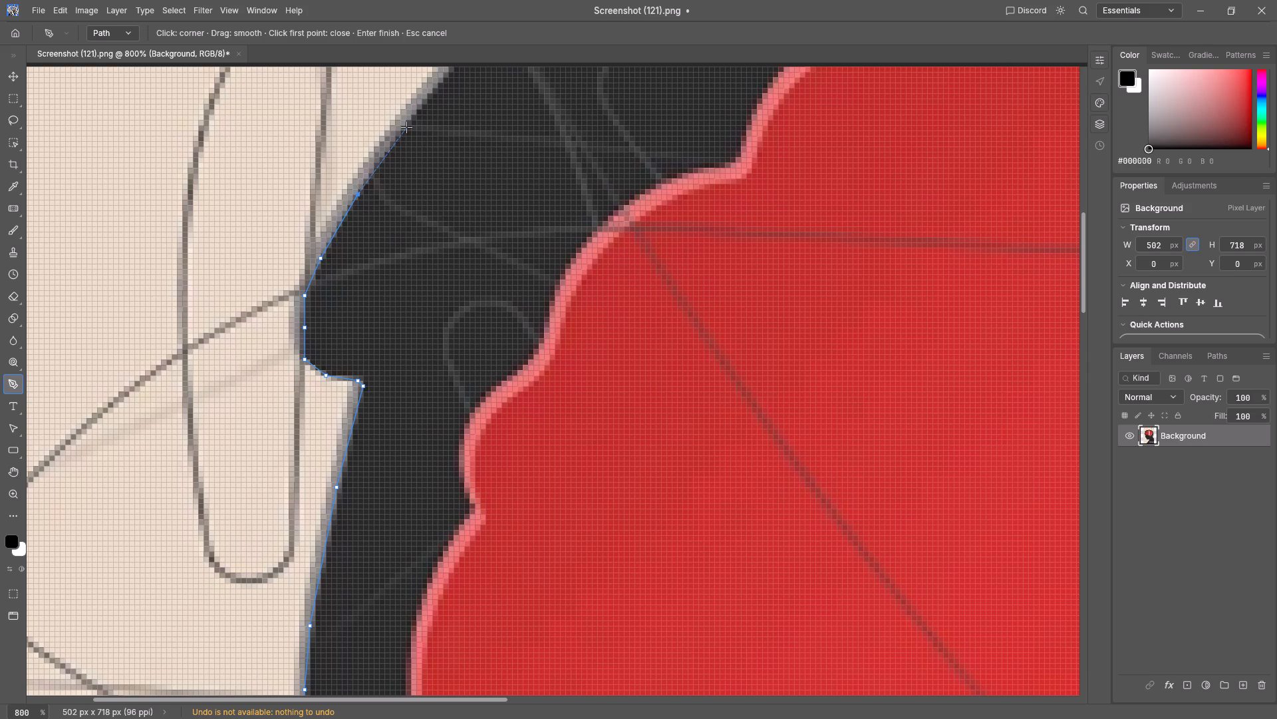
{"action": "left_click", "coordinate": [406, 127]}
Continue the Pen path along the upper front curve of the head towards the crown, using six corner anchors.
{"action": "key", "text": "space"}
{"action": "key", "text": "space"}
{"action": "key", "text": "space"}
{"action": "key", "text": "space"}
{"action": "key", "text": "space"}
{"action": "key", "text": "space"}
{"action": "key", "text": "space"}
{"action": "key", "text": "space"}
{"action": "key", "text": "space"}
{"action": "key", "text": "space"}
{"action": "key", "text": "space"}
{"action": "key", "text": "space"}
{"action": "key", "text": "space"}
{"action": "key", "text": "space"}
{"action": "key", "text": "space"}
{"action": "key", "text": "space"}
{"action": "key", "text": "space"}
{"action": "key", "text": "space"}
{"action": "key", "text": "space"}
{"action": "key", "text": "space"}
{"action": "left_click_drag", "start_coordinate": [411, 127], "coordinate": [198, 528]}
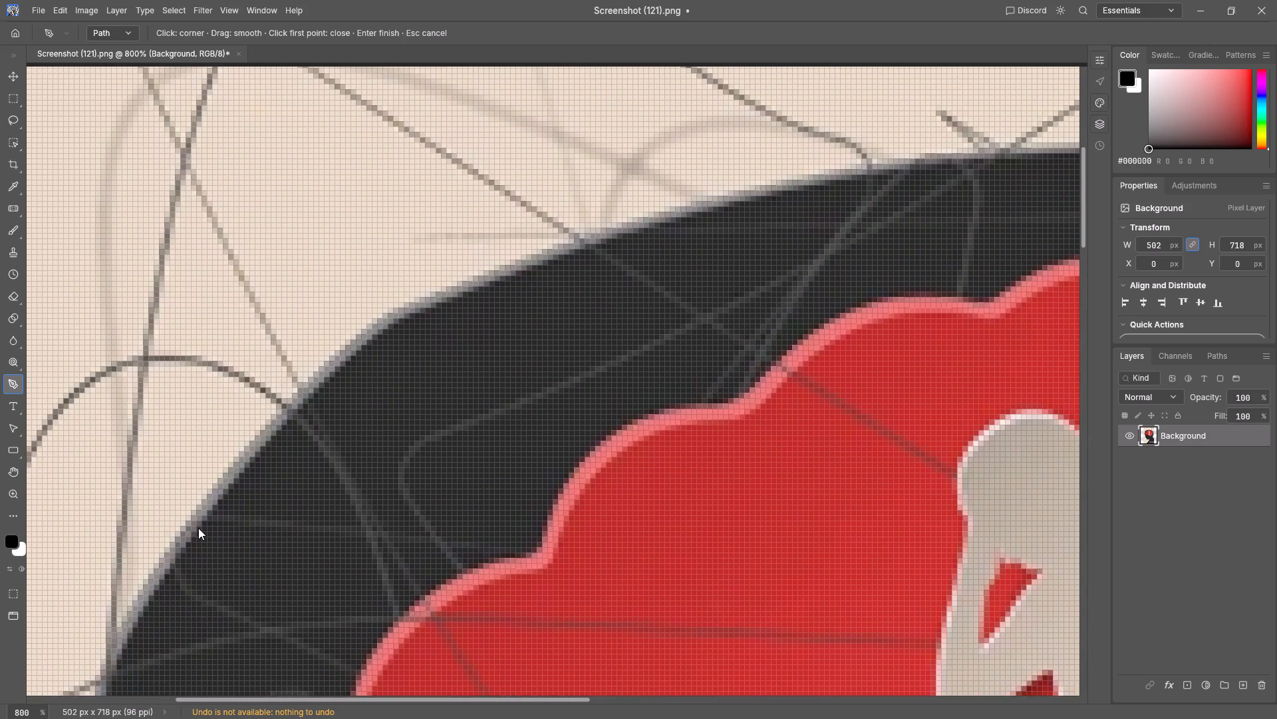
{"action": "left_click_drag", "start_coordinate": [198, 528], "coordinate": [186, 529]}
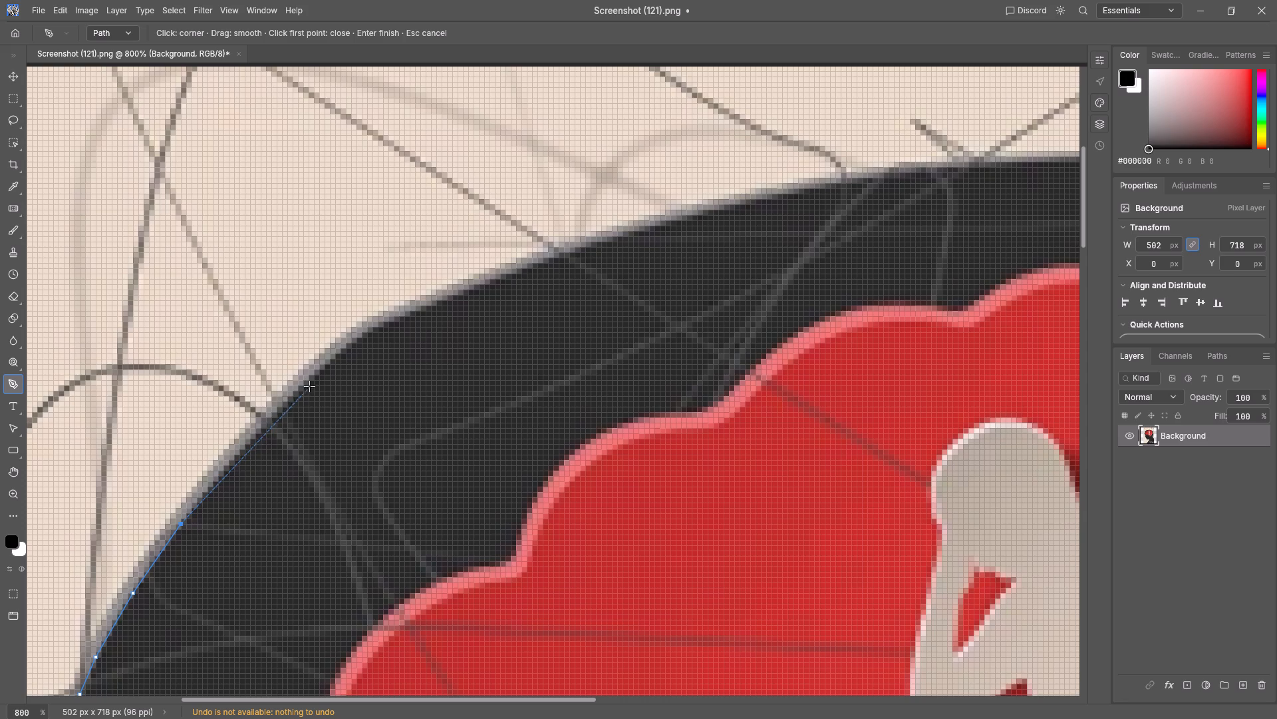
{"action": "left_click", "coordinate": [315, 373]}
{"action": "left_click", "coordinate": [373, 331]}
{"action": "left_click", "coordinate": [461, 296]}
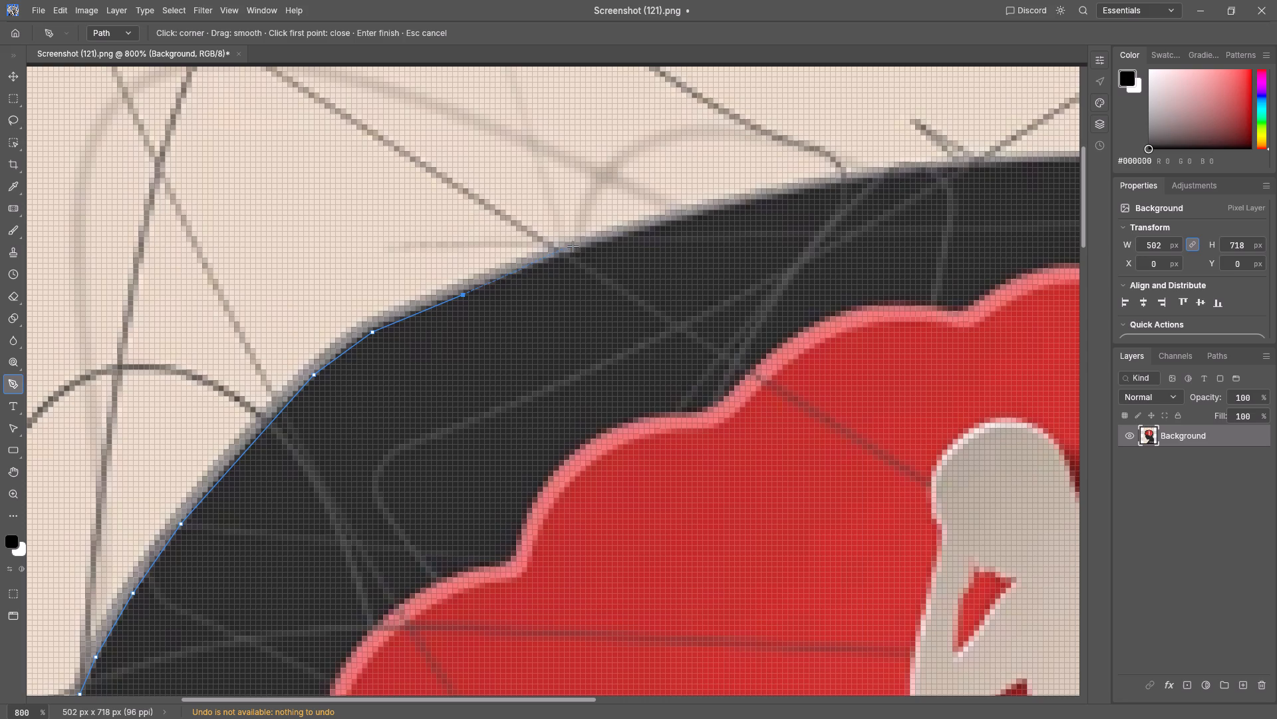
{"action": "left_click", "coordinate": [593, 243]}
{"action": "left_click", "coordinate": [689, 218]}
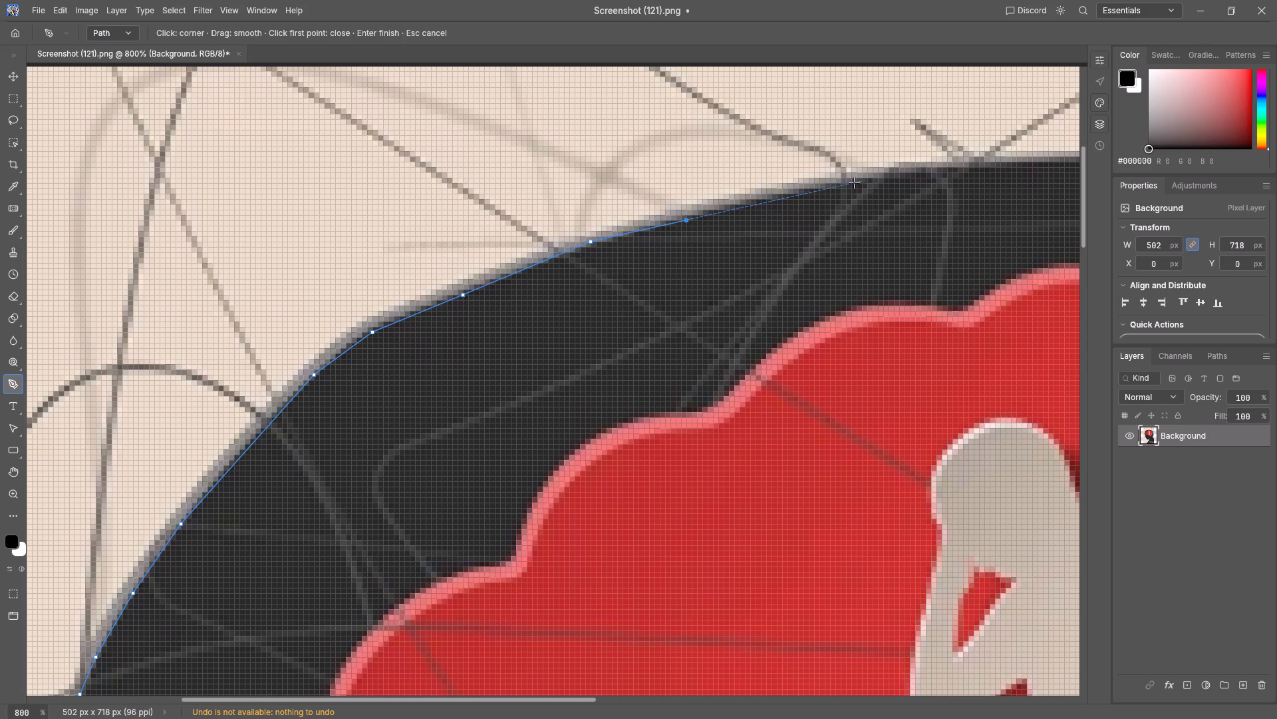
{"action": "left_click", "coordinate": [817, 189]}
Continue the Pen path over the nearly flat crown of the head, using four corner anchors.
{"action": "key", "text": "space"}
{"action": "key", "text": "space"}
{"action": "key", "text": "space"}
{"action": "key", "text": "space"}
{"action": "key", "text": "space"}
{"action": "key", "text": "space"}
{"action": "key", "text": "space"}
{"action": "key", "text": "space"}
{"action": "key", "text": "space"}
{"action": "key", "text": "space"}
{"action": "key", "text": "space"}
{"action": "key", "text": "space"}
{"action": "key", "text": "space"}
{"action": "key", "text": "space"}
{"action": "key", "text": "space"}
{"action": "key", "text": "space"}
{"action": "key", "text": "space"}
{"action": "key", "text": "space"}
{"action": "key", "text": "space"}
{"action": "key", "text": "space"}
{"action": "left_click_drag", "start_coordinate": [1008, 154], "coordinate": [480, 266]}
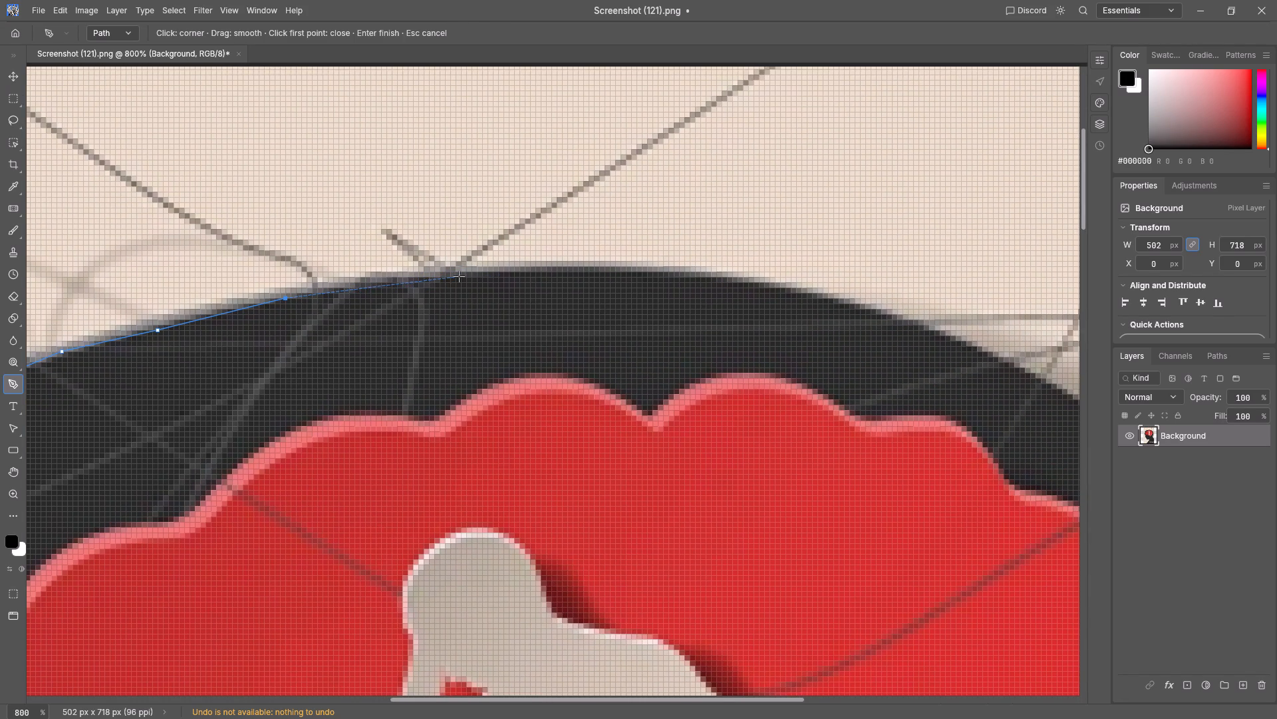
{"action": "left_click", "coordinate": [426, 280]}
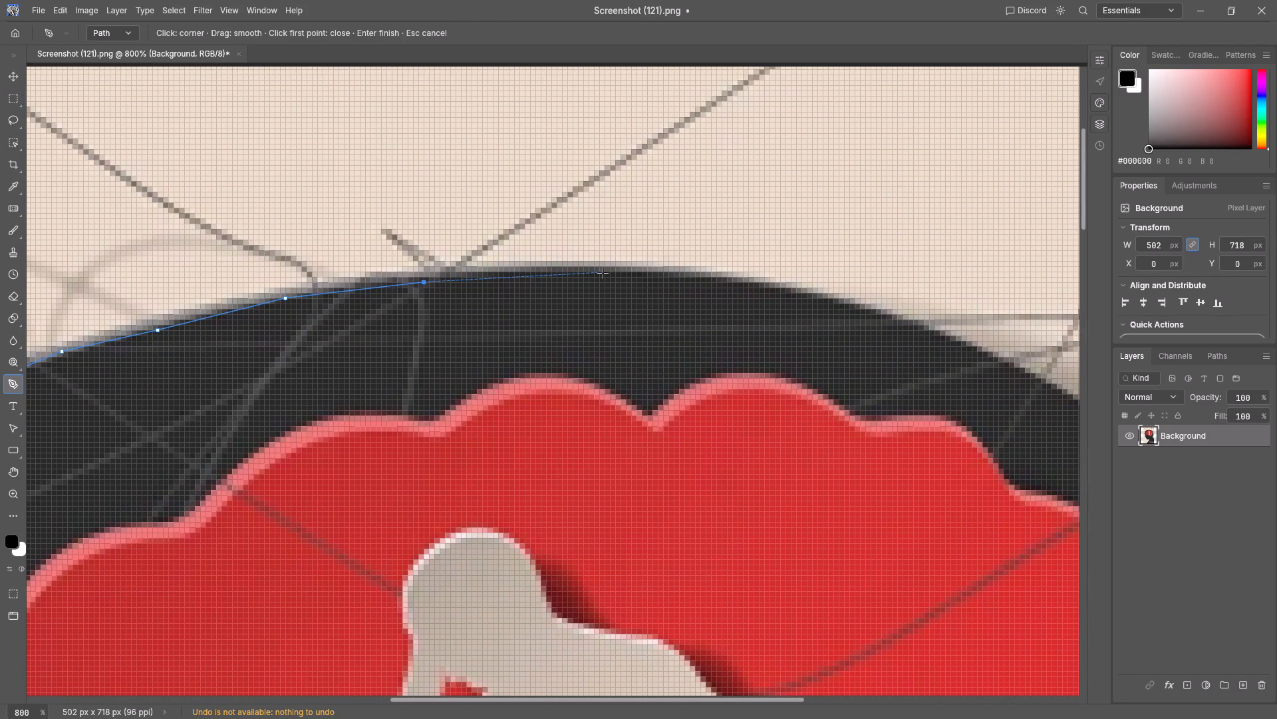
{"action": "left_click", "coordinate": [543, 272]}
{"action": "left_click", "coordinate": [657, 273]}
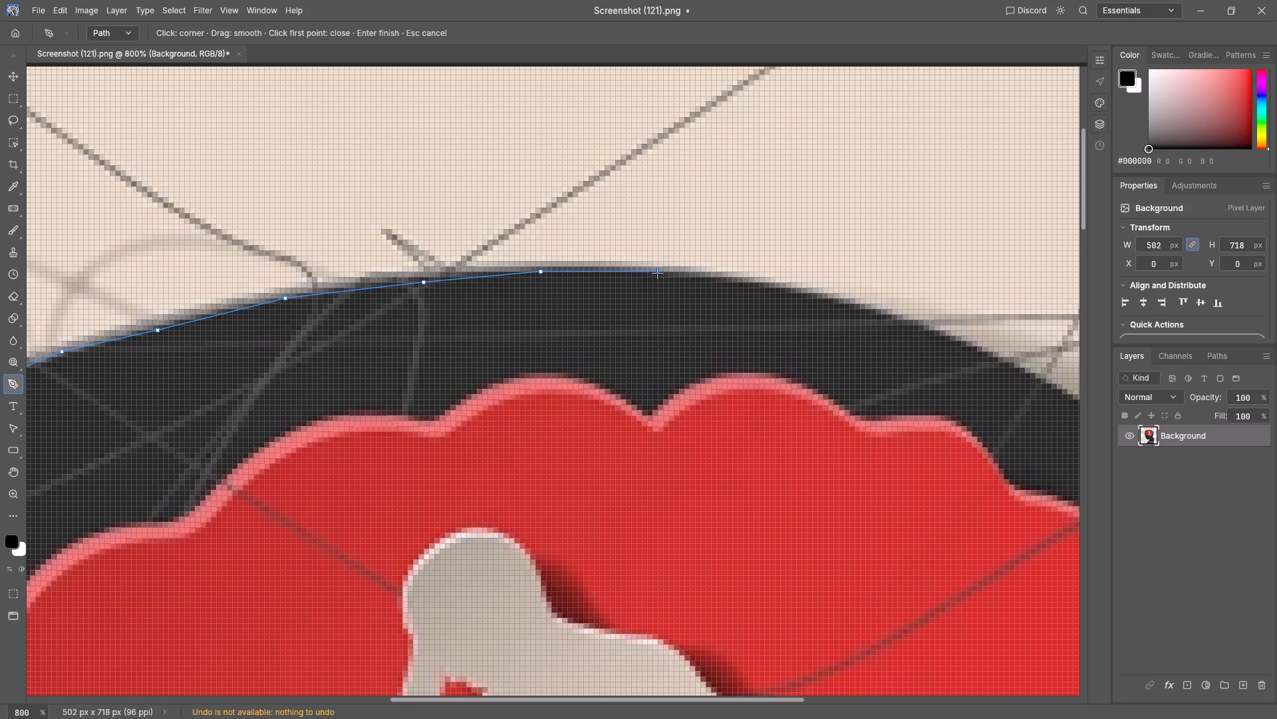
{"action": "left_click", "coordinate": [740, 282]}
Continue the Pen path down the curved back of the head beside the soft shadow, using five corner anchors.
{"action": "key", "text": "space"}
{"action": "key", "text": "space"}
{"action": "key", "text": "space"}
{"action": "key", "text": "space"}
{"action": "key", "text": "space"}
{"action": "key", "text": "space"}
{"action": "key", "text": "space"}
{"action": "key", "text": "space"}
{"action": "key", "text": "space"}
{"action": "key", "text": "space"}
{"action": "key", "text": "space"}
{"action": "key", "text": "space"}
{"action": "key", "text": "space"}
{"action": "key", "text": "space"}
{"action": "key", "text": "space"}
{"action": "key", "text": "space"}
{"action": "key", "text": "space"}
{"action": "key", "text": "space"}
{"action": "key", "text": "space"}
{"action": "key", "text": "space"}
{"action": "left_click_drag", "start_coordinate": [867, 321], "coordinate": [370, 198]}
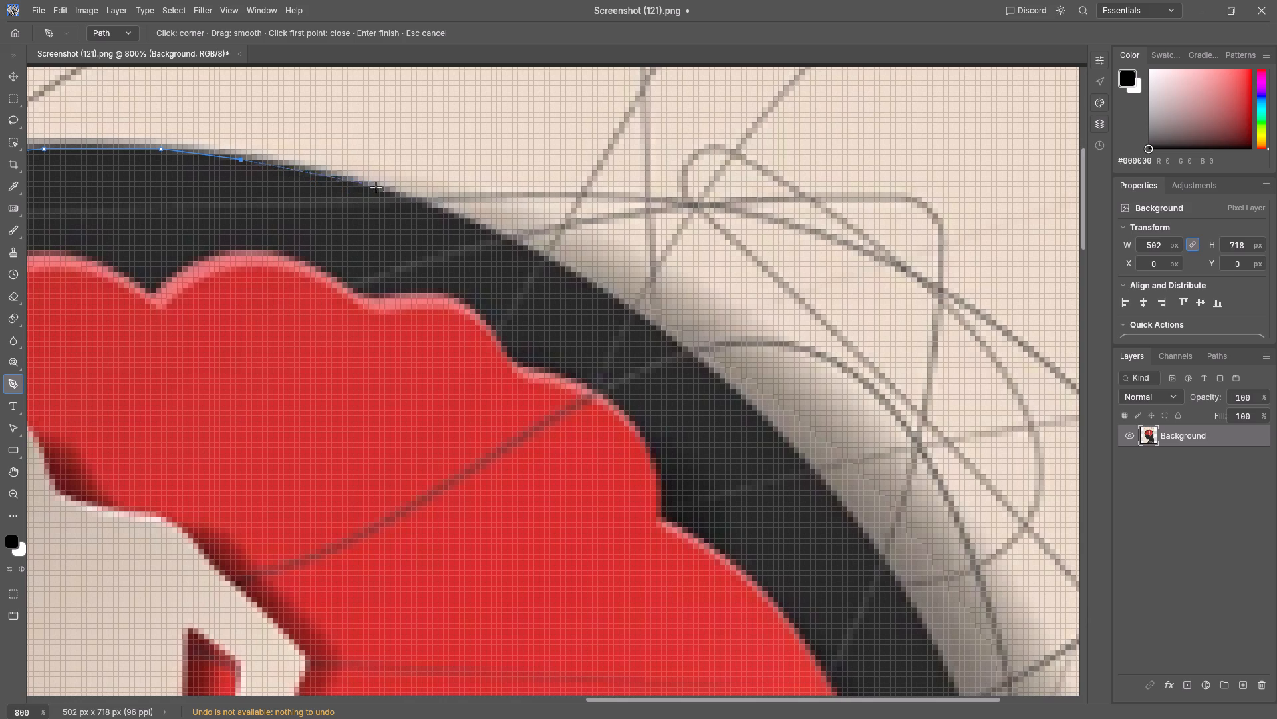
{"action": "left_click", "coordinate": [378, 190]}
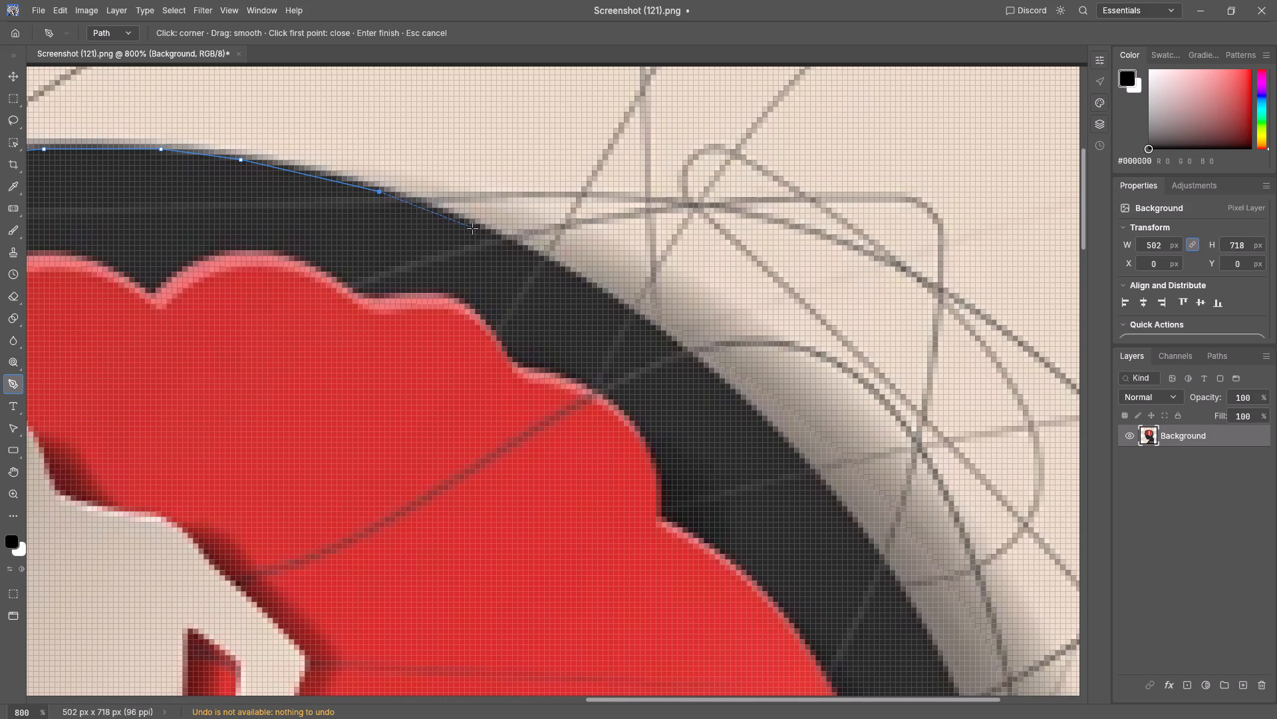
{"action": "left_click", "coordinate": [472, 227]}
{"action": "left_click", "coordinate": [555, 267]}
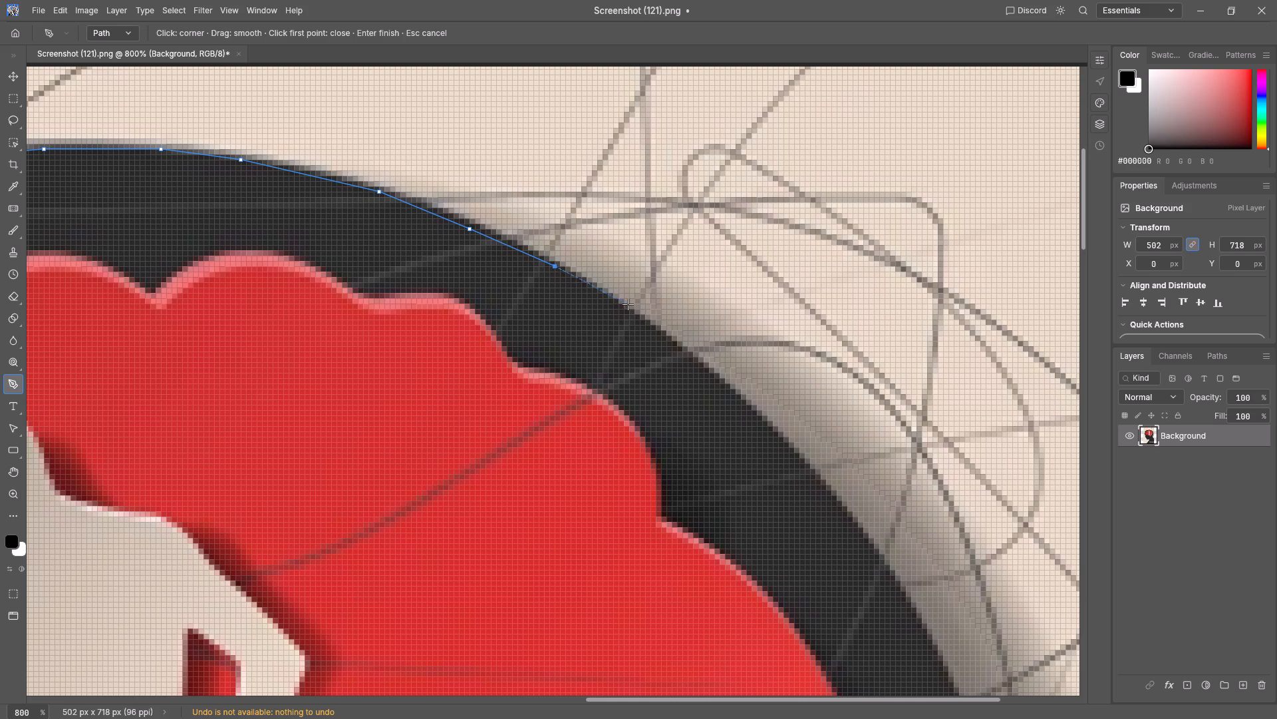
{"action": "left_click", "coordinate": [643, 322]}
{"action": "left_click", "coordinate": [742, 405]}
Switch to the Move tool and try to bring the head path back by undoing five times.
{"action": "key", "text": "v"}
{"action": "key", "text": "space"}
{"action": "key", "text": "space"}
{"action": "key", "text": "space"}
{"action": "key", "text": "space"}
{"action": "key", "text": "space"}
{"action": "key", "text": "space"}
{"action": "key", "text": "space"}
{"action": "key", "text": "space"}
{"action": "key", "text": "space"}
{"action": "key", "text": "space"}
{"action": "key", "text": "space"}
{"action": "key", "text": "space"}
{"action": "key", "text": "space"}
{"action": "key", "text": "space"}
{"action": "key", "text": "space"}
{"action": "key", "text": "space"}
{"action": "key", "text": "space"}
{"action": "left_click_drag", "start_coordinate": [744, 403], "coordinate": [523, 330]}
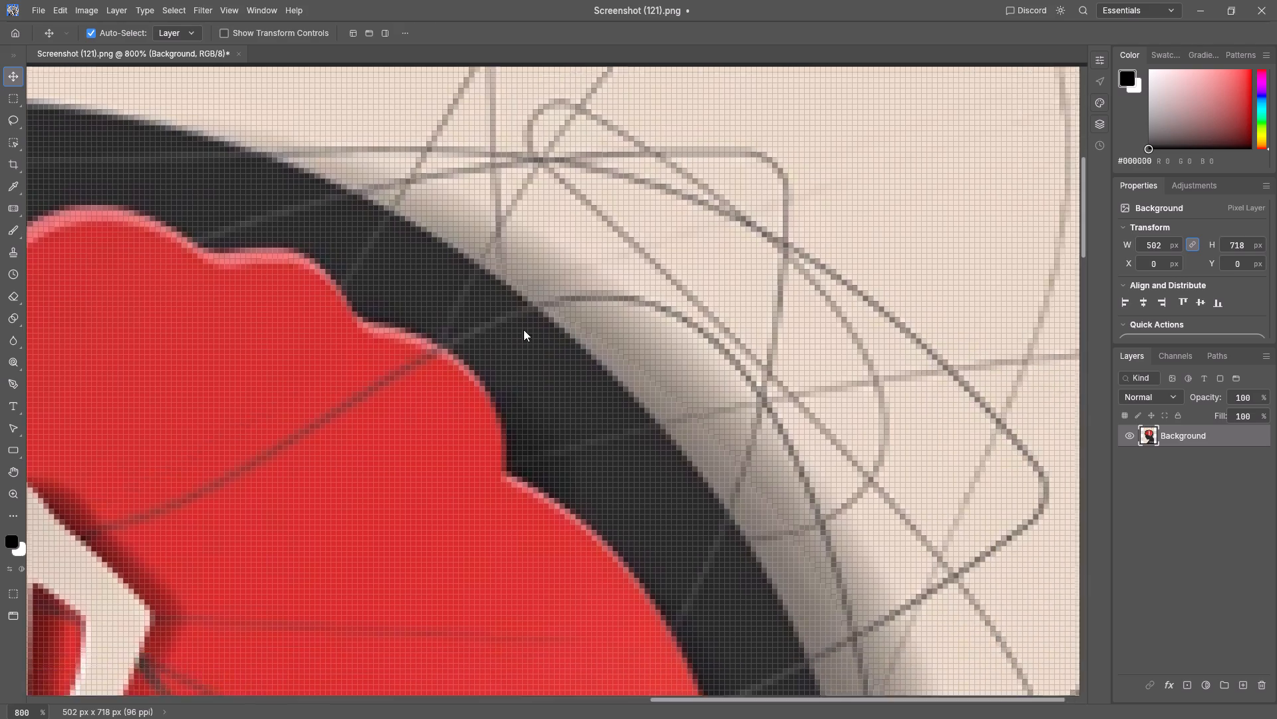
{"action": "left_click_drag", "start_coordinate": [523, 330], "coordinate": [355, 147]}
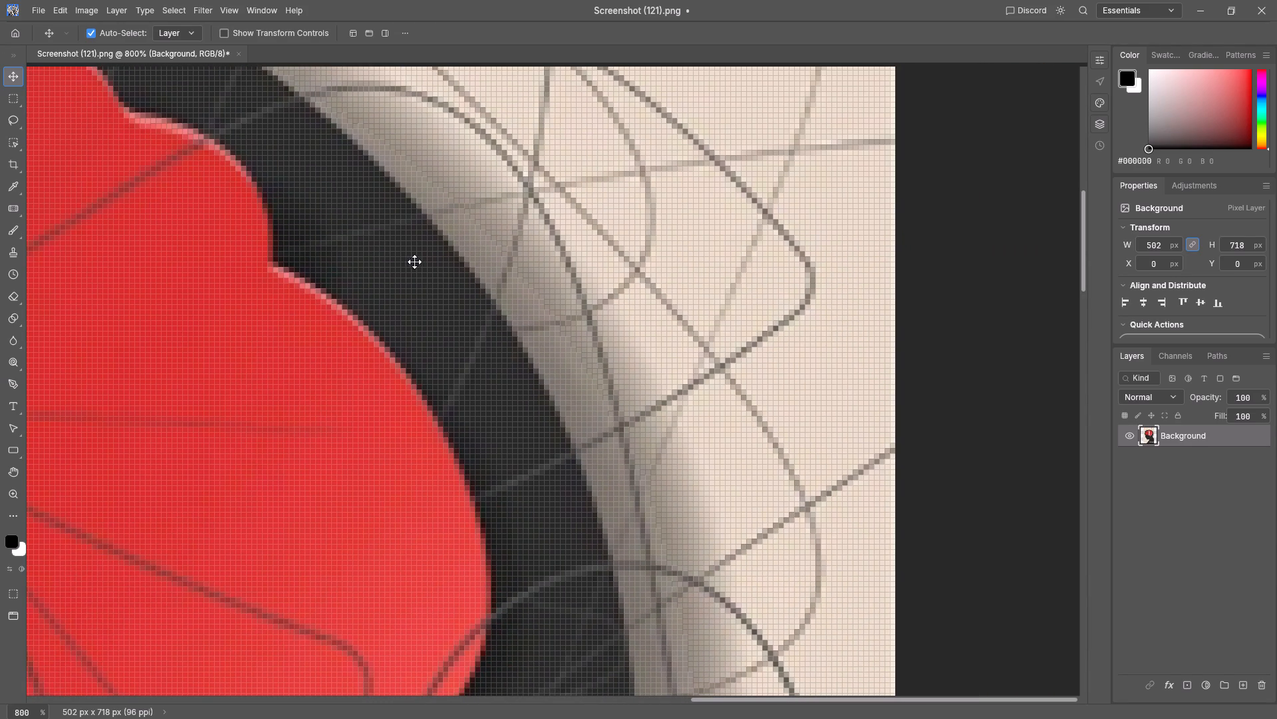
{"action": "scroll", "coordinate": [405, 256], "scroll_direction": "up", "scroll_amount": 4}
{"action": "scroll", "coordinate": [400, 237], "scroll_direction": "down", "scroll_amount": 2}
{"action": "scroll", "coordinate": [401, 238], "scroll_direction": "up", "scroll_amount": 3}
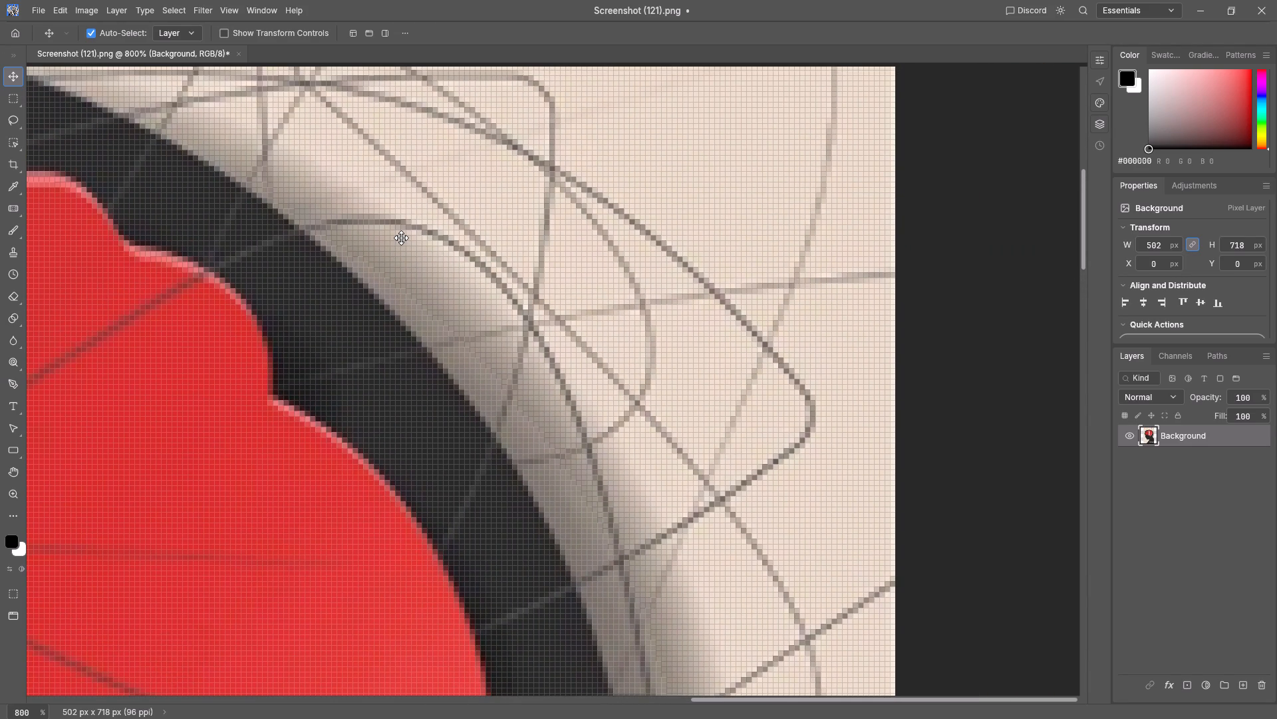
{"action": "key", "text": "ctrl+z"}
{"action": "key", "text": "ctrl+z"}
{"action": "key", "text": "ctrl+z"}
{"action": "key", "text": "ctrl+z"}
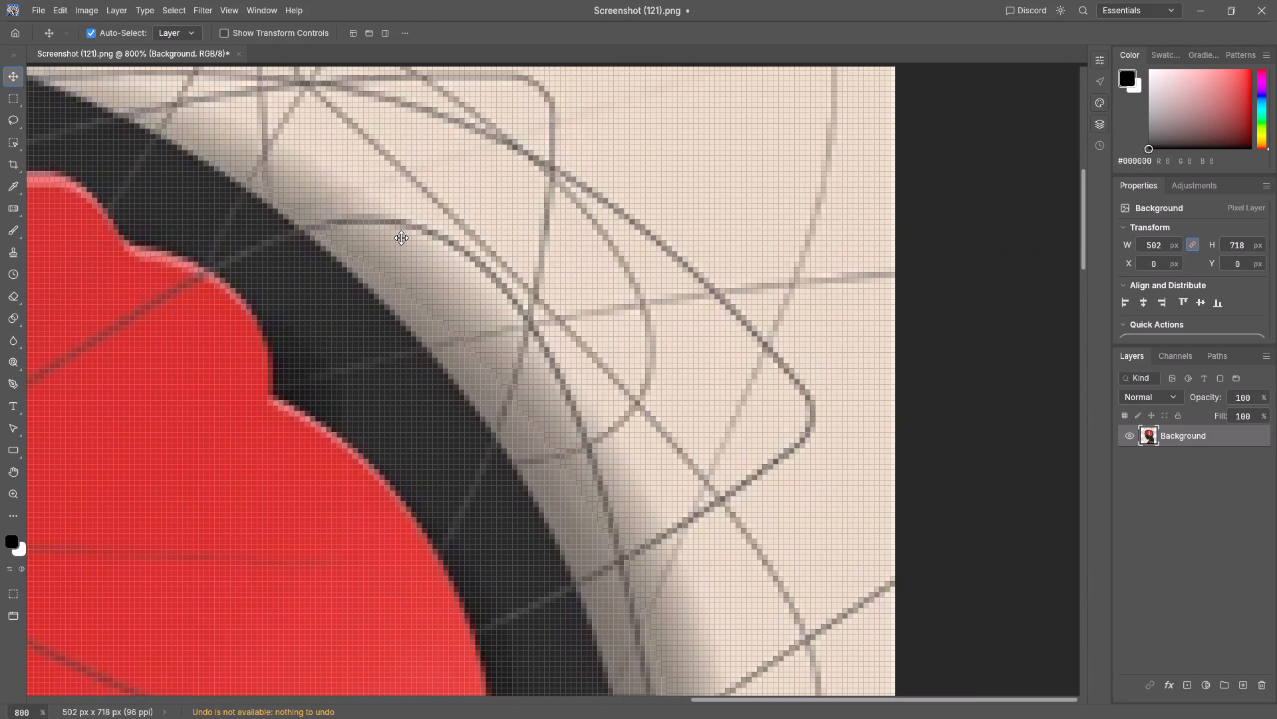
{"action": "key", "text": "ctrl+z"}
Examine the whole poster at 66.7% zoom, centred in the workspace.
{"action": "key", "text": "ctrl+minus"}
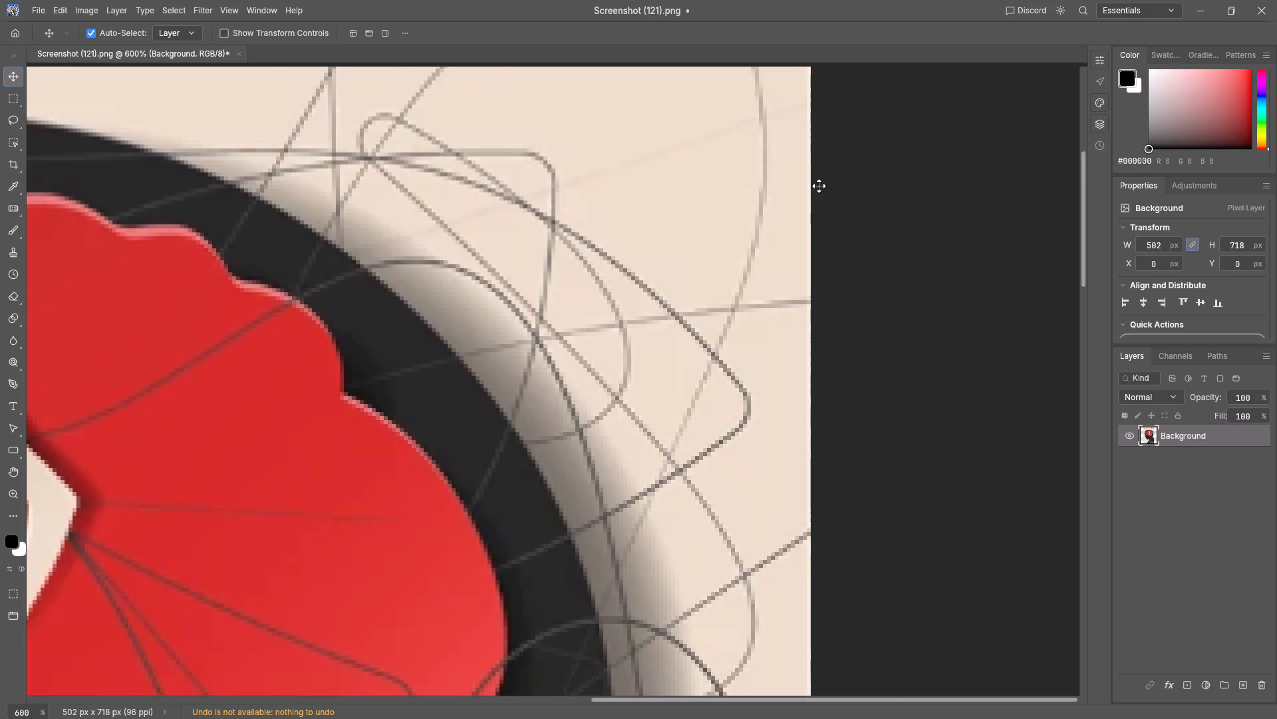
{"action": "key", "text": "ctrl+minus"}
{"action": "key", "text": "ctrl+minus"}
{"action": "key", "text": "ctrl+minus"}
{"action": "key", "text": "ctrl+minus"}
{"action": "key", "text": "ctrl+minus"}
{"action": "key", "text": "ctrl+minus"}
{"action": "key", "text": "ctrl+minus"}
{"action": "key", "text": "ctrl+minus"}
{"action": "key", "text": "ctrl+equal"}
{"action": "key", "text": "ctrl+equal"}
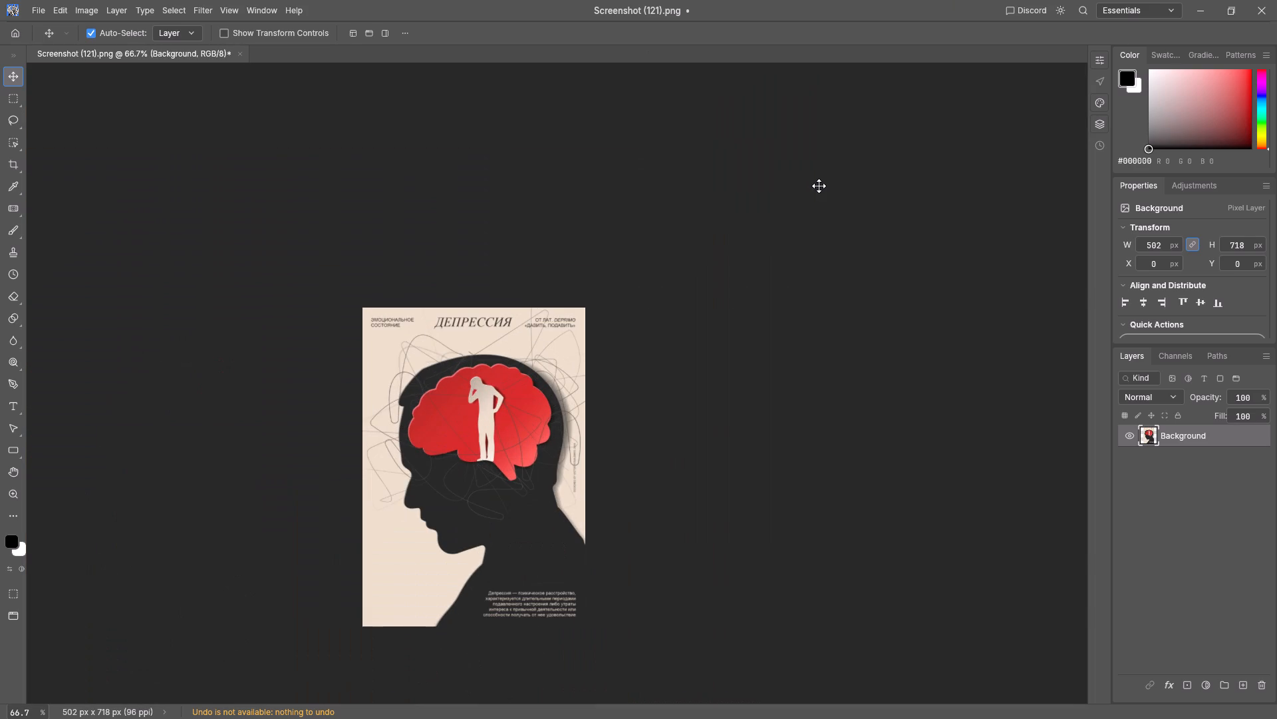
{"action": "key", "text": "space"}
{"action": "key", "text": "space"}
{"action": "key", "text": "space"}
{"action": "key", "text": "space"}
{"action": "key", "text": "space"}
{"action": "key", "text": "space"}
{"action": "key", "text": "space"}
{"action": "key", "text": "space"}
{"action": "key", "text": "space"}
{"action": "left_click_drag", "start_coordinate": [587, 356], "coordinate": [759, 207]}
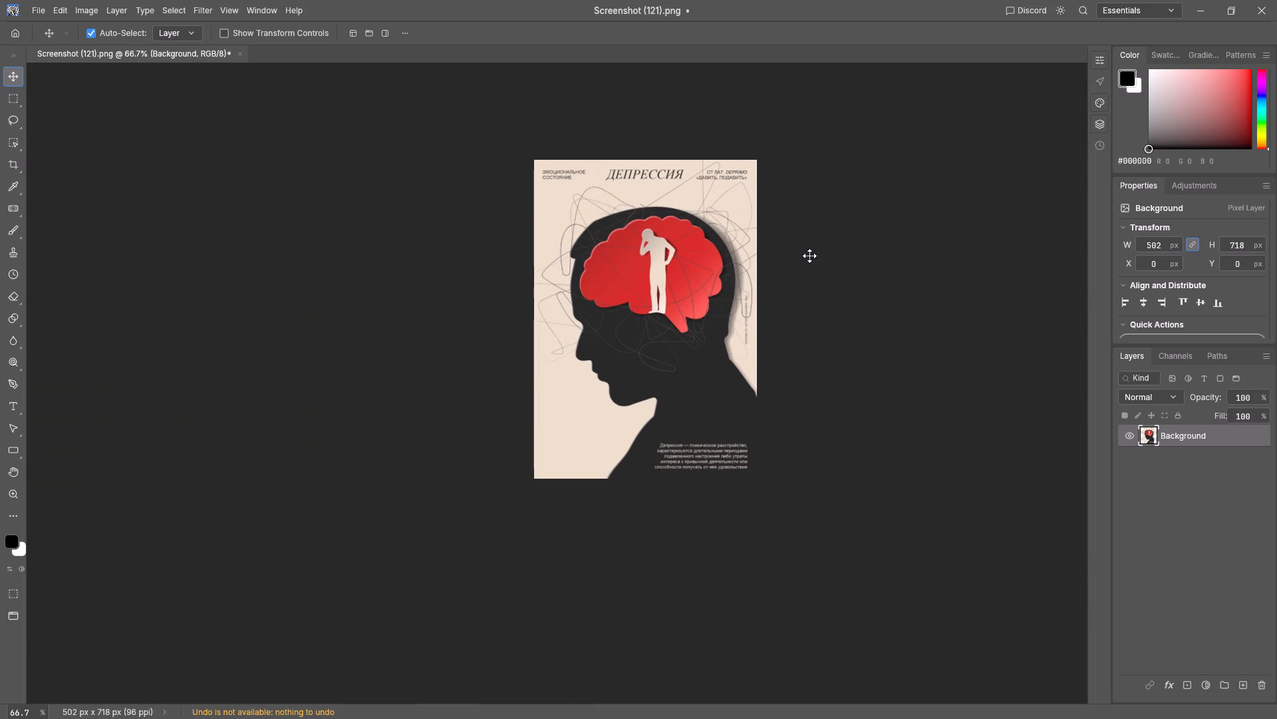
Add a new empty layer above the Background layer.
{"action": "key", "text": "ctrl+shift+n"}
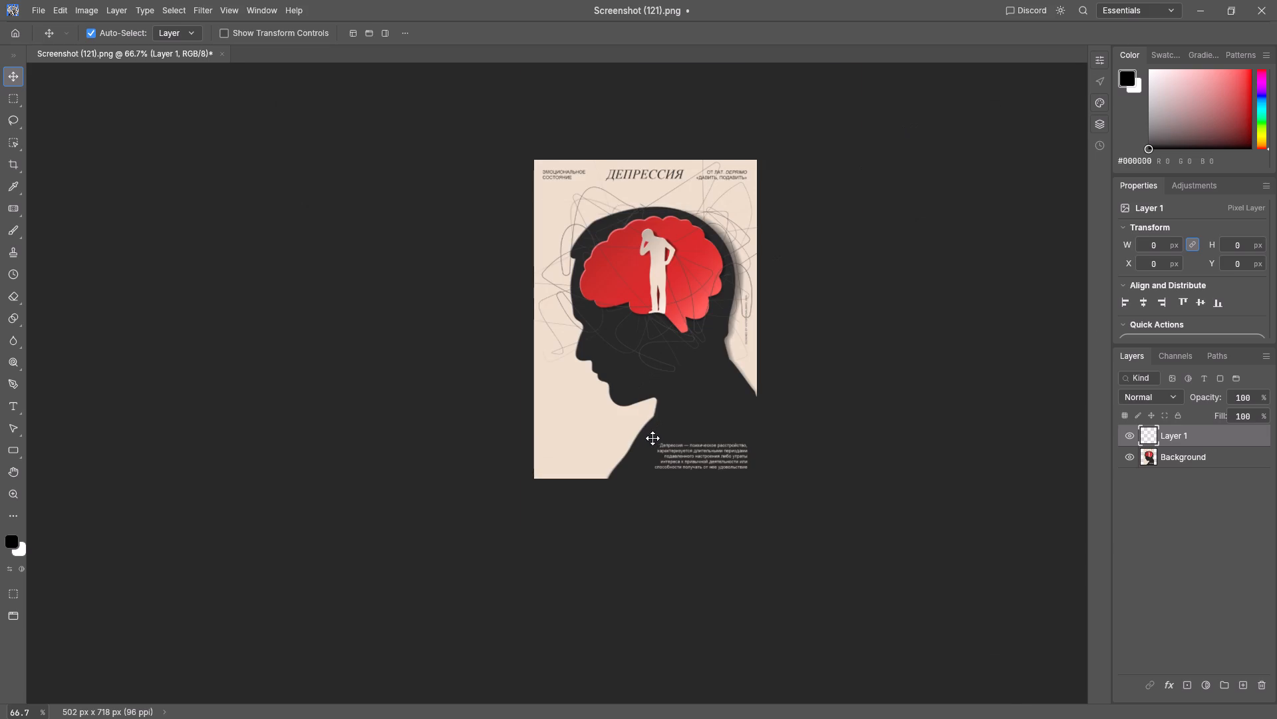
Examine the front neck outline down to the poster's bottom edge at 600% zoom and activate the Pen tool.
{"action": "key", "text": "ctrl+equal"}
{"action": "key", "text": "ctrl+equal"}
{"action": "key", "text": "ctrl+equal"}
{"action": "key", "text": "ctrl+equal"}
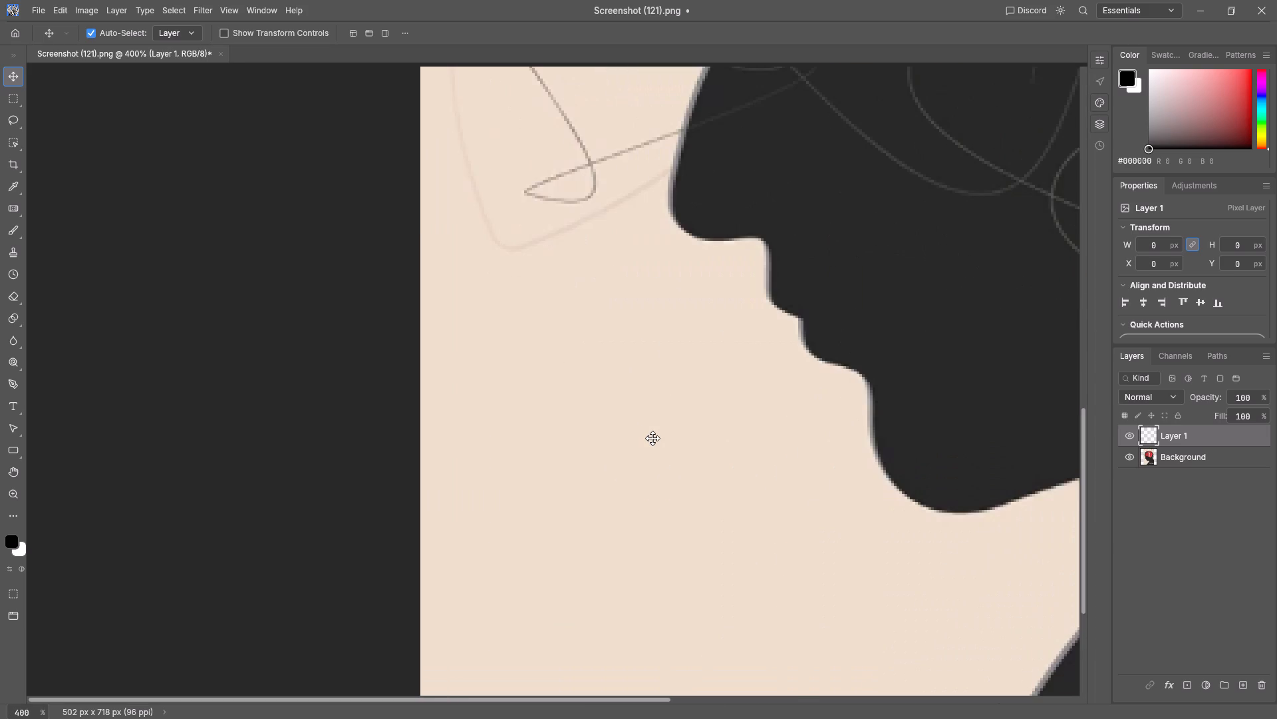
{"action": "key", "text": "space"}
{"action": "key", "text": "space"}
{"action": "key", "text": "space"}
{"action": "key", "text": "space"}
{"action": "key", "text": "space"}
{"action": "key", "text": "space"}
{"action": "key", "text": "space"}
{"action": "key", "text": "space"}
{"action": "key", "text": "space"}
{"action": "key", "text": "space"}
{"action": "key", "text": "space"}
{"action": "key", "text": "space"}
{"action": "key", "text": "space"}
{"action": "key", "text": "space"}
{"action": "key", "text": "space"}
{"action": "key", "text": "space"}
{"action": "key", "text": "space"}
{"action": "key", "text": "space"}
{"action": "key", "text": "space"}
{"action": "key", "text": "space"}
{"action": "left_click_drag", "start_coordinate": [967, 506], "coordinate": [507, 164]}
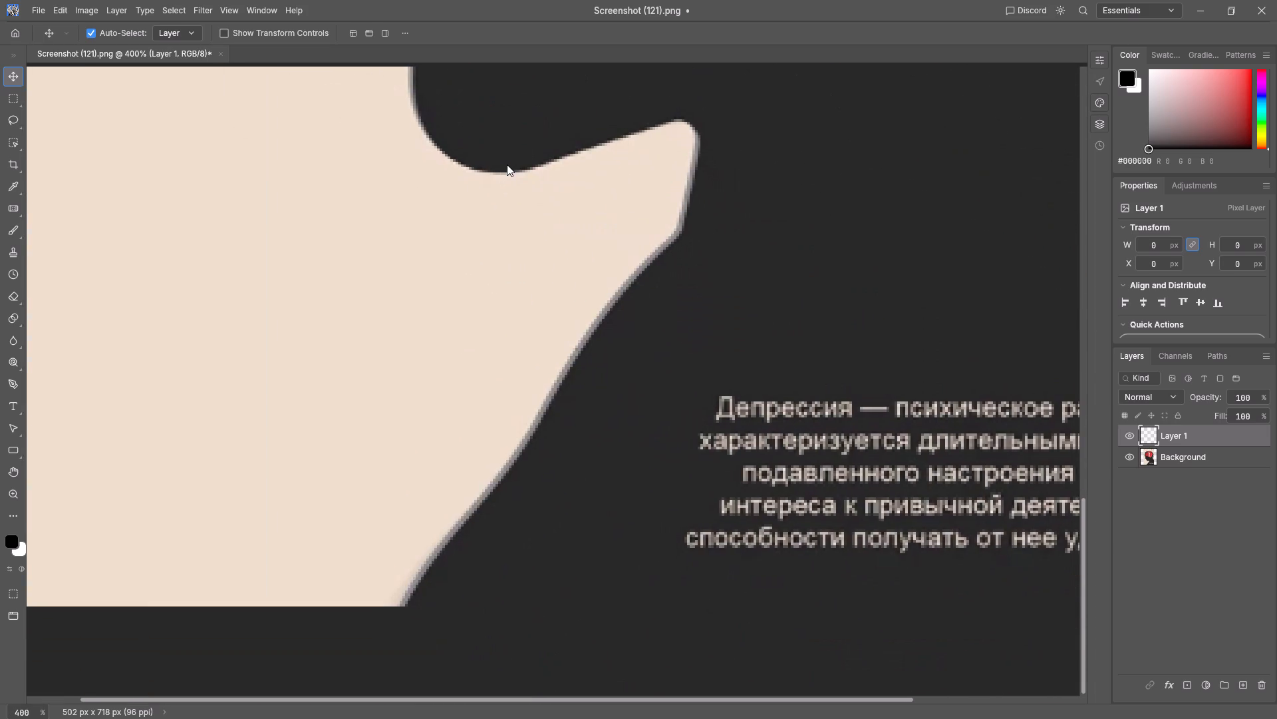
{"action": "left_click_drag", "start_coordinate": [507, 164], "coordinate": [501, 156]}
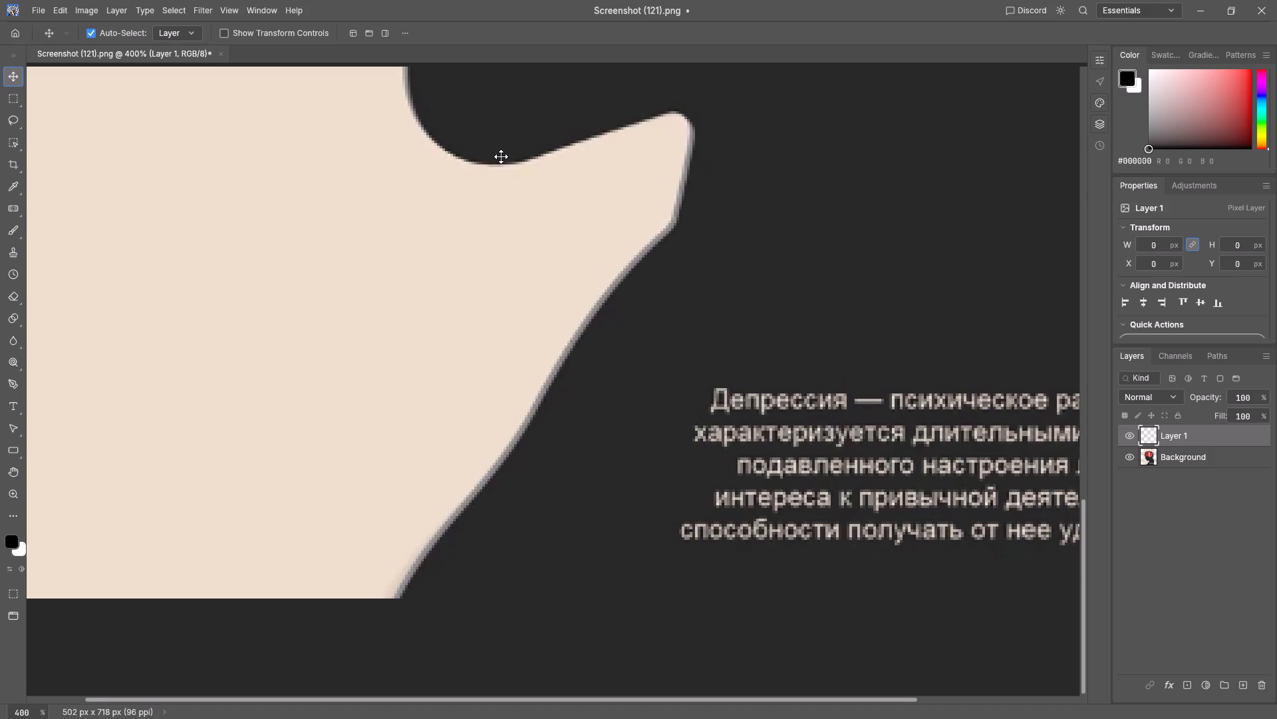
{"action": "key", "text": "ctrl+equal"}
{"action": "key", "text": "ctrl+equal"}
{"action": "key", "text": "space"}
{"action": "key", "text": "space"}
{"action": "key", "text": "space"}
{"action": "key", "text": "space"}
{"action": "key", "text": "space"}
{"action": "key", "text": "space"}
{"action": "key", "text": "space"}
{"action": "key", "text": "space"}
{"action": "key", "text": "space"}
{"action": "key", "text": "space"}
{"action": "key", "text": "space"}
{"action": "key", "text": "space"}
{"action": "key", "text": "space"}
{"action": "key", "text": "space"}
{"action": "key", "text": "space"}
{"action": "key", "text": "space"}
{"action": "key", "text": "space"}
{"action": "key", "text": "space"}
{"action": "key", "text": "space"}
{"action": "key", "text": "space"}
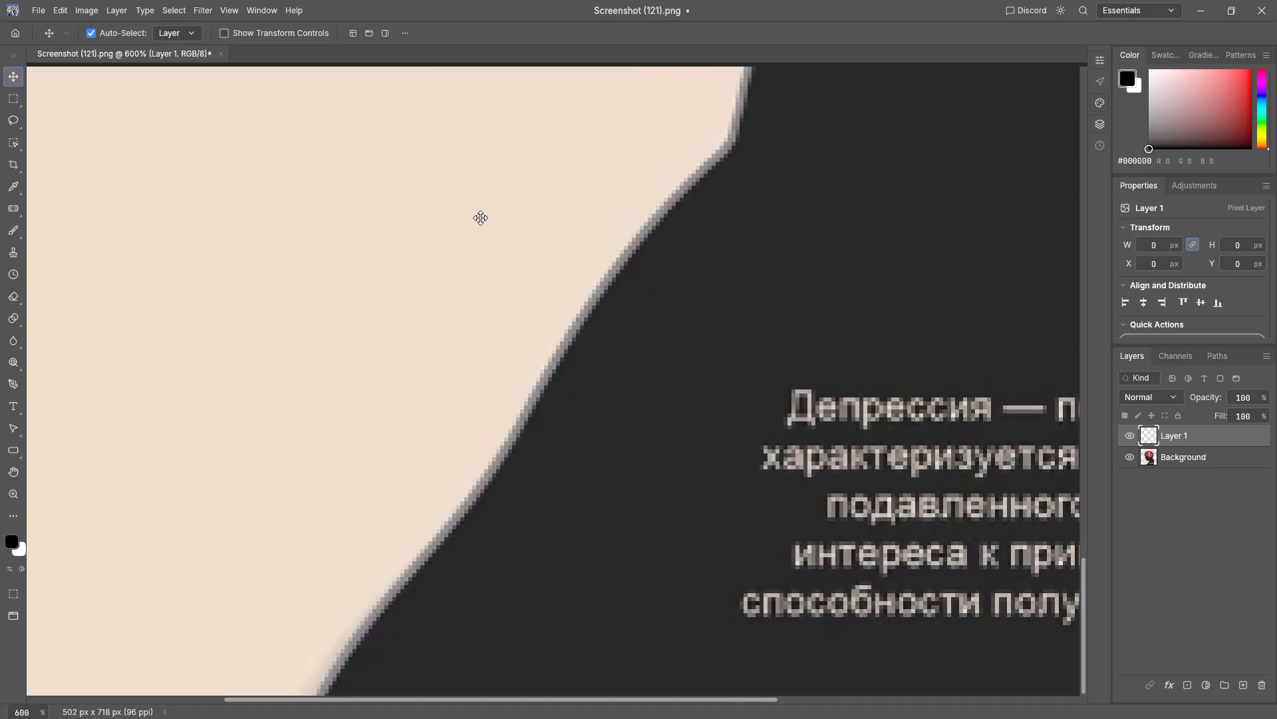
{"action": "left_click_drag", "start_coordinate": [480, 218], "coordinate": [544, 111]}
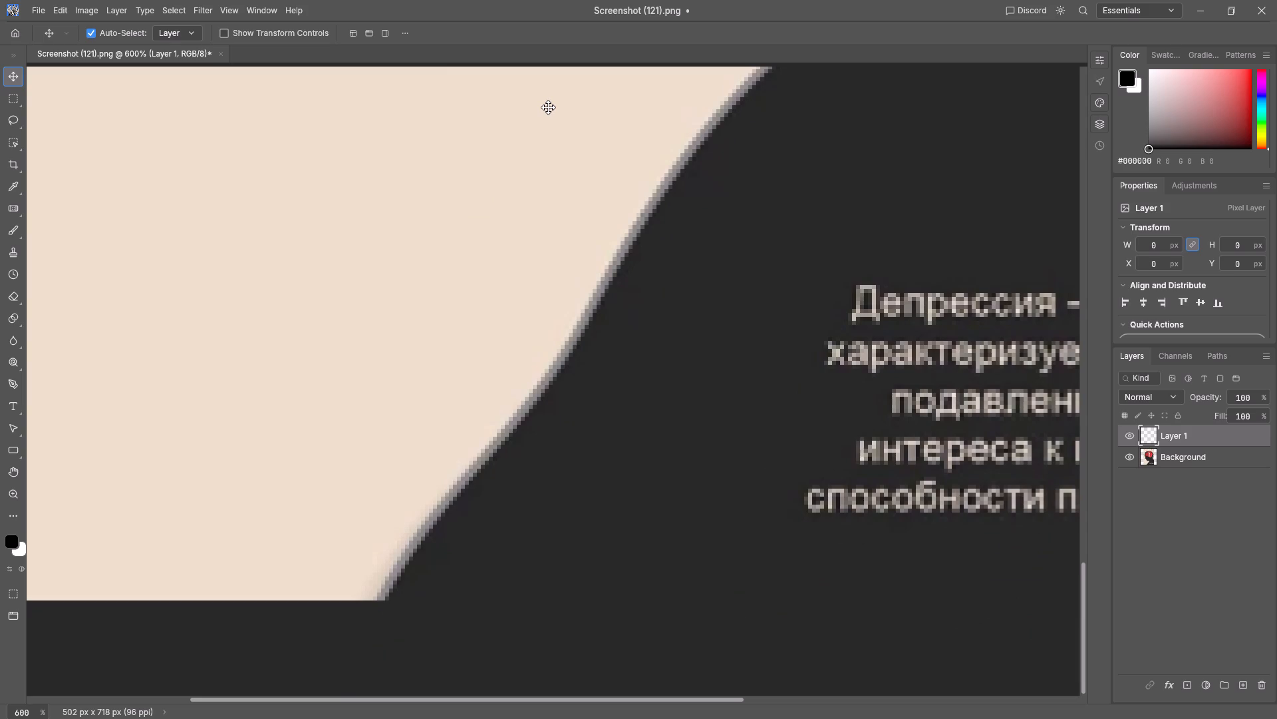
{"action": "left_click", "coordinate": [10, 386]}
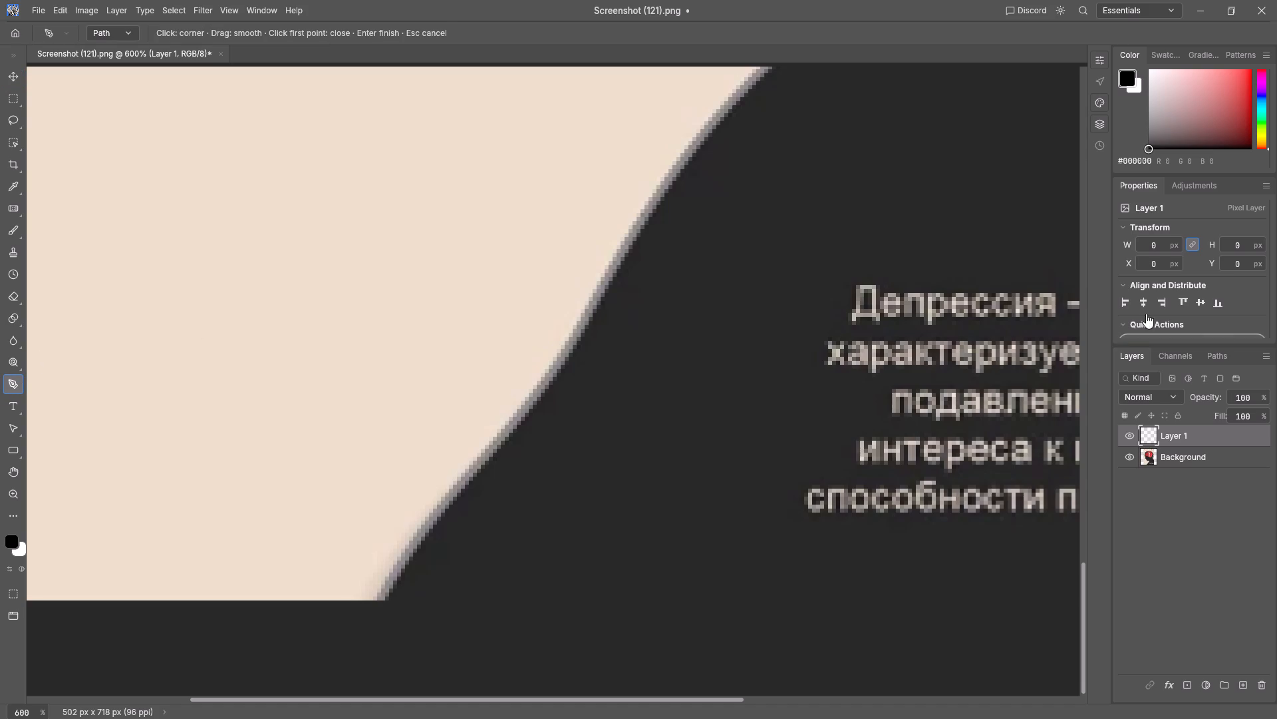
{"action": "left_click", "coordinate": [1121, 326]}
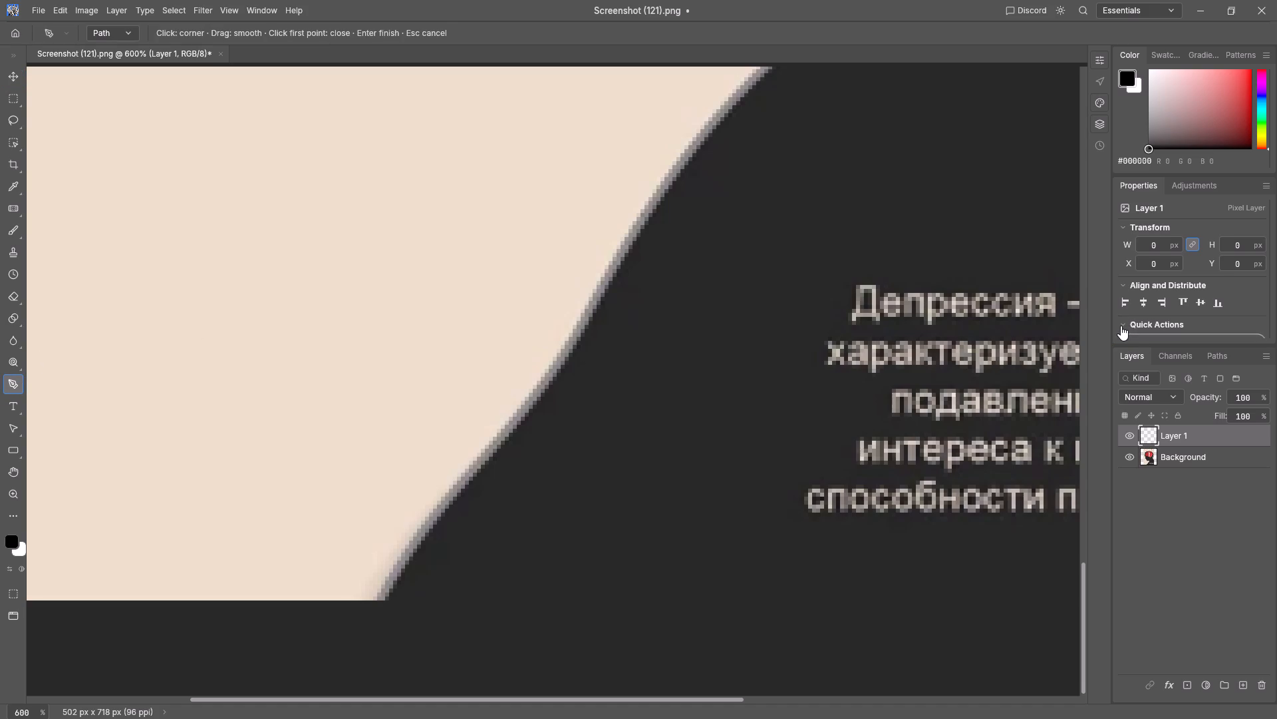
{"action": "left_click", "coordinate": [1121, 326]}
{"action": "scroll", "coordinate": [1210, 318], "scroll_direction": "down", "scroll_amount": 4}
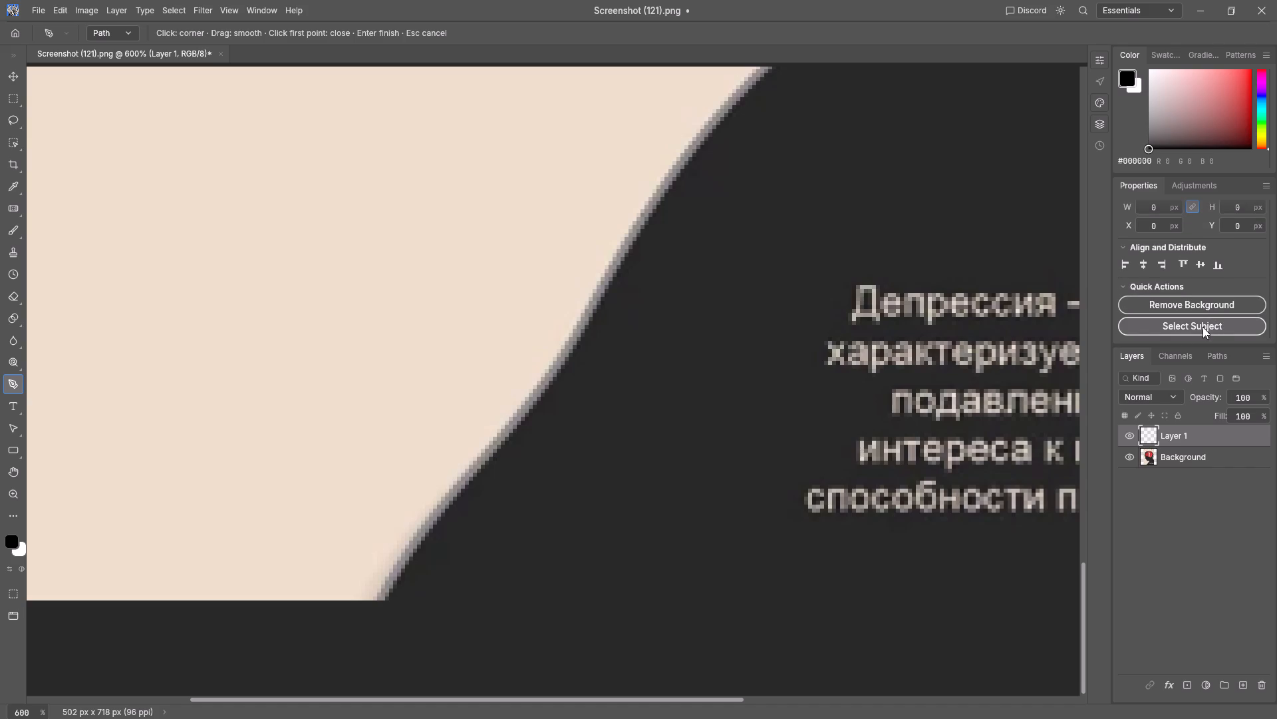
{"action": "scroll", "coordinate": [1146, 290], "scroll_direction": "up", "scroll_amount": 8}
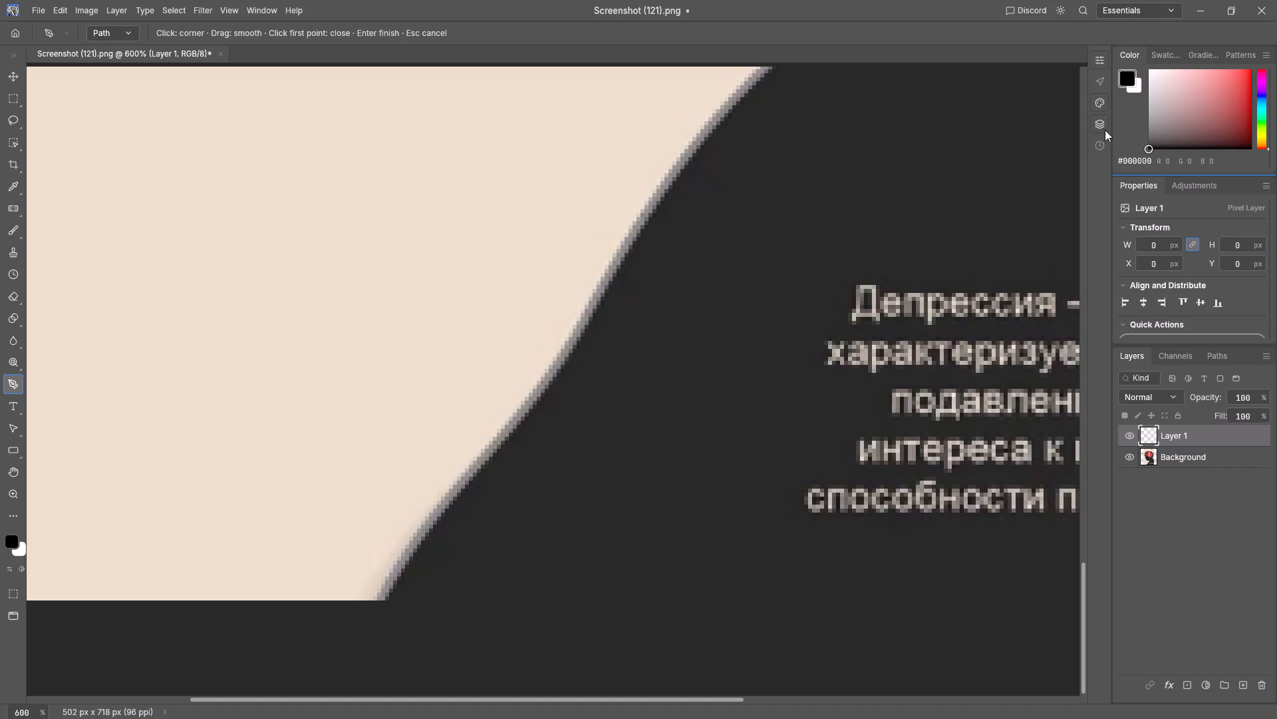
Show the Navigator preview of the poster above the layer list in place of the layer properties.
{"action": "left_click", "coordinate": [1099, 118]}
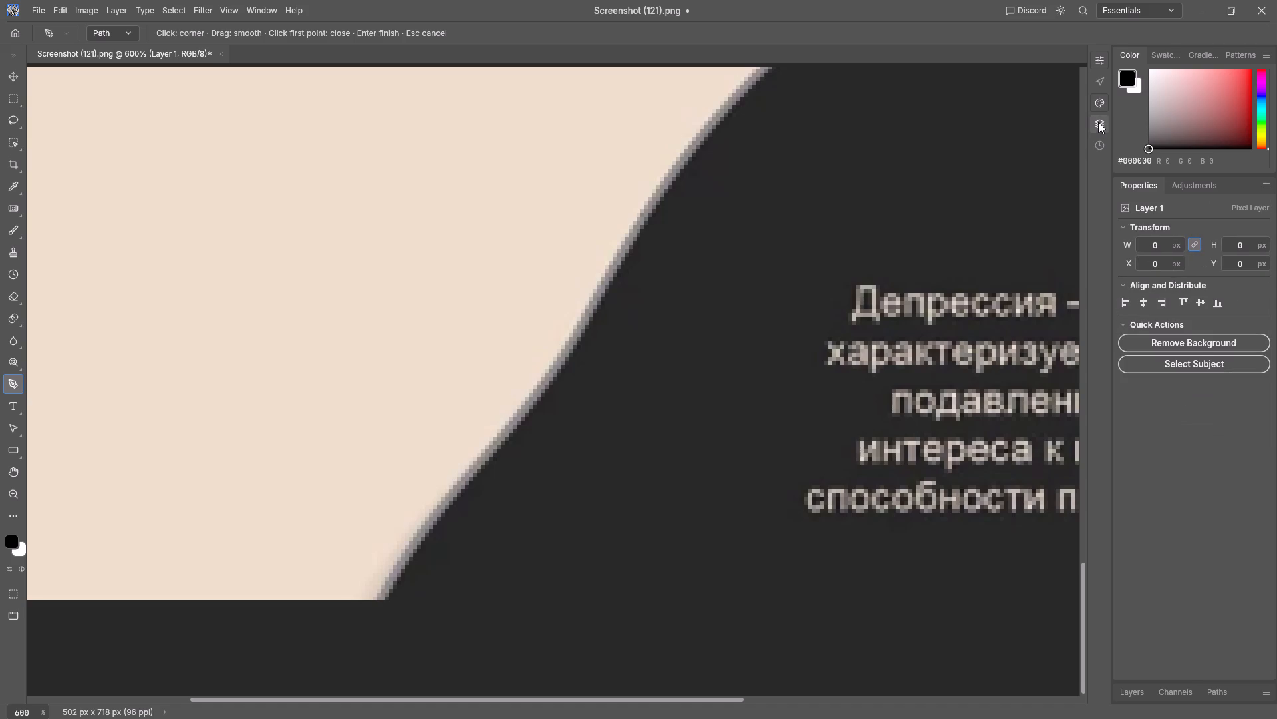
{"action": "left_click", "coordinate": [1099, 63]}
{"action": "left_click", "coordinate": [1097, 88]}
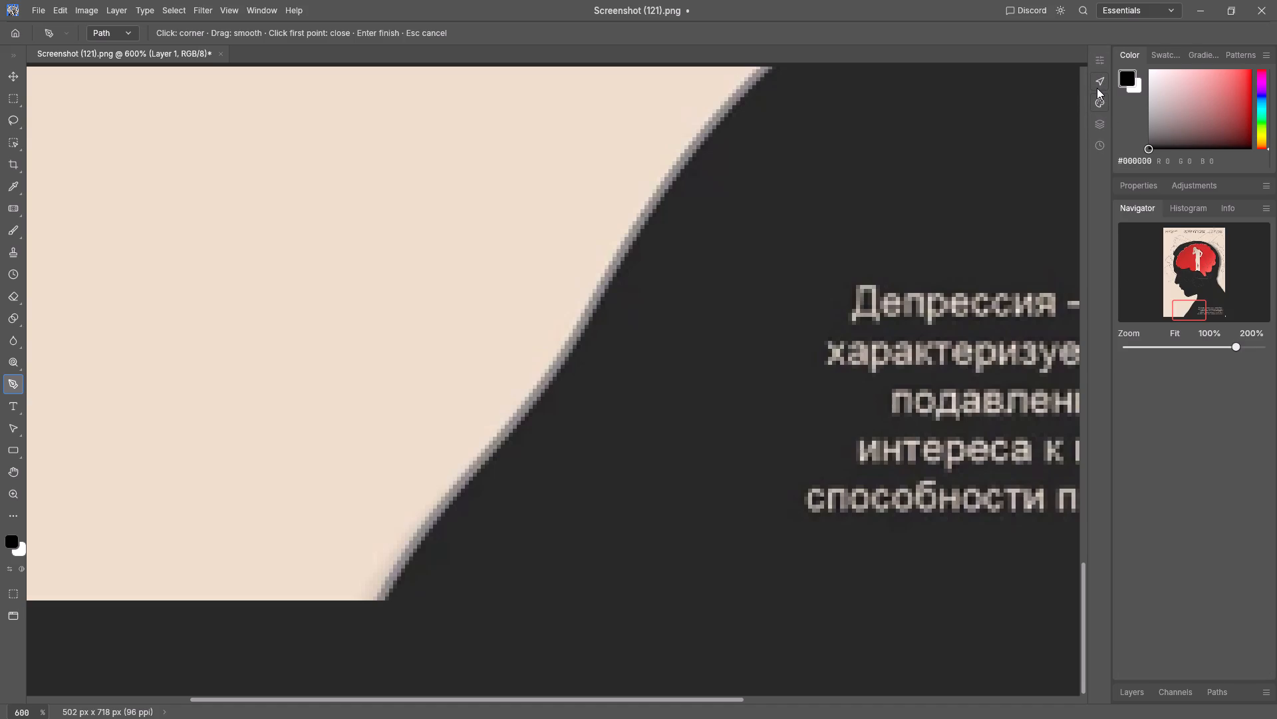
{"action": "left_click", "coordinate": [1099, 116]}
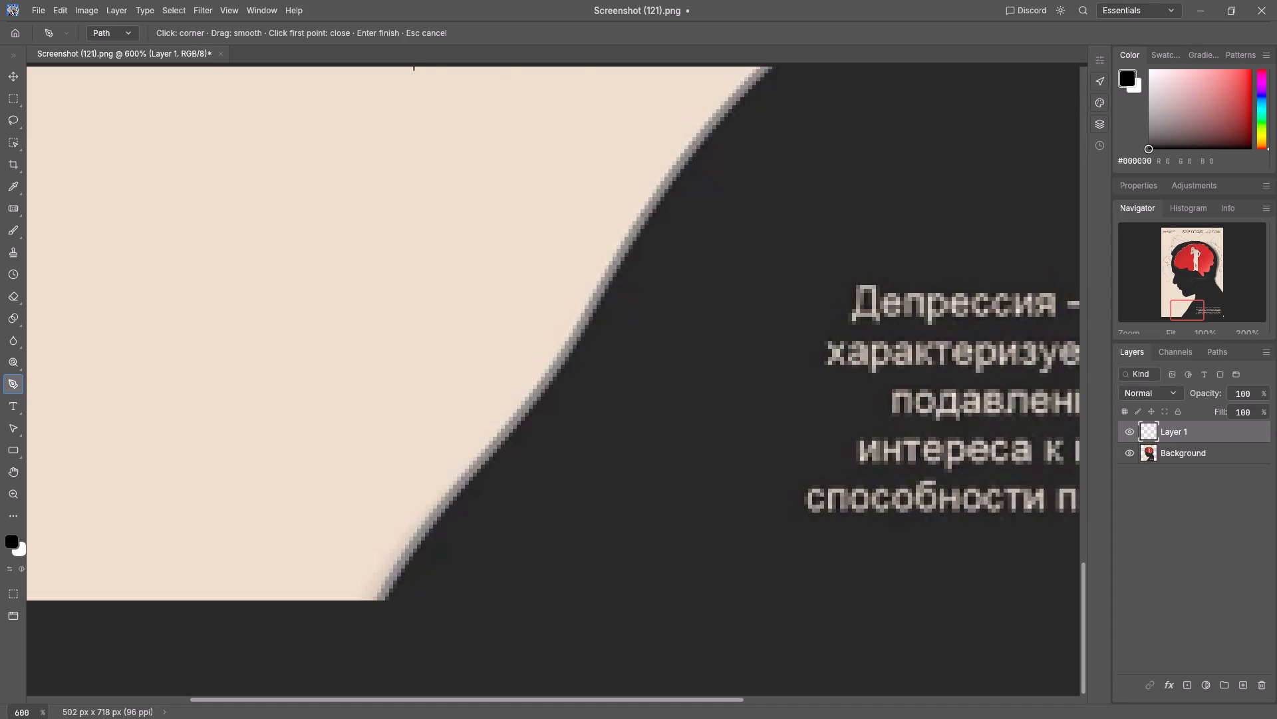
Quit PhotoCraft with Screenshot (121).png still open.
{"action": "left_click", "coordinate": [669, 9]}
{"action": "left_click", "coordinate": [178, 53]}
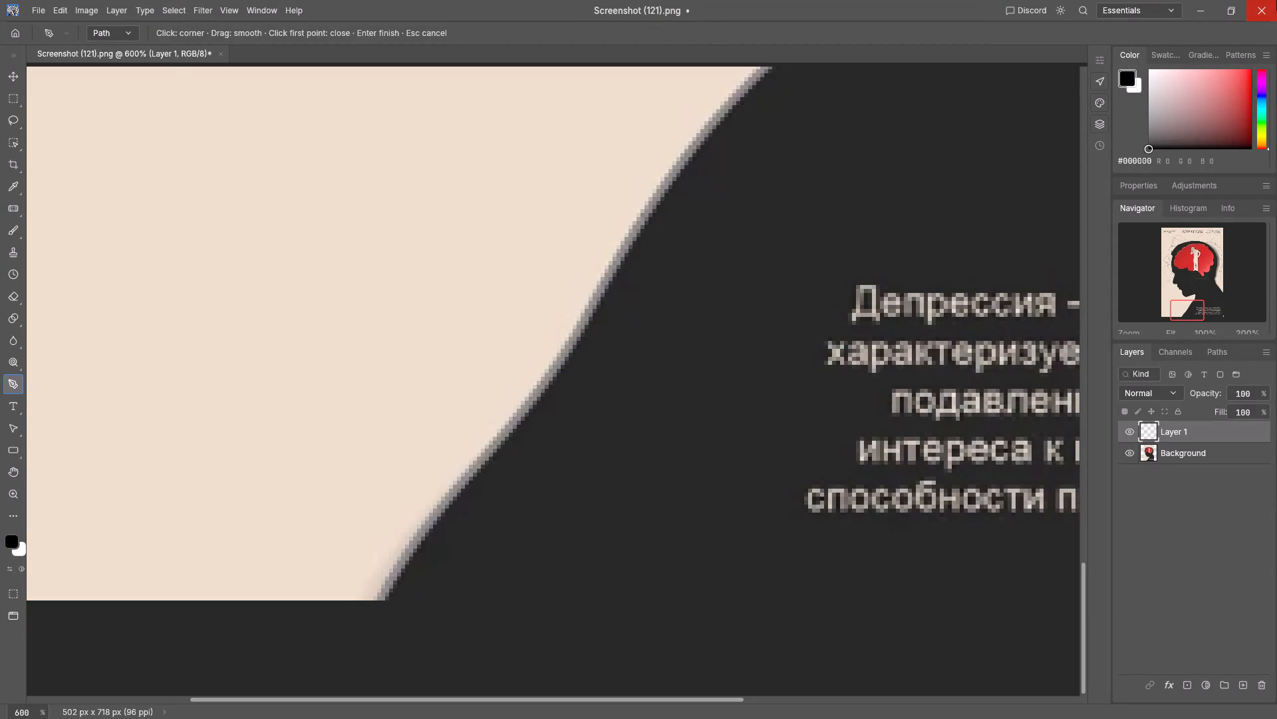
{"action": "left_click", "coordinate": [1272, 2]}
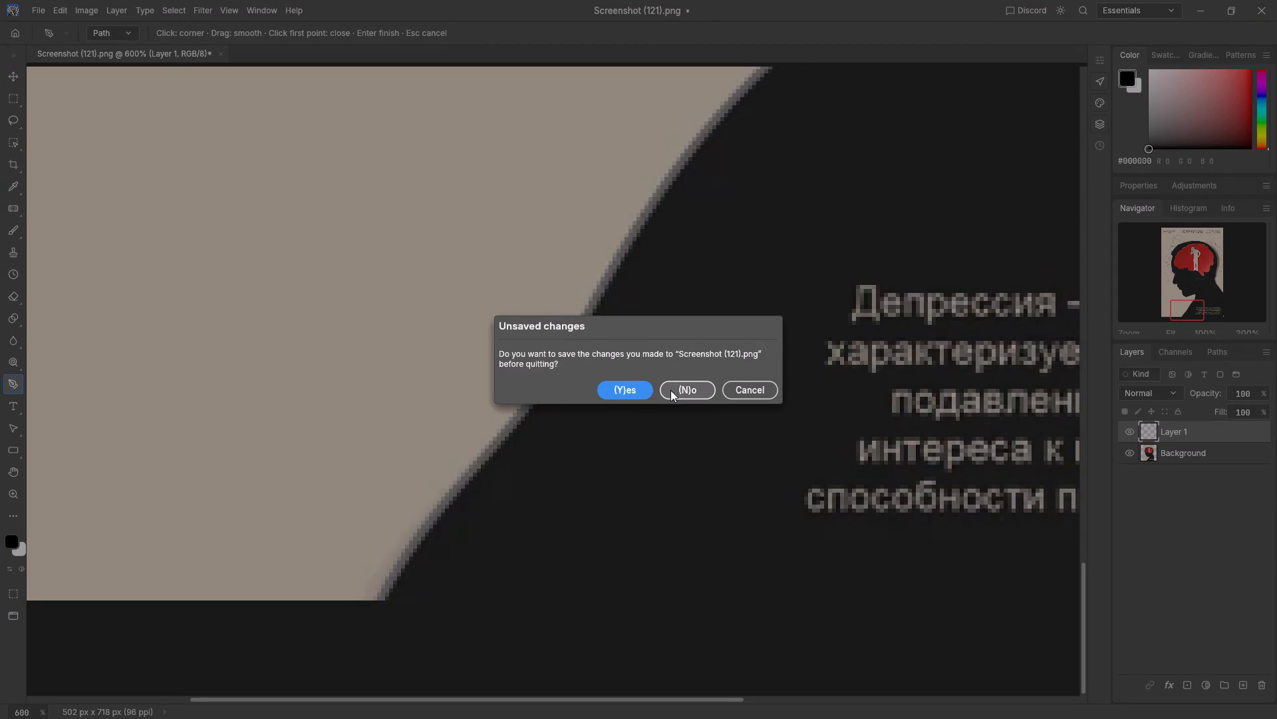
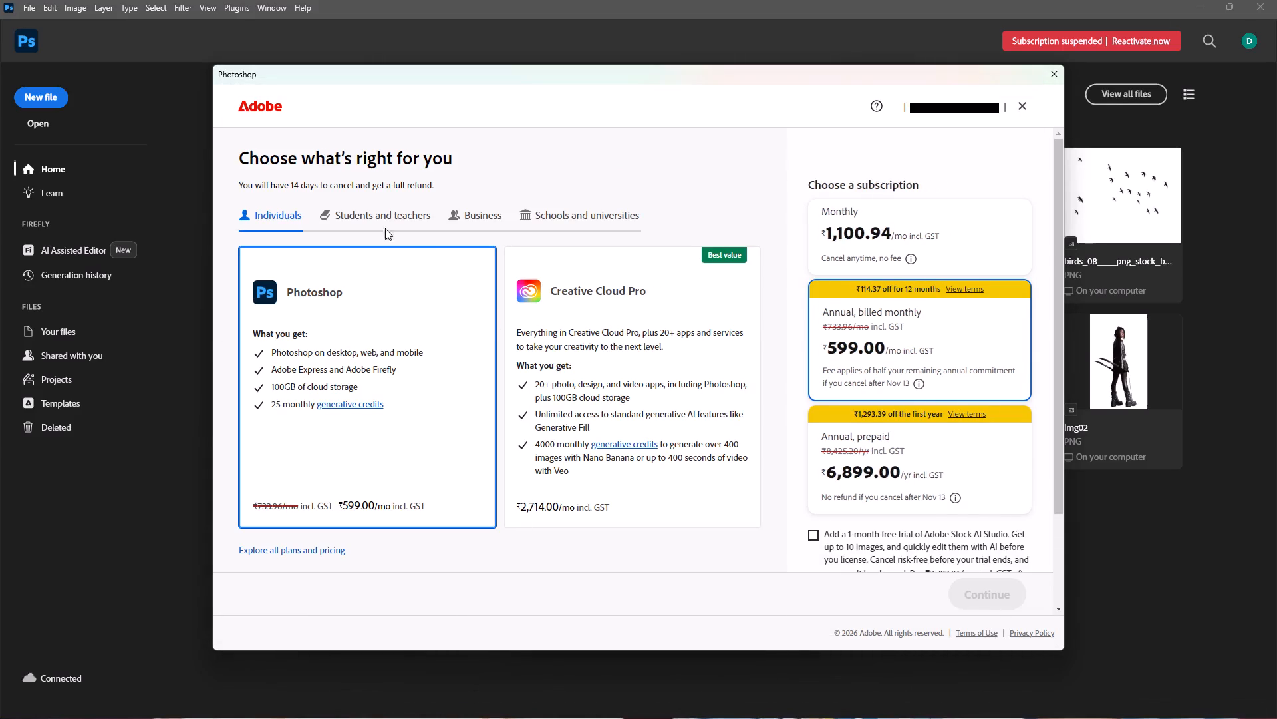
Switch to Photoshop's subscription window and view the plans for students and teachers.
{"action": "left_click", "coordinate": [377, 214]}
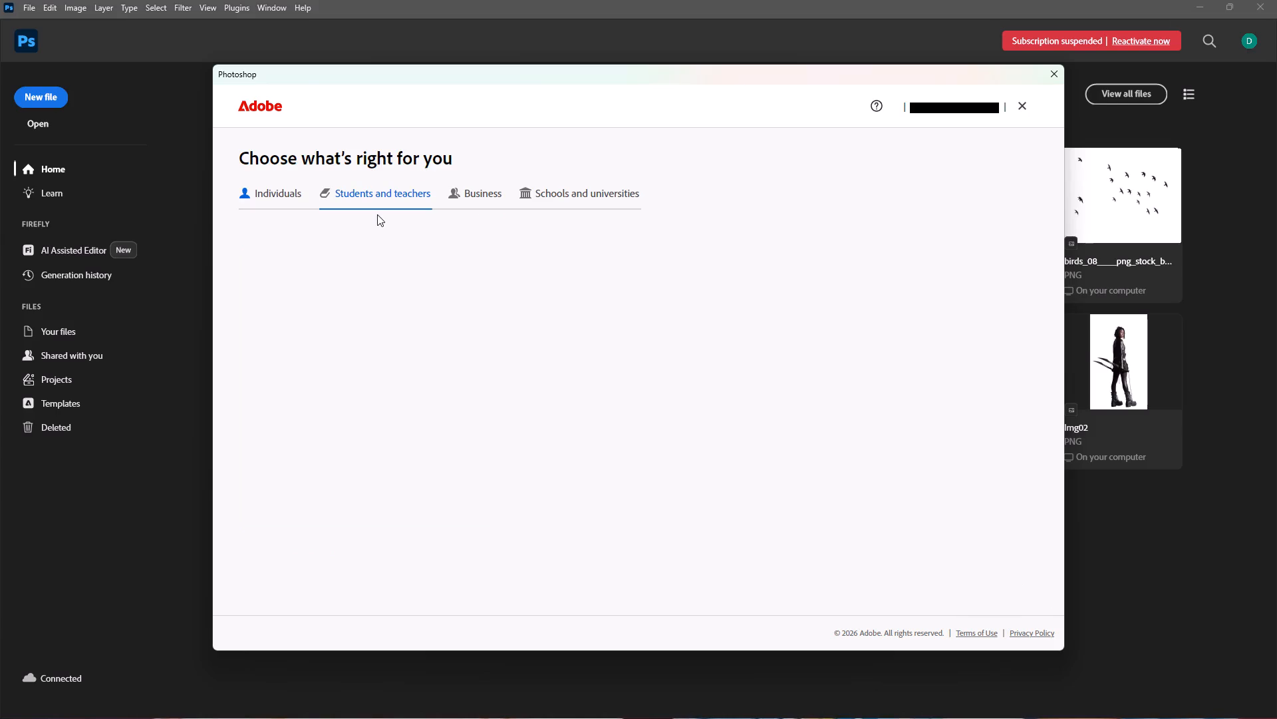
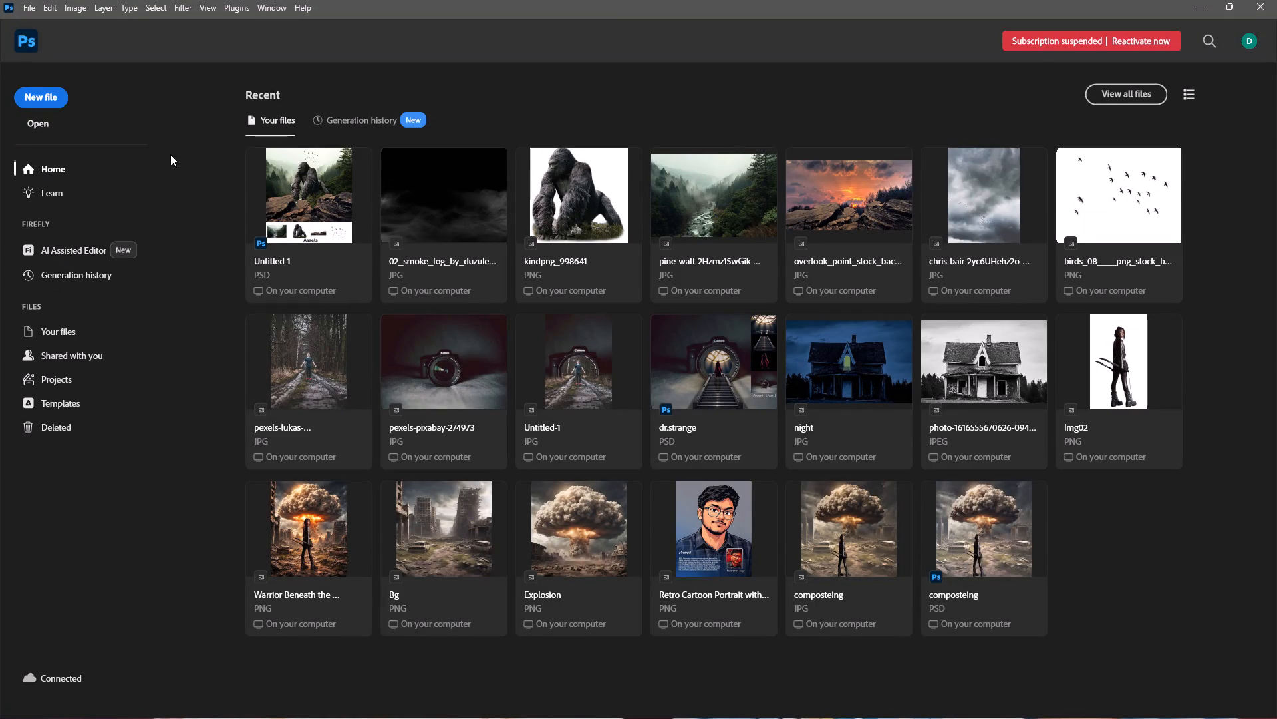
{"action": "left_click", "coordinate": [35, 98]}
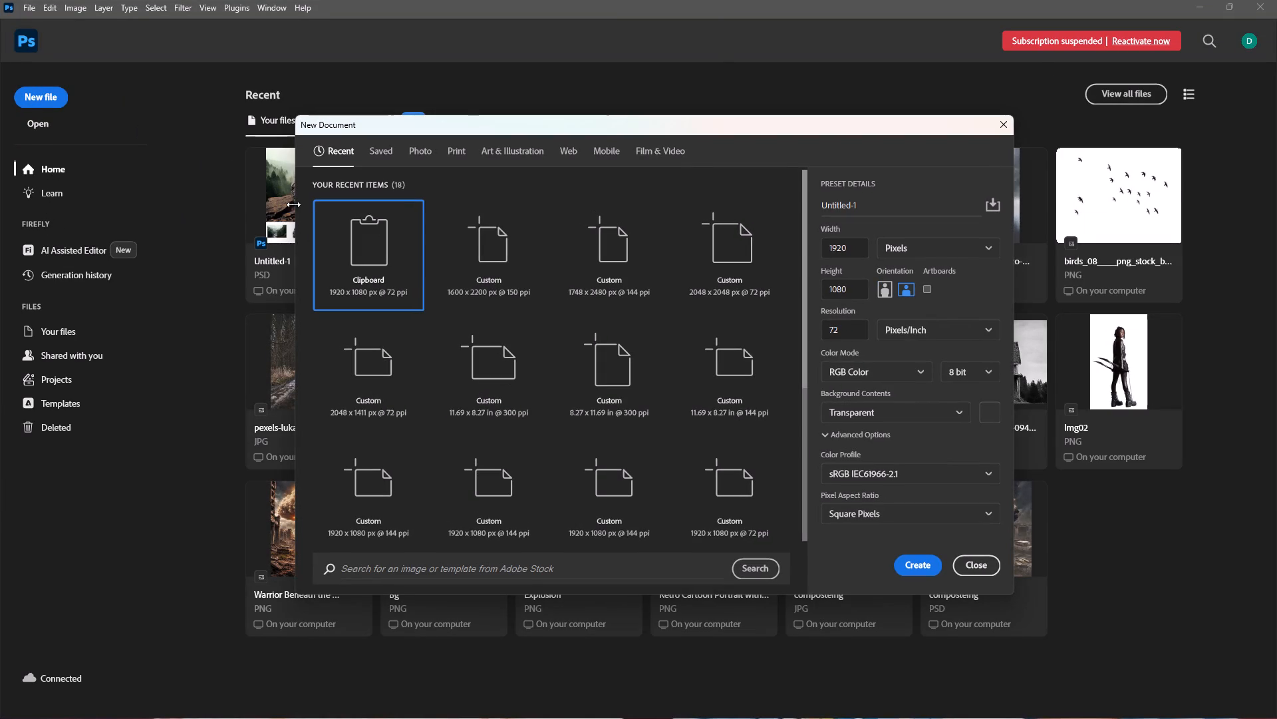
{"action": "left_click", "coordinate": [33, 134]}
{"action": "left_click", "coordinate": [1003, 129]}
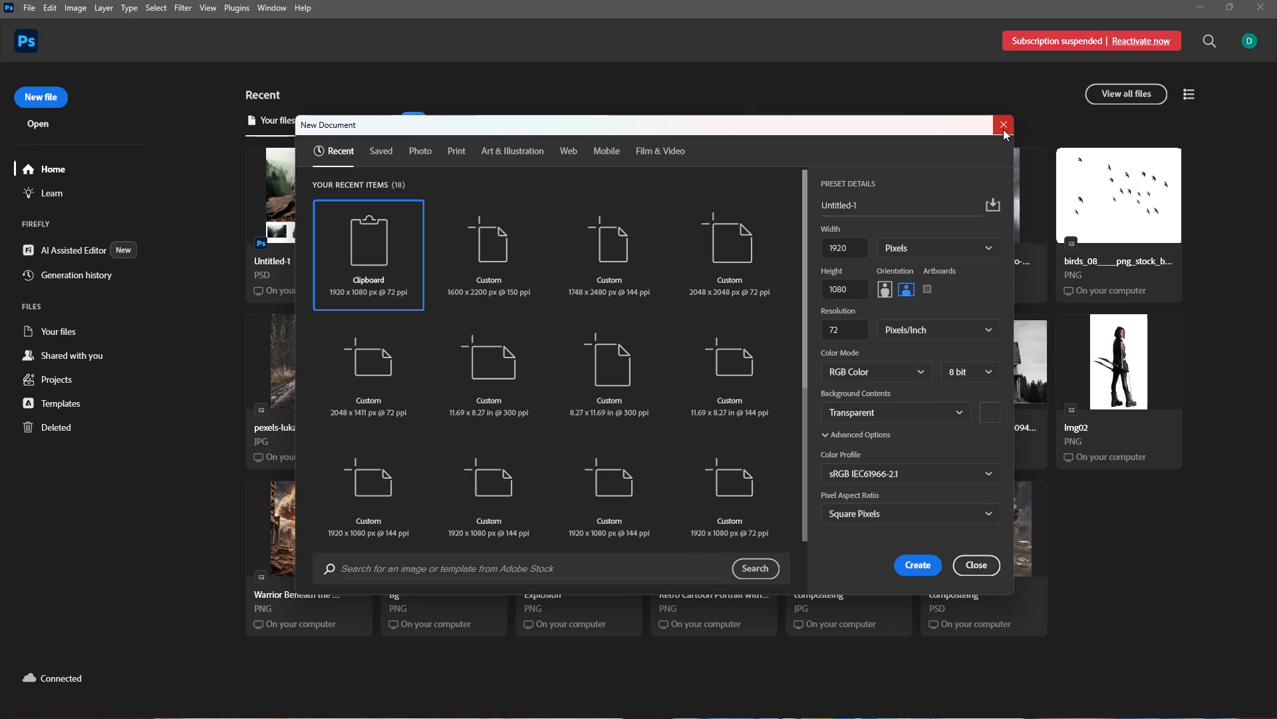
Open the Screenshot (121) image of the red-brain head silhouette poster from the Screenshots folder in Photoshop.
{"action": "left_click", "coordinate": [914, 712]}
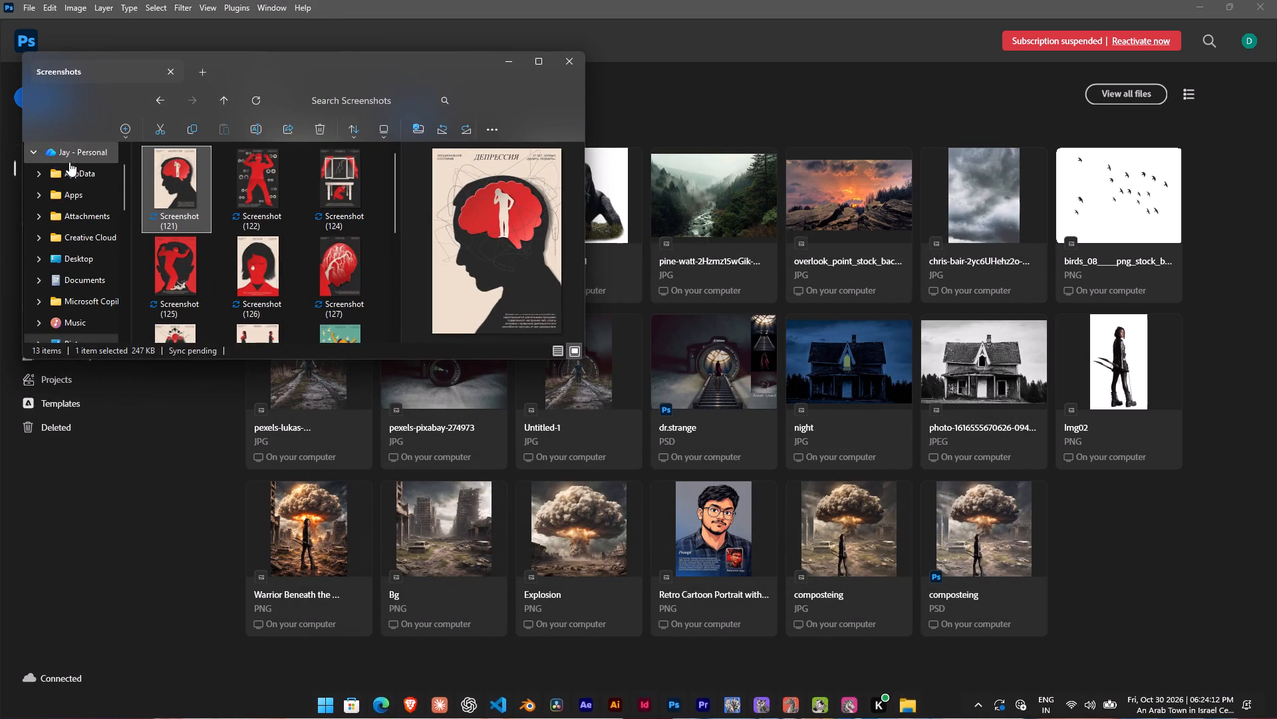
{"action": "left_click_drag", "start_coordinate": [163, 186], "coordinate": [746, 408]}
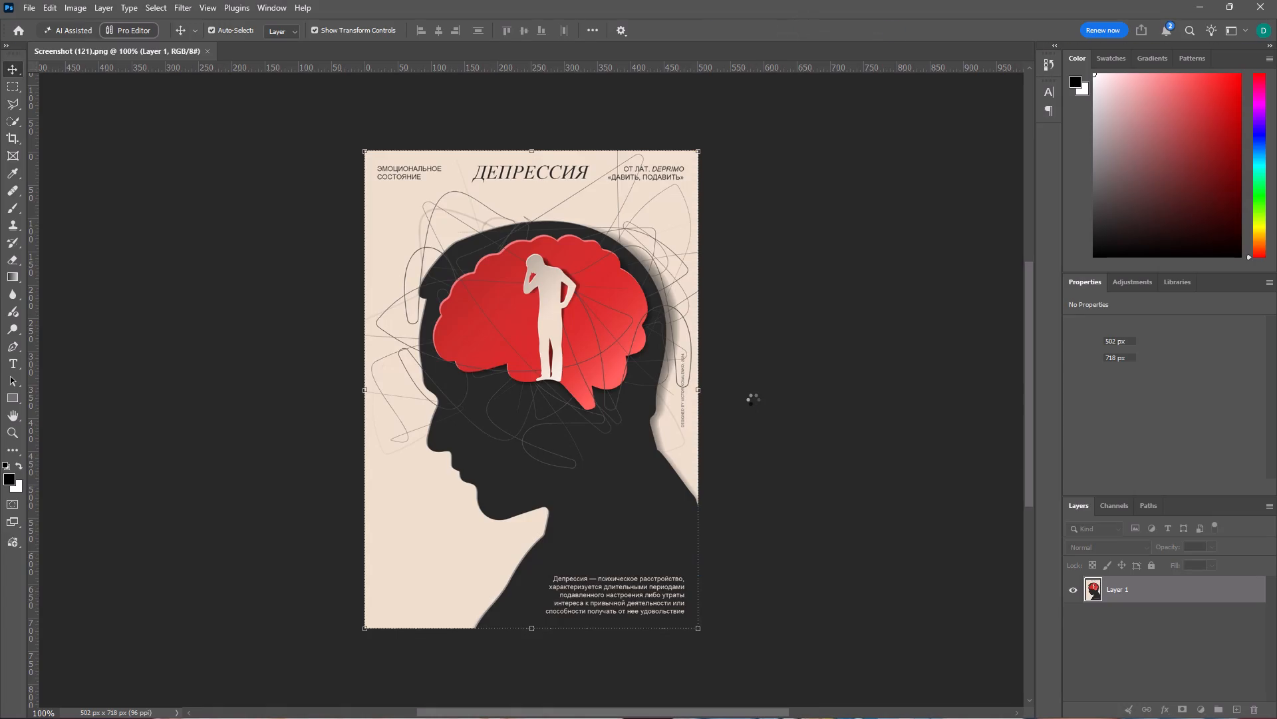
Add a new empty layer above the poster image, keeping the default layer settings.
{"action": "key", "text": "ctrl+shift+m"}
{"action": "key", "text": "ctrl+shift+n"}
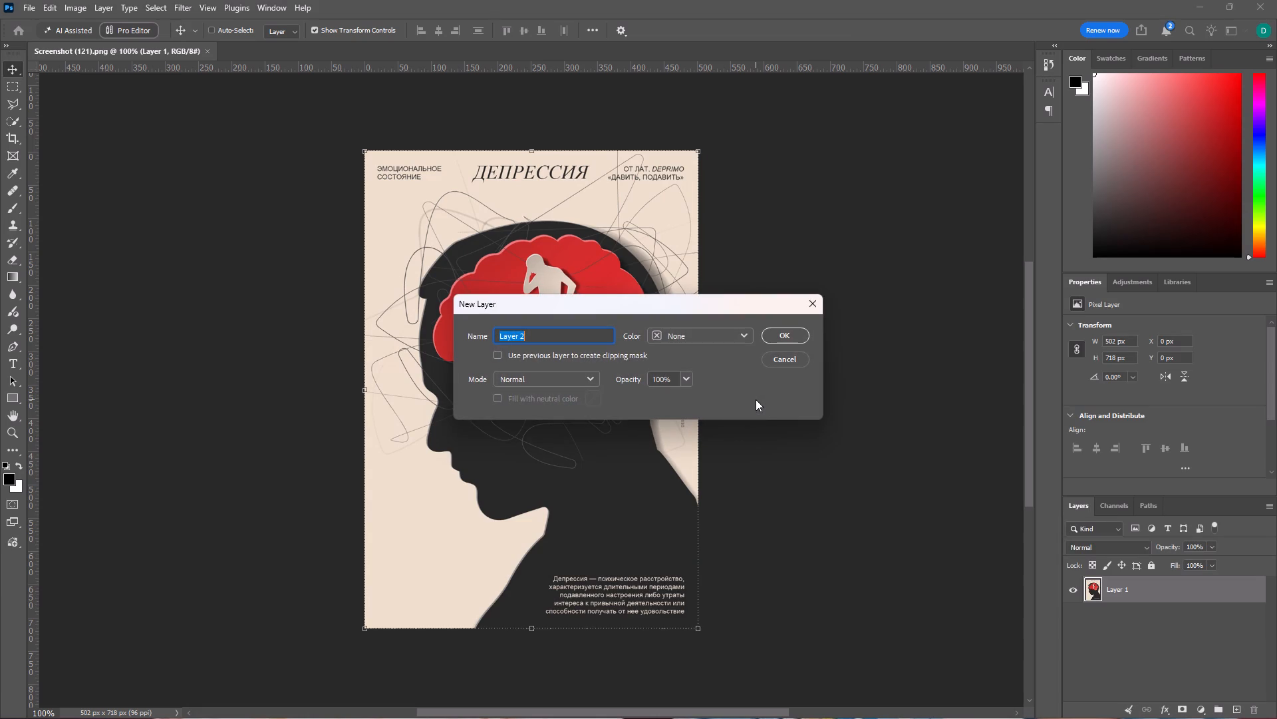
{"action": "key", "text": "Return"}
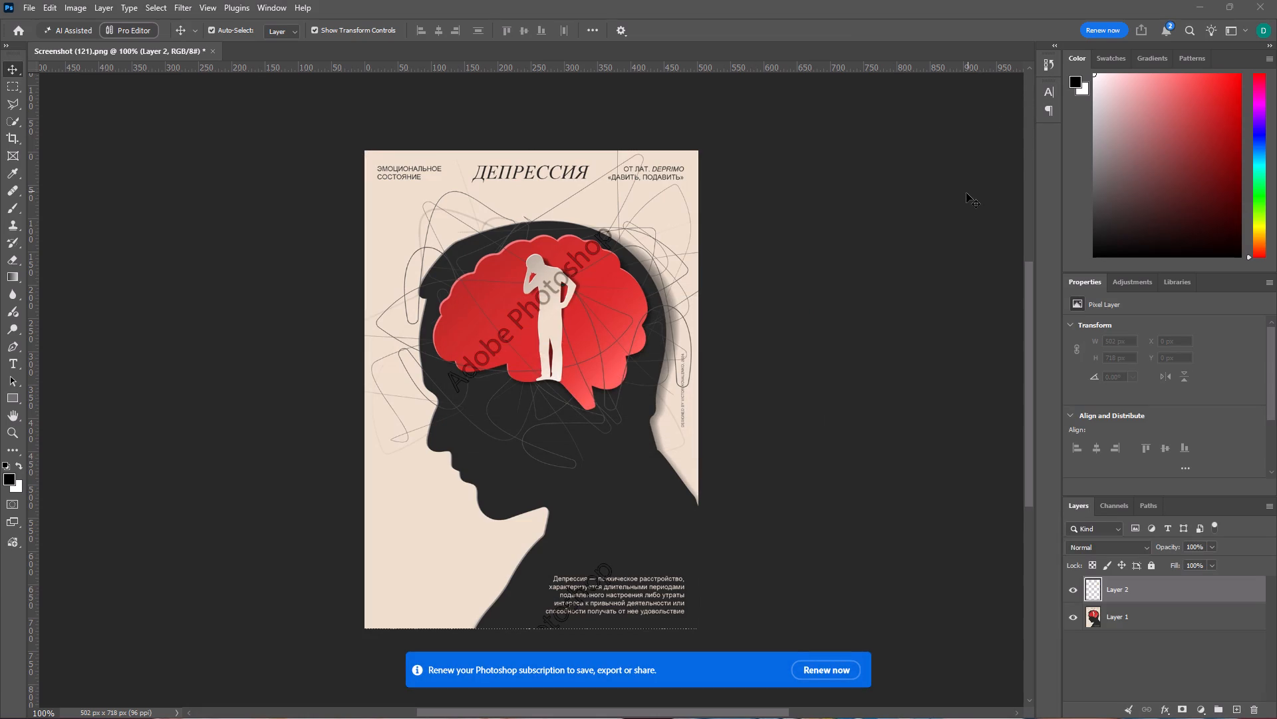
Start a Pen tool path at the poster's bottom edge and trace the lower front of the silhouette's neck upward.
{"action": "key", "text": "ctrl+equal"}
{"action": "key", "text": "ctrl+equal"}
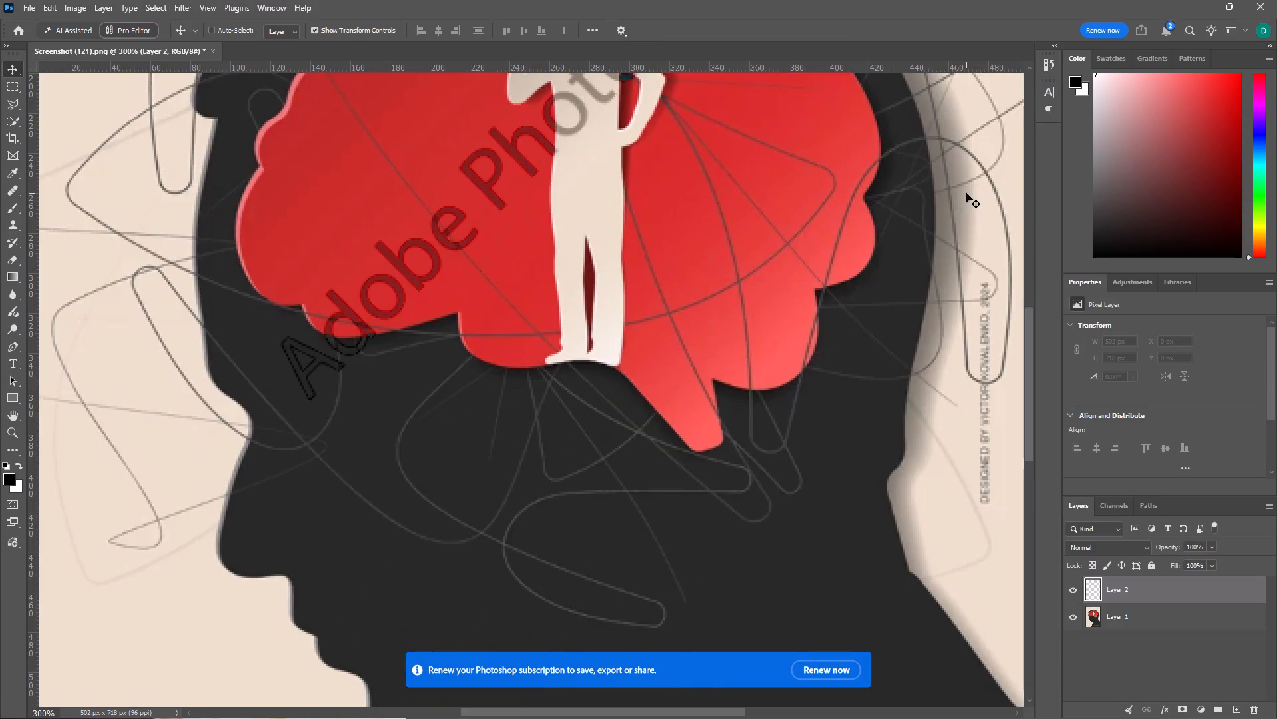
{"action": "key", "text": "ctrl+equal"}
{"action": "key", "text": "space"}
{"action": "key", "text": "space"}
{"action": "key", "text": "space"}
{"action": "key", "text": "space"}
{"action": "key", "text": "space"}
{"action": "key", "text": "space"}
{"action": "key", "text": "space"}
{"action": "key", "text": "space"}
{"action": "key", "text": "space"}
{"action": "key", "text": "space"}
{"action": "key", "text": "space"}
{"action": "key", "text": "space"}
{"action": "key", "text": "space"}
{"action": "key", "text": "space"}
{"action": "key", "text": "space"}
{"action": "key", "text": "space"}
{"action": "key", "text": "space"}
{"action": "key", "text": "space"}
{"action": "key", "text": "space"}
{"action": "key", "text": "space"}
{"action": "left_click_drag", "start_coordinate": [666, 401], "coordinate": [811, 58]}
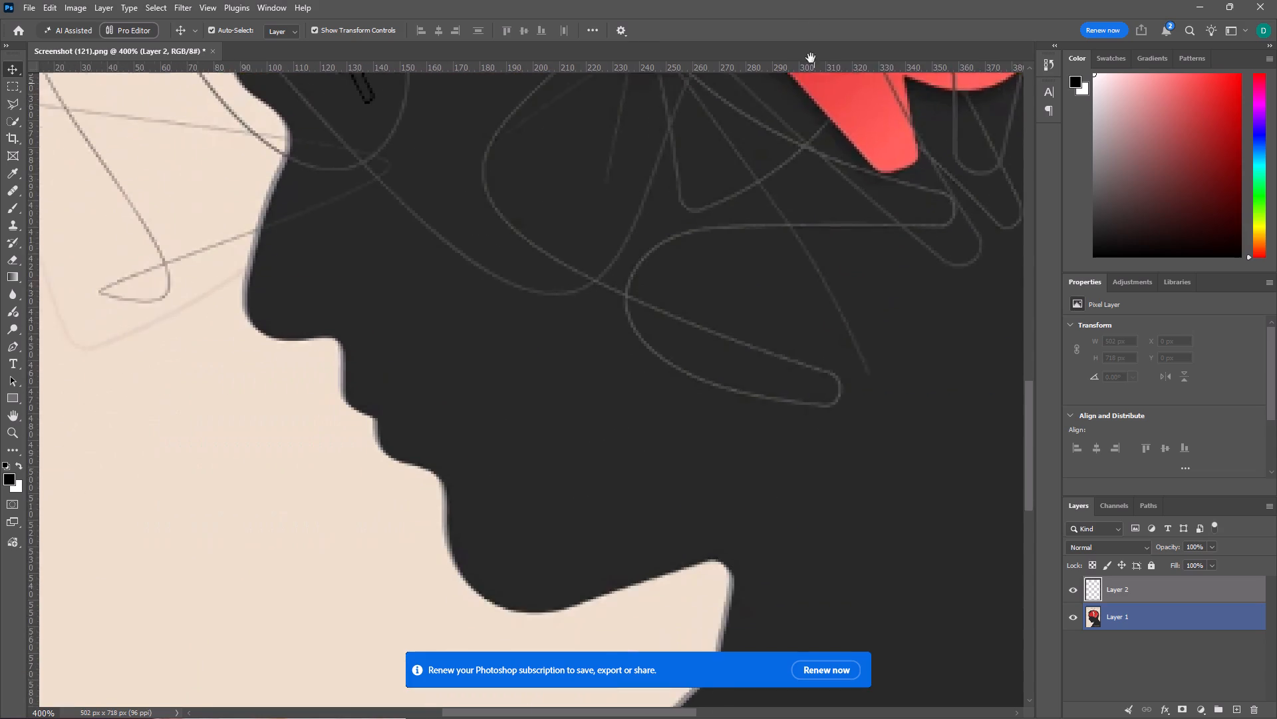
{"action": "left_click_drag", "start_coordinate": [811, 58], "coordinate": [803, 0]}
{"action": "left_click_drag", "start_coordinate": [583, 542], "coordinate": [605, 191]}
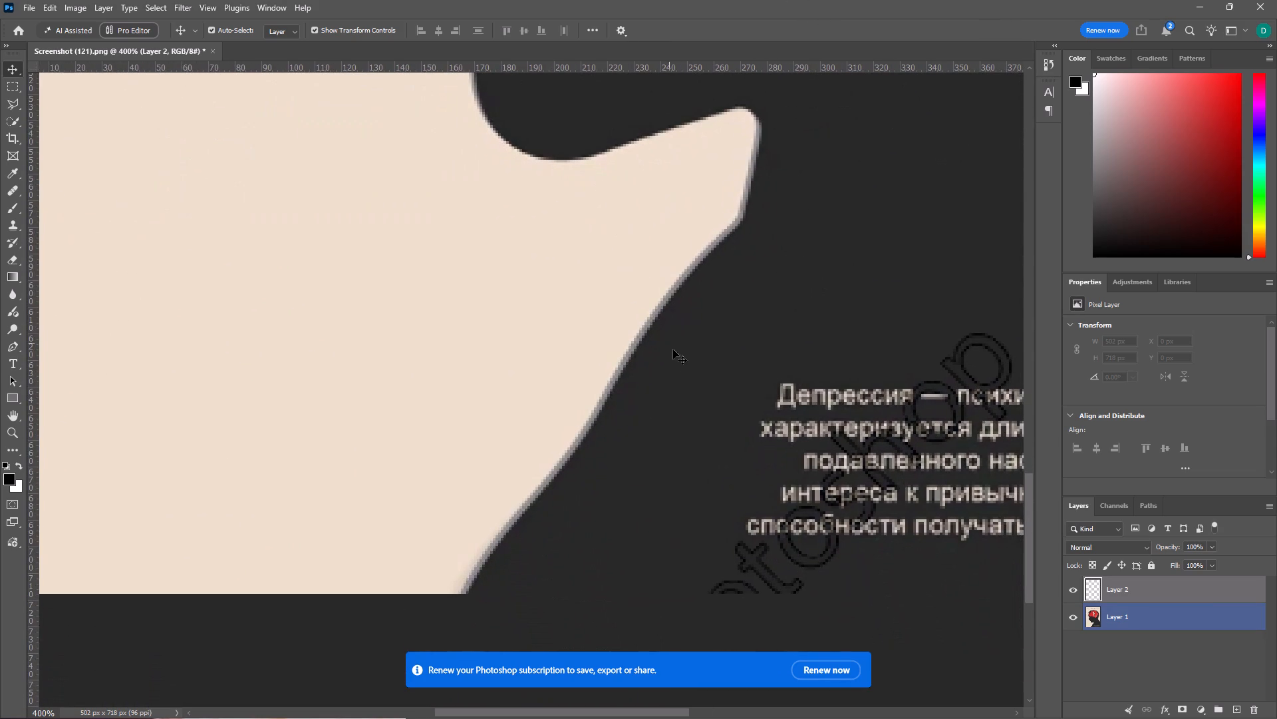
{"action": "key", "text": "ctrl+equal"}
{"action": "key", "text": "ctrl+equal"}
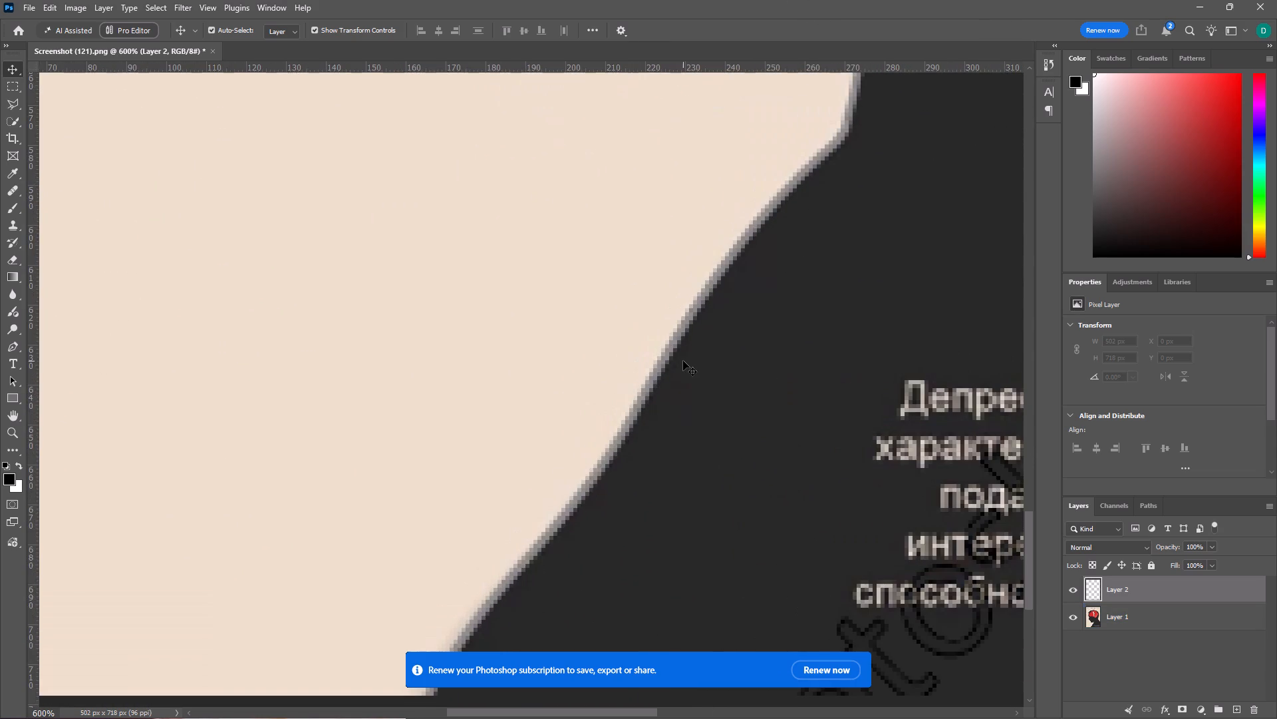
{"action": "key", "text": "space"}
{"action": "key", "text": "space"}
{"action": "key", "text": "space"}
{"action": "left_click_drag", "start_coordinate": [623, 440], "coordinate": [633, 245]}
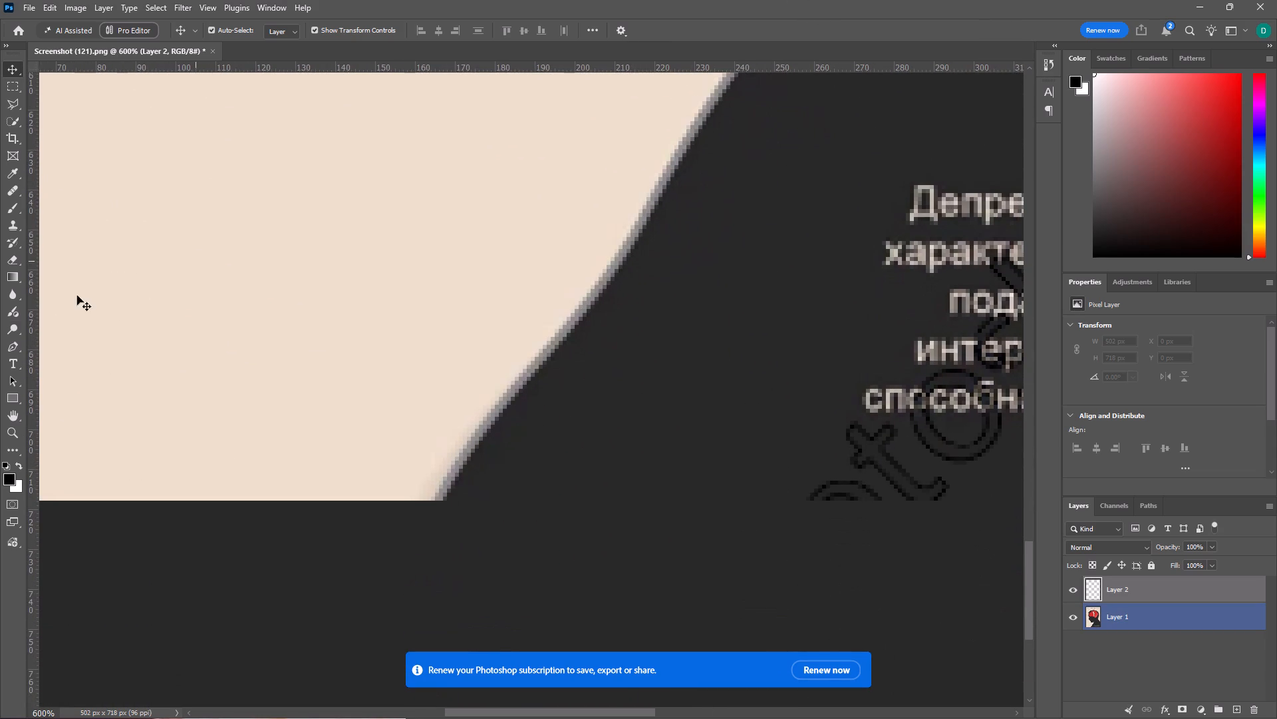
{"action": "left_click", "coordinate": [20, 345]}
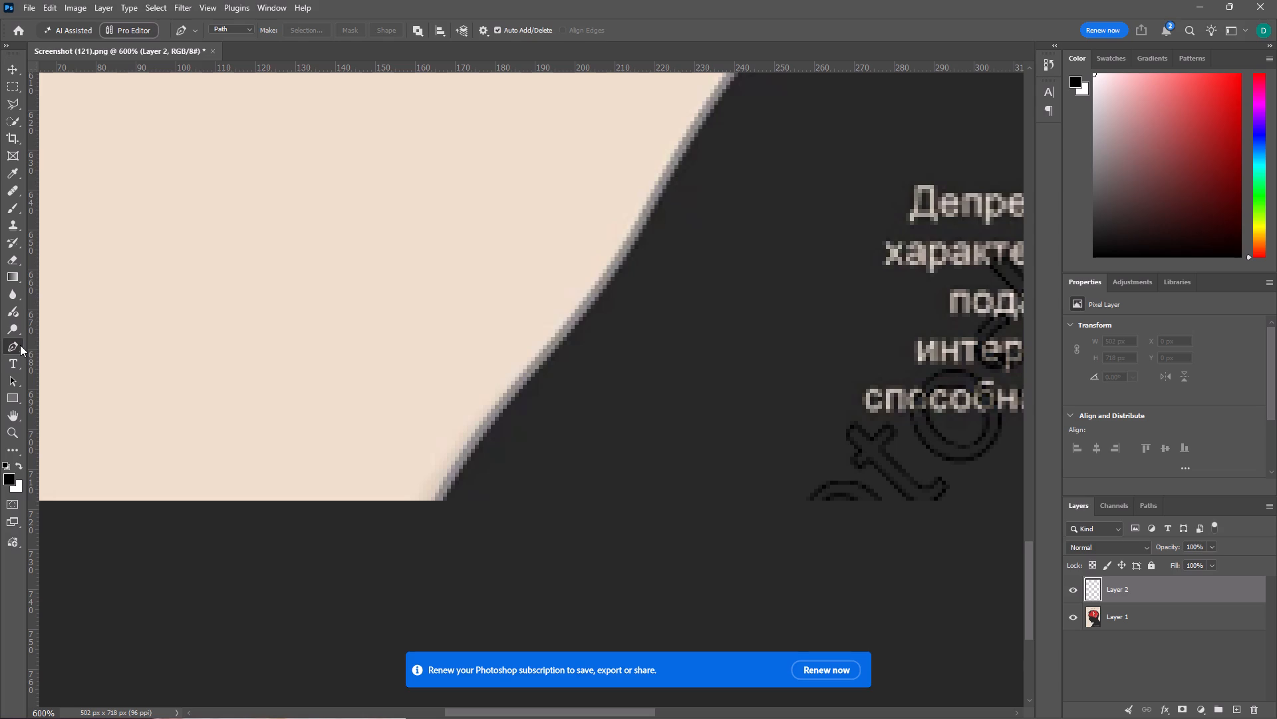
{"action": "left_click", "coordinate": [443, 501]}
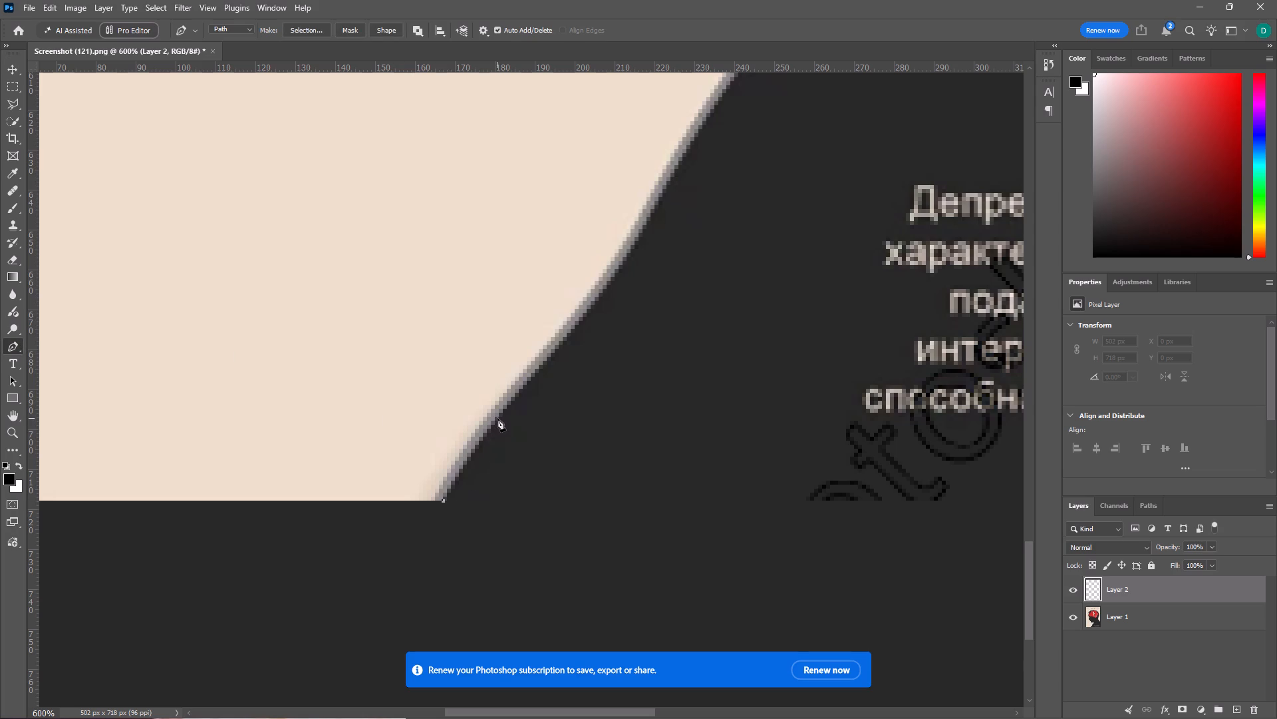
{"action": "left_click", "coordinate": [497, 419]}
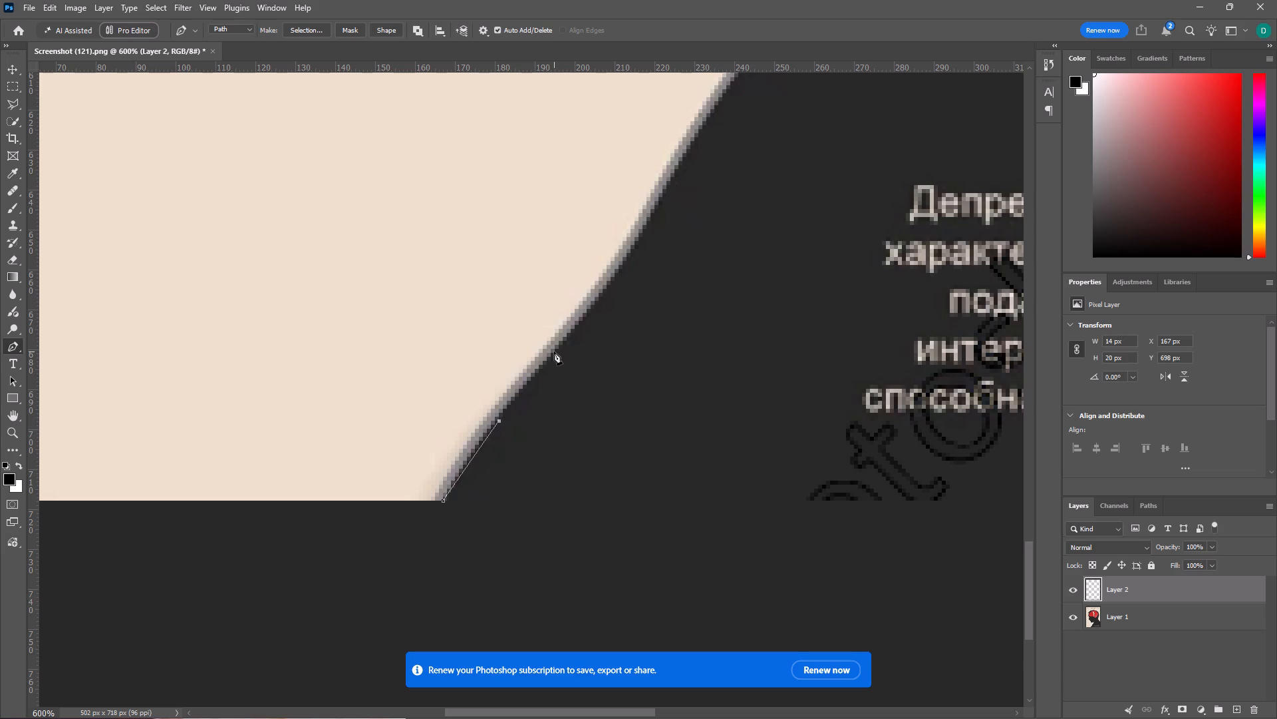
{"action": "left_click", "coordinate": [554, 352]}
{"action": "left_click", "coordinate": [584, 316]}
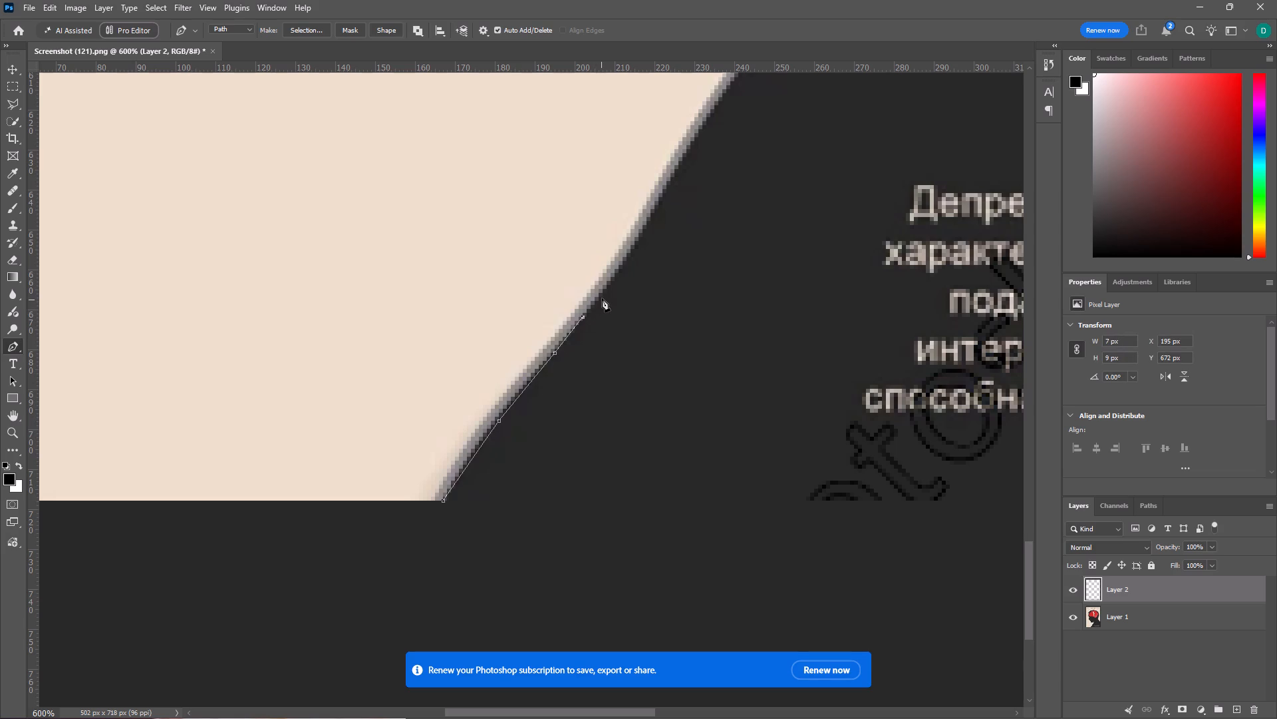
{"action": "left_click", "coordinate": [603, 292]}
{"action": "left_click", "coordinate": [620, 268]}
{"action": "left_click", "coordinate": [648, 222]}
{"action": "left_click", "coordinate": [676, 170]}
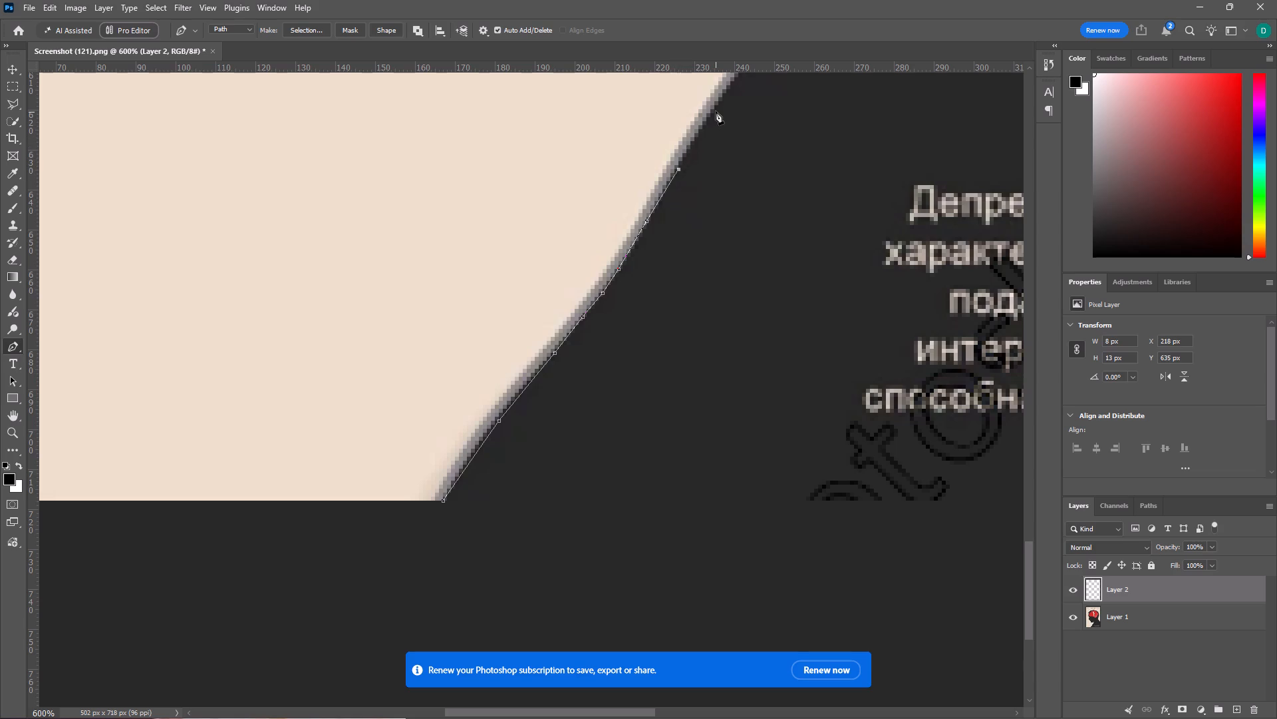
{"action": "left_click", "coordinate": [716, 107]}
Continue the pen path up the rest of the front neck edge, past the bend, to just below the rounded throat corner.
{"action": "key", "text": "space"}
{"action": "key", "text": "space"}
{"action": "key", "text": "space"}
{"action": "key", "text": "space"}
{"action": "key", "text": "space"}
{"action": "key", "text": "space"}
{"action": "key", "text": "space"}
{"action": "key", "text": "space"}
{"action": "key", "text": "space"}
{"action": "key", "text": "space"}
{"action": "key", "text": "space"}
{"action": "key", "text": "space"}
{"action": "key", "text": "space"}
{"action": "key", "text": "space"}
{"action": "key", "text": "space"}
{"action": "key", "text": "space"}
{"action": "key", "text": "space"}
{"action": "key", "text": "space"}
{"action": "key", "text": "space"}
{"action": "key", "text": "space"}
{"action": "left_click_drag", "start_coordinate": [747, 113], "coordinate": [464, 419]}
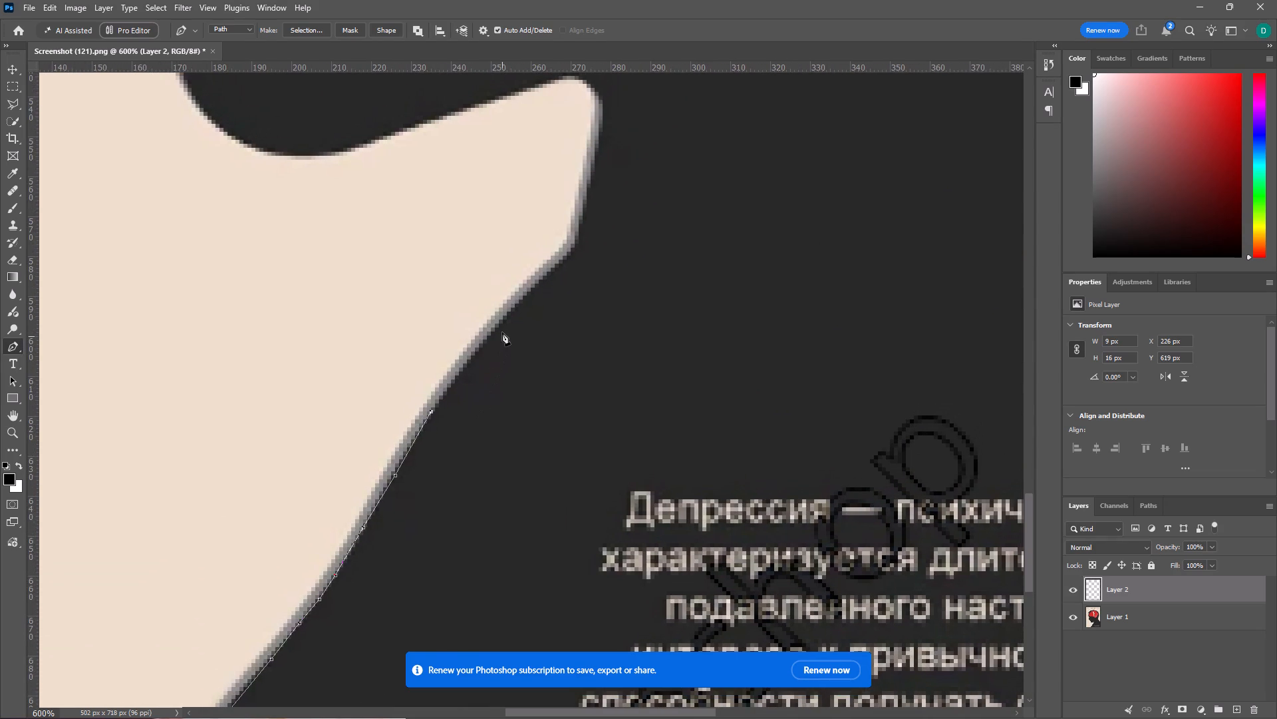
{"action": "left_click", "coordinate": [499, 322]}
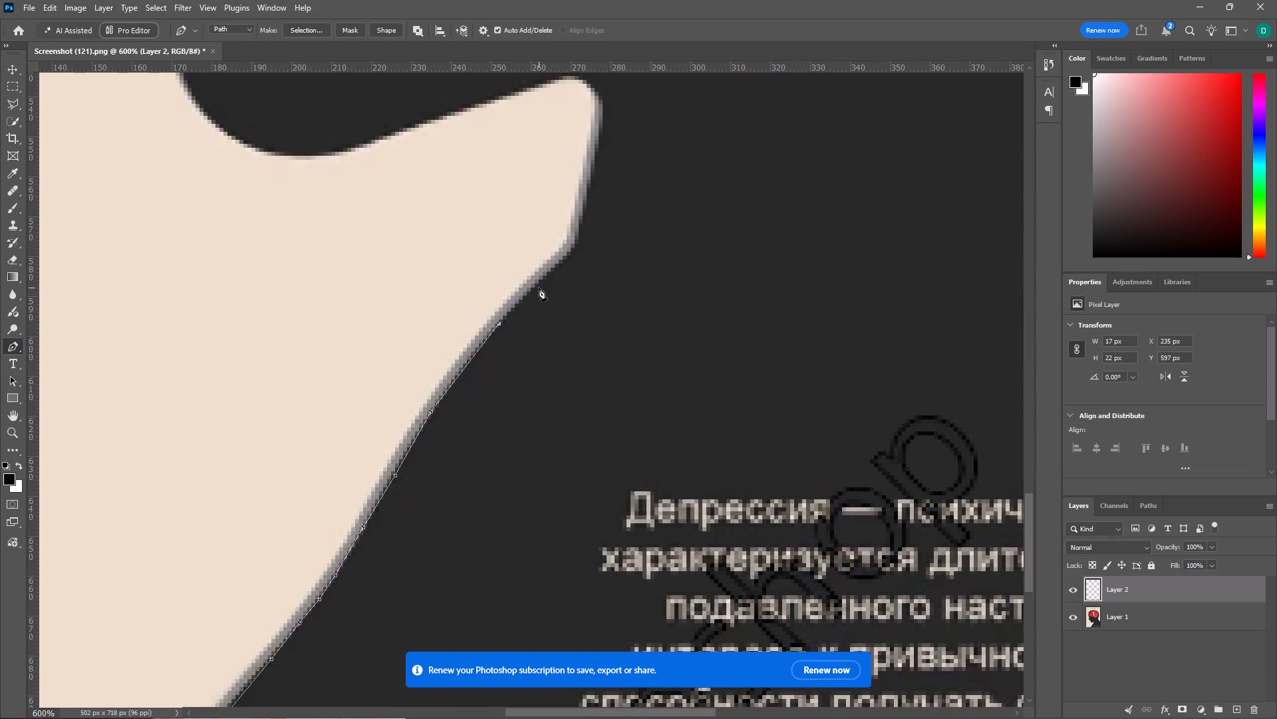
{"action": "left_click", "coordinate": [544, 280]}
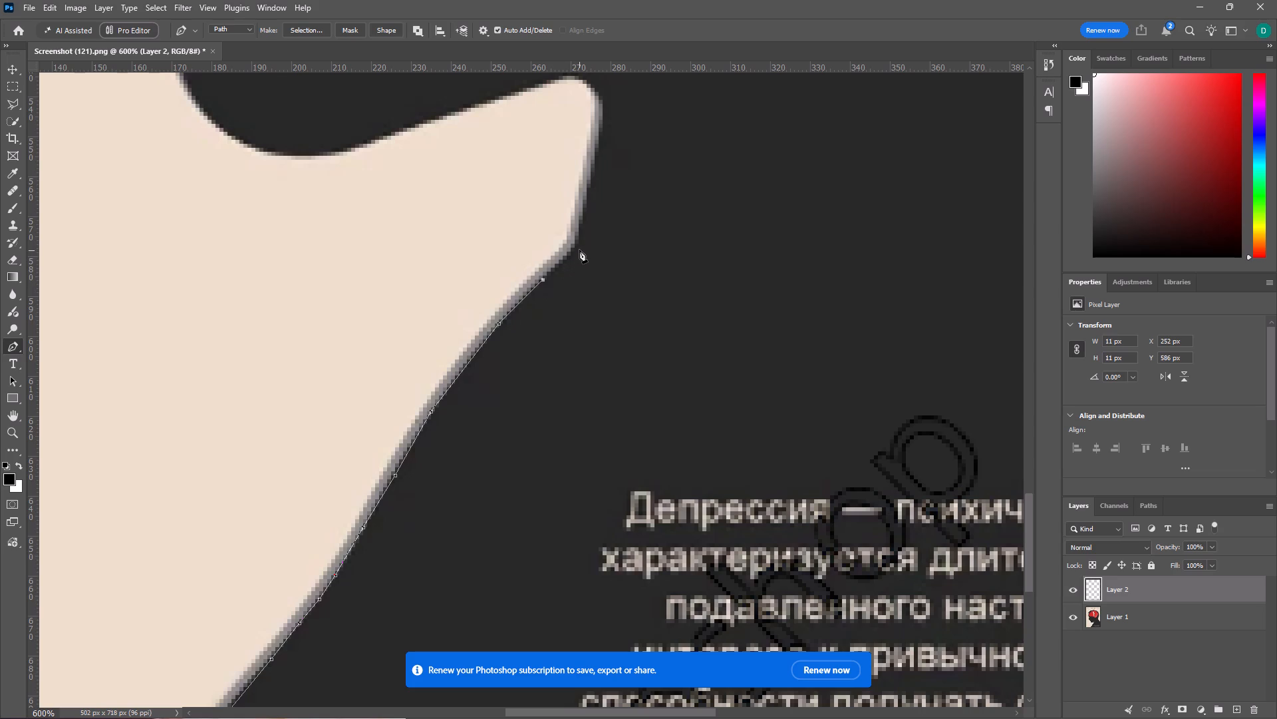
{"action": "left_click", "coordinate": [574, 250]}
{"action": "left_click", "coordinate": [597, 154]}
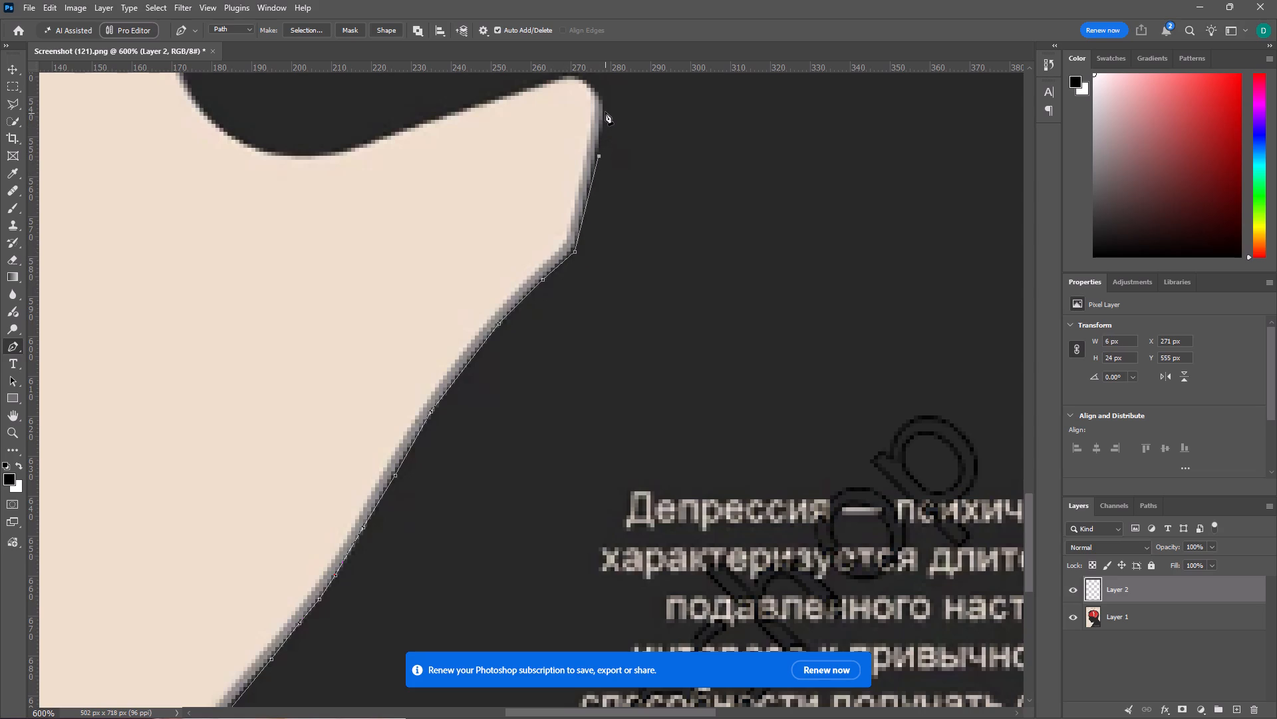
{"action": "left_click", "coordinate": [604, 105]}
Continue the pen path closely around the rounded throat corner where the front neck meets the underside of the jaw.
{"action": "key", "text": "space"}
{"action": "key", "text": "space"}
{"action": "key", "text": "space"}
{"action": "key", "text": "space"}
{"action": "key", "text": "space"}
{"action": "key", "text": "space"}
{"action": "left_click_drag", "start_coordinate": [619, 138], "coordinate": [738, 419]}
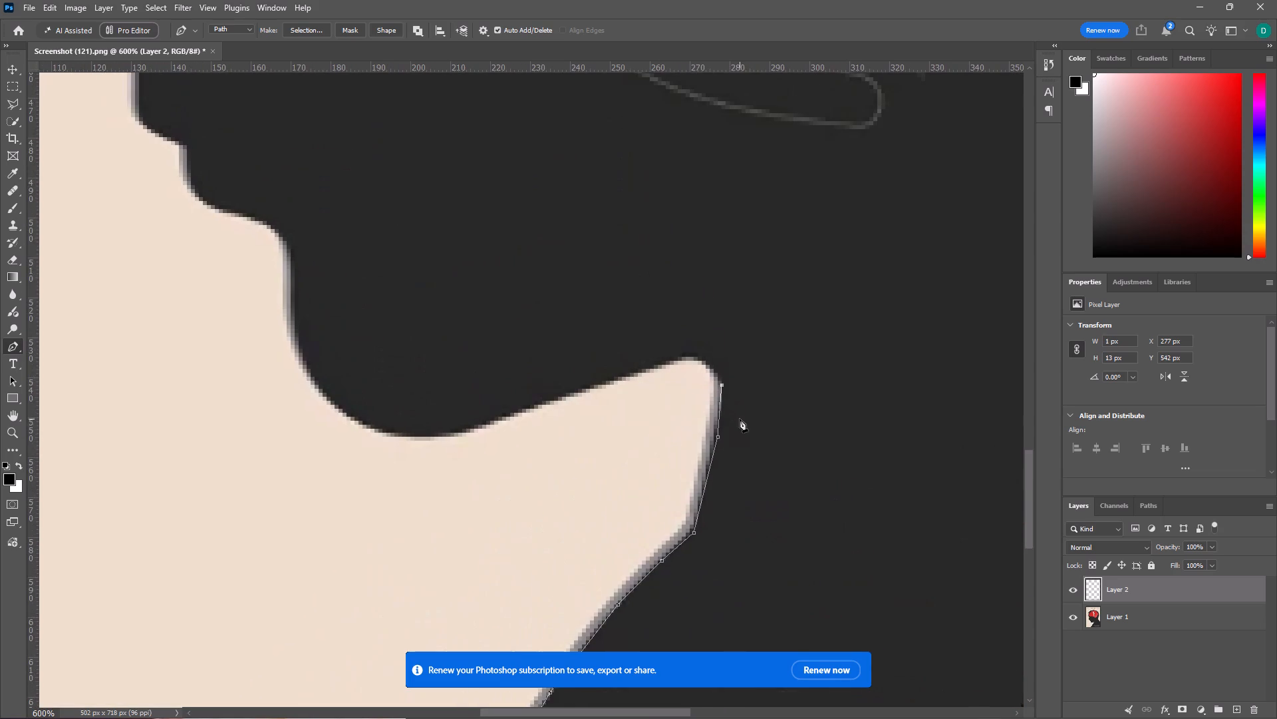
{"action": "left_click", "coordinate": [702, 360]}
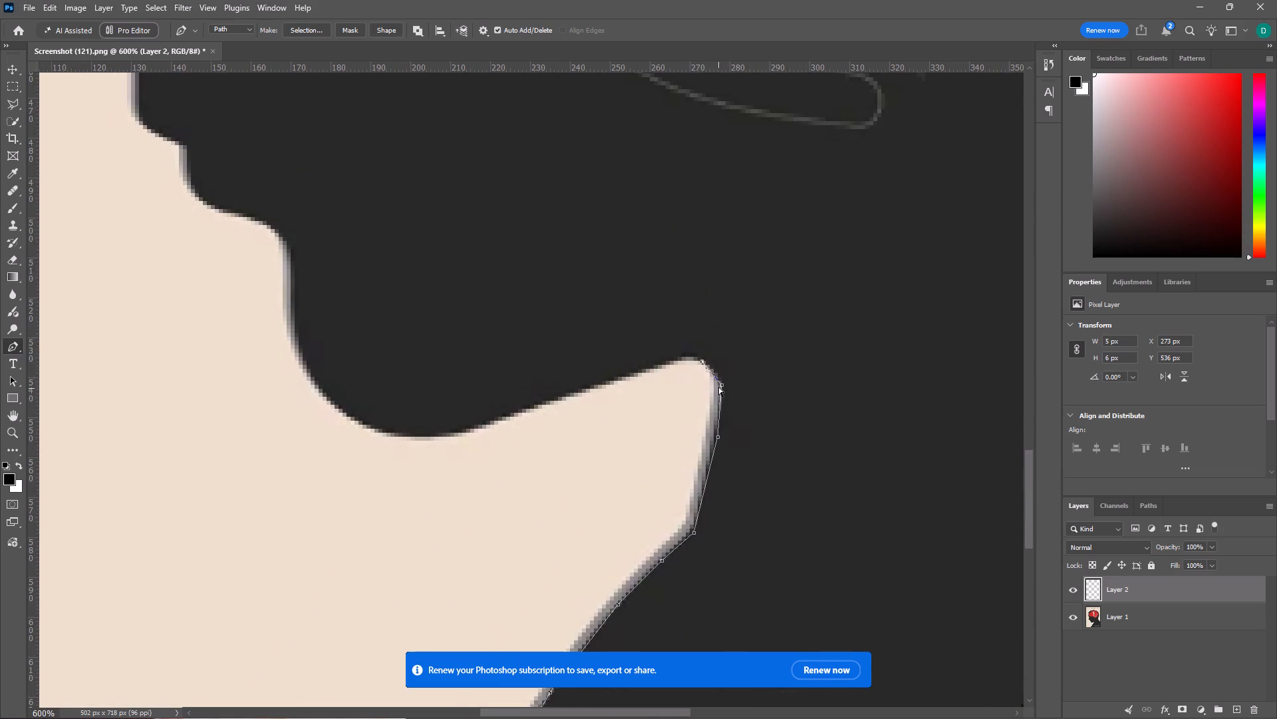
{"action": "key", "text": "ctrl+z"}
{"action": "left_click", "coordinate": [714, 372]}
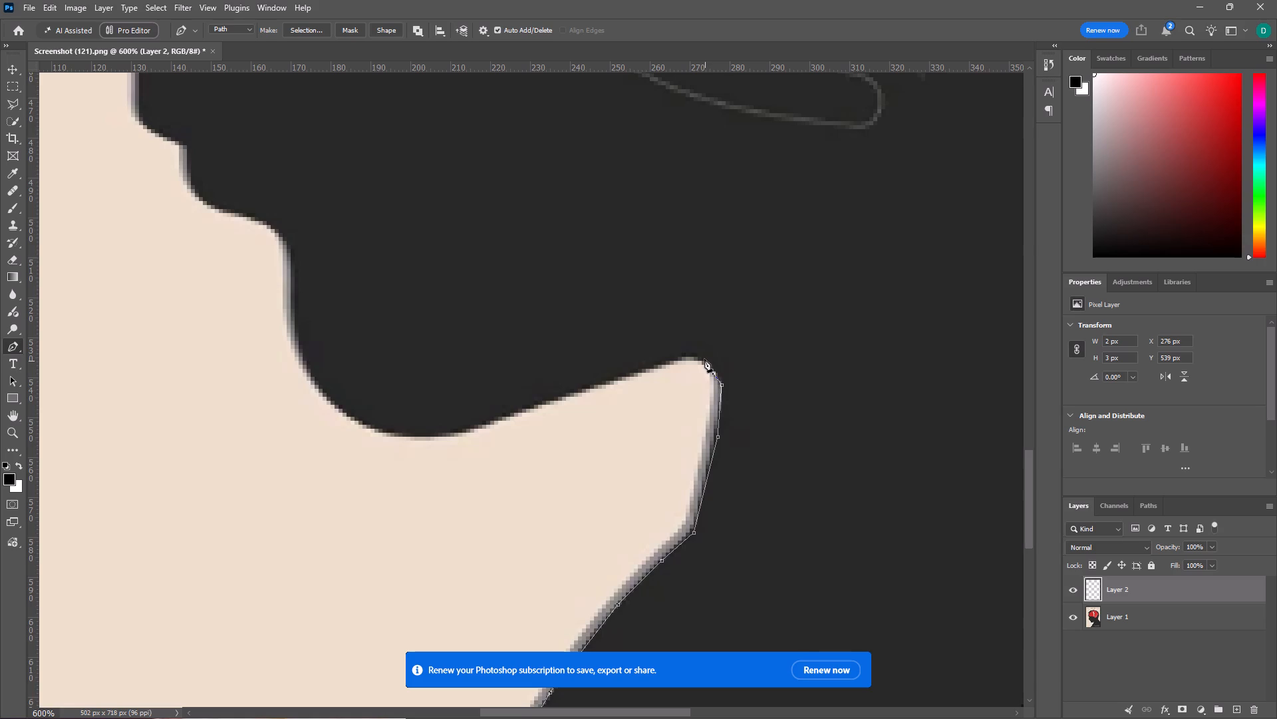
{"action": "left_click", "coordinate": [704, 362]}
{"action": "left_click", "coordinate": [700, 358]}
{"action": "left_click", "coordinate": [683, 360]}
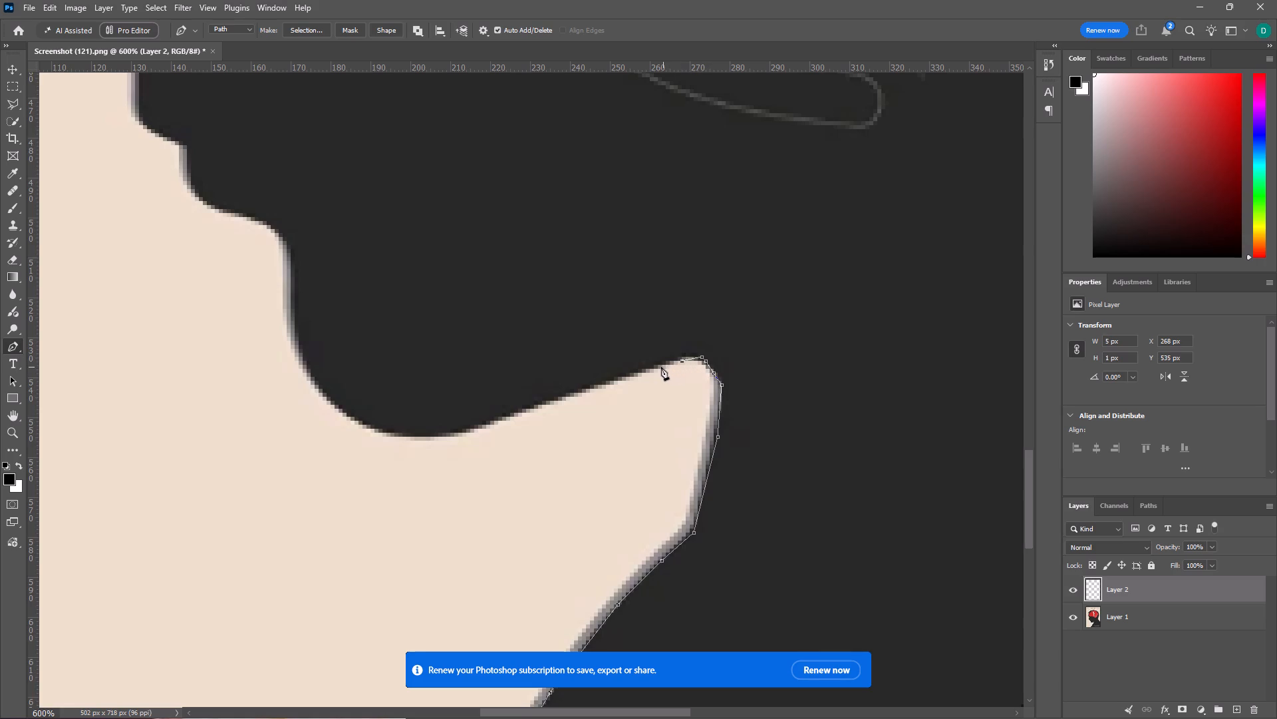
Extend the pen path along the sloping underside of the jaw to the lowest point of the chin.
{"action": "left_click", "coordinate": [659, 367]}
{"action": "left_click", "coordinate": [623, 379]}
{"action": "left_click", "coordinate": [545, 403]}
{"action": "left_click", "coordinate": [472, 431]}
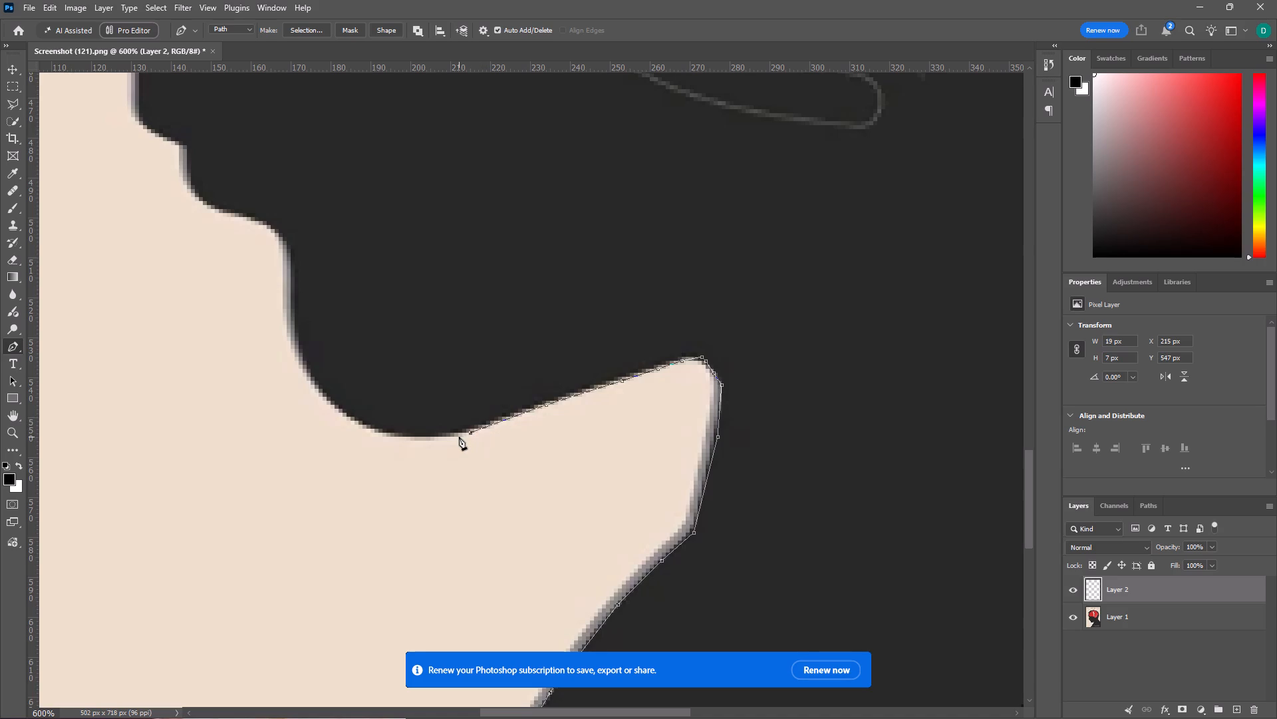
{"action": "left_click", "coordinate": [454, 435]}
{"action": "left_click", "coordinate": [394, 434]}
{"action": "key", "text": "ctrl+z"}
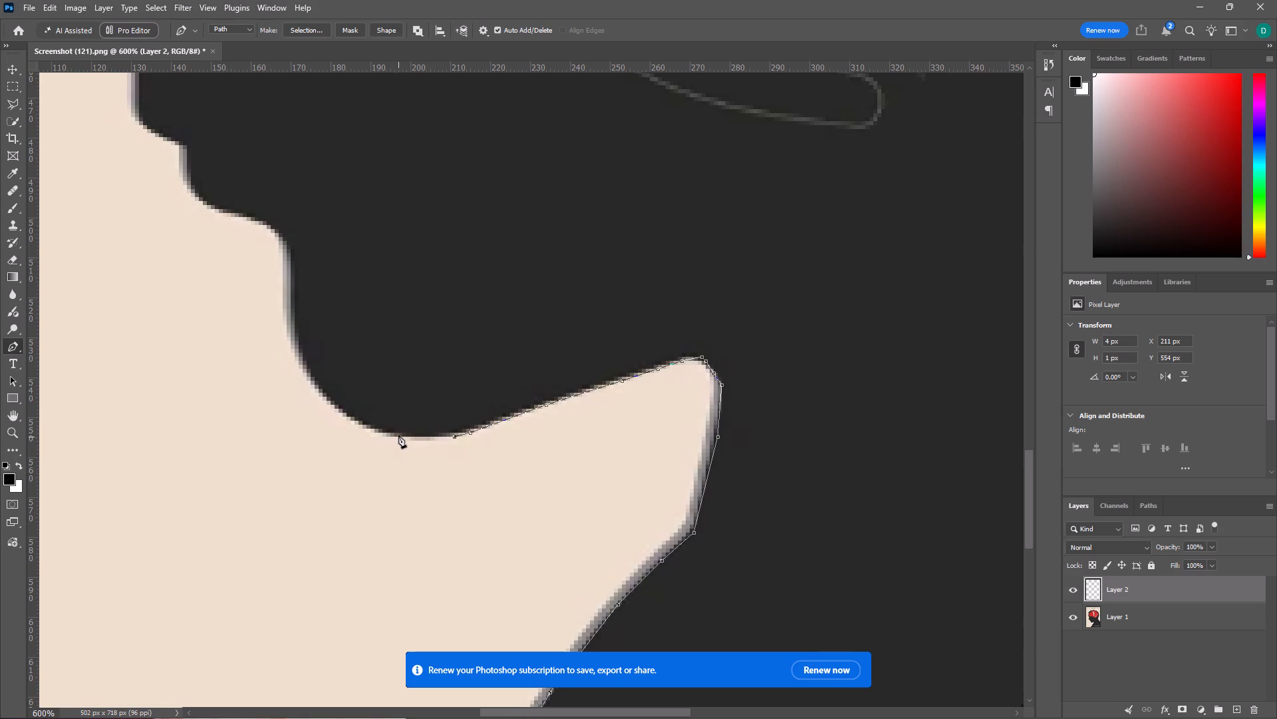
{"action": "left_click", "coordinate": [398, 437]}
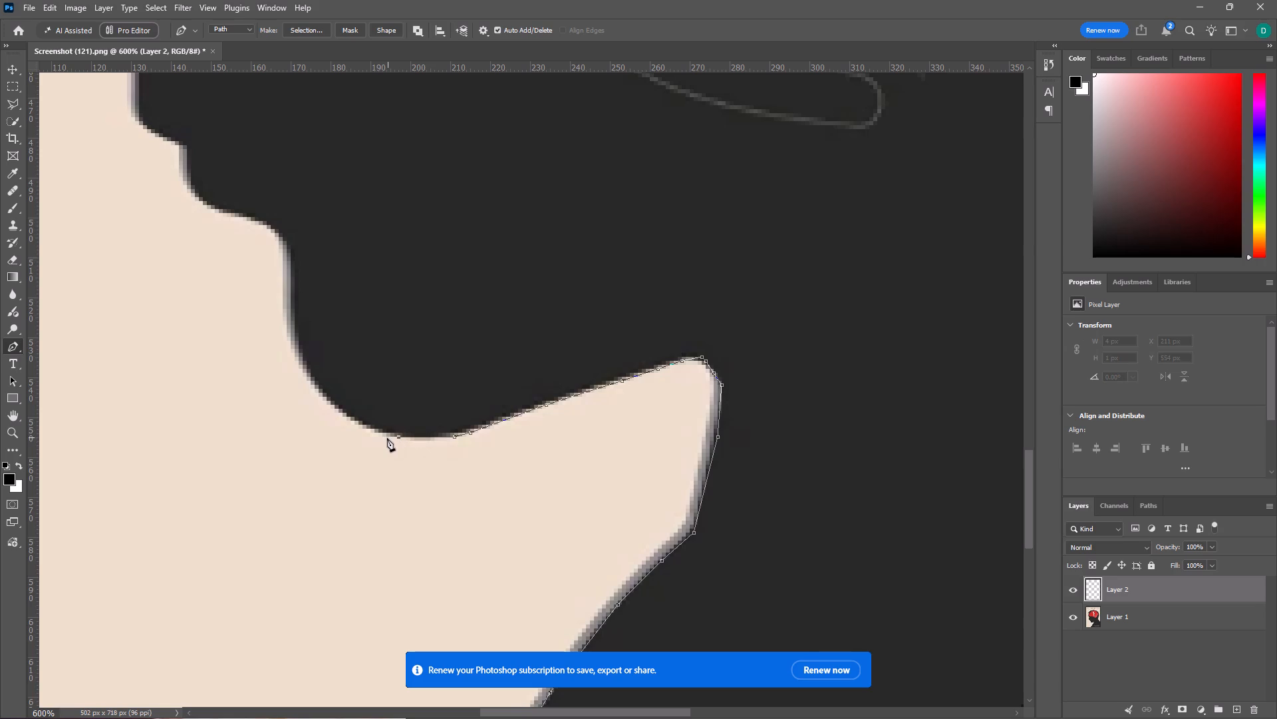
Trace the curved bottom of the chin with closely fitting pen anchors, up to the start of its near-vertical front edge.
{"action": "left_click", "coordinate": [372, 428]}
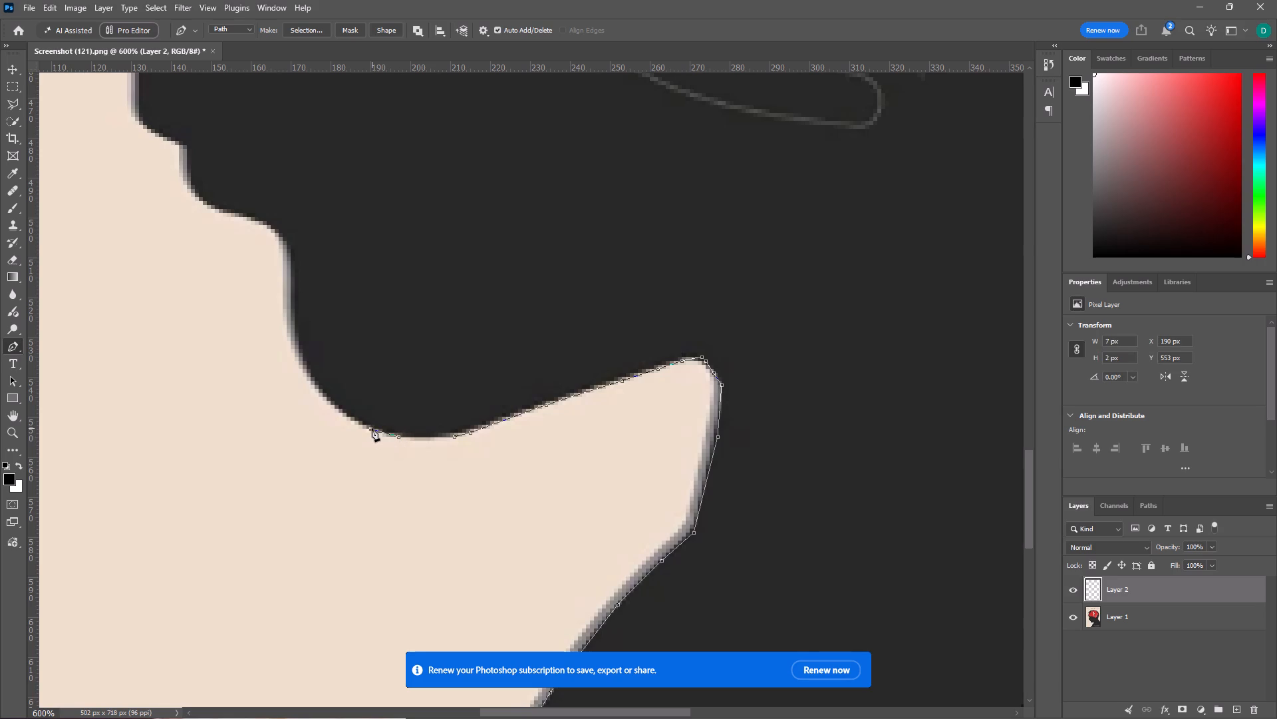
{"action": "left_click", "coordinate": [325, 398]}
{"action": "key", "text": "ctrl+z"}
{"action": "key", "text": "ctrl+equal"}
{"action": "key", "text": "ctrl+equal"}
{"action": "key", "text": "ctrl+equal"}
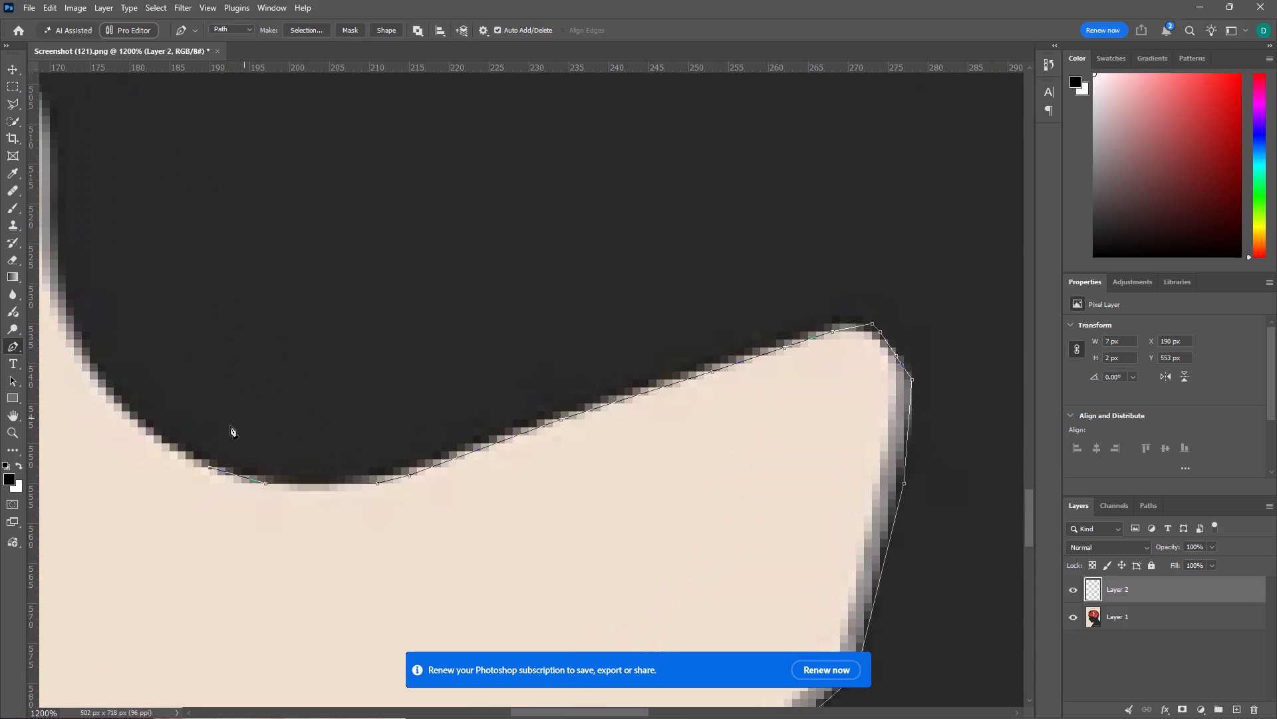
{"action": "left_click", "coordinate": [139, 419]}
{"action": "left_click", "coordinate": [75, 344]}
{"action": "left_click", "coordinate": [49, 266]}
Continue the pen path up the chin's near-vertical front edge and around the rounded corner above it.
{"action": "key", "text": "space"}
{"action": "key", "text": "space"}
{"action": "key", "text": "space"}
{"action": "key", "text": "space"}
{"action": "key", "text": "space"}
{"action": "key", "text": "space"}
{"action": "key", "text": "space"}
{"action": "key", "text": "space"}
{"action": "key", "text": "space"}
{"action": "key", "text": "space"}
{"action": "key", "text": "space"}
{"action": "key", "text": "space"}
{"action": "key", "text": "space"}
{"action": "key", "text": "space"}
{"action": "key", "text": "space"}
{"action": "key", "text": "space"}
{"action": "key", "text": "space"}
{"action": "key", "text": "space"}
{"action": "key", "text": "space"}
{"action": "left_click_drag", "start_coordinate": [69, 267], "coordinate": [569, 600]}
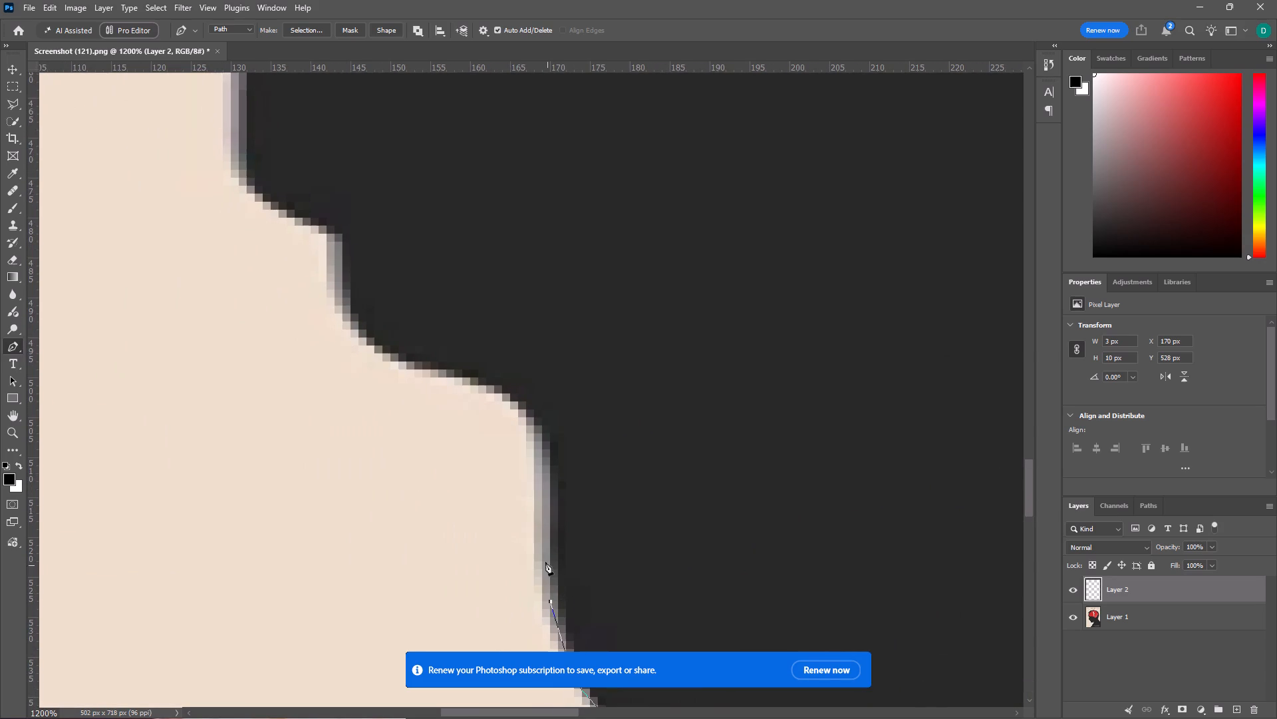
{"action": "left_click", "coordinate": [544, 511]}
{"action": "left_click", "coordinate": [541, 443]}
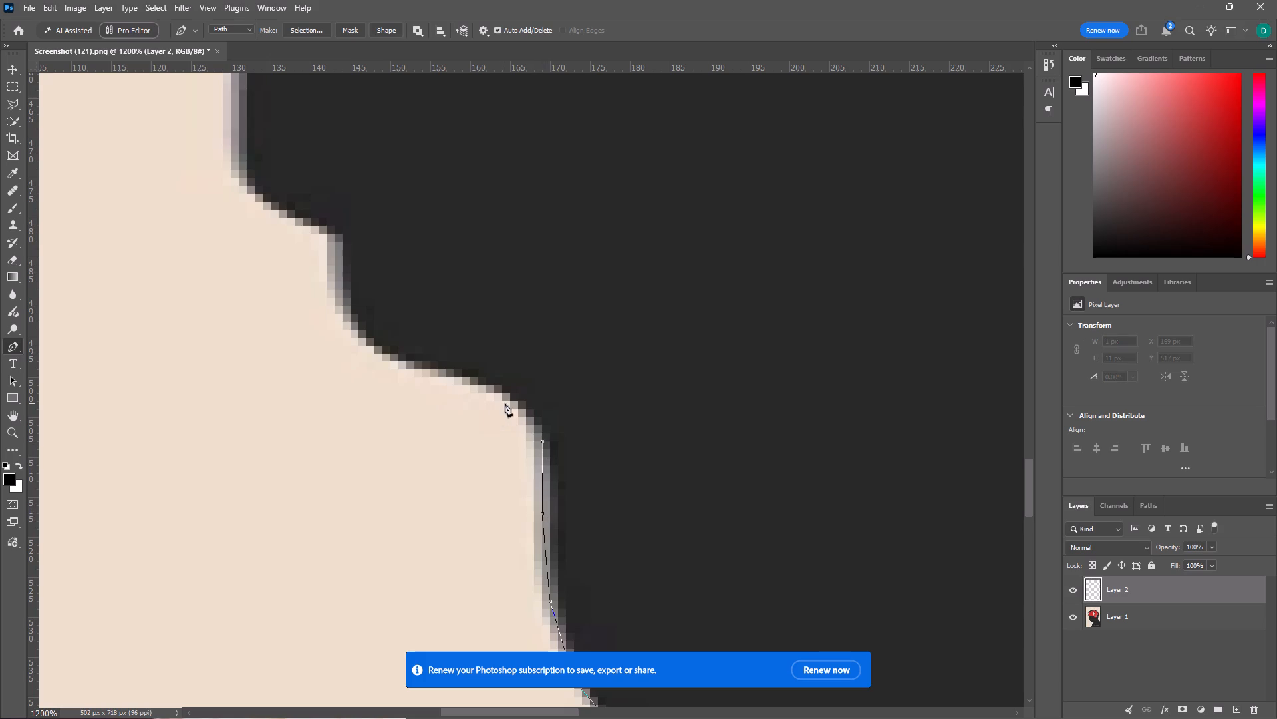
{"action": "left_click", "coordinate": [512, 400]}
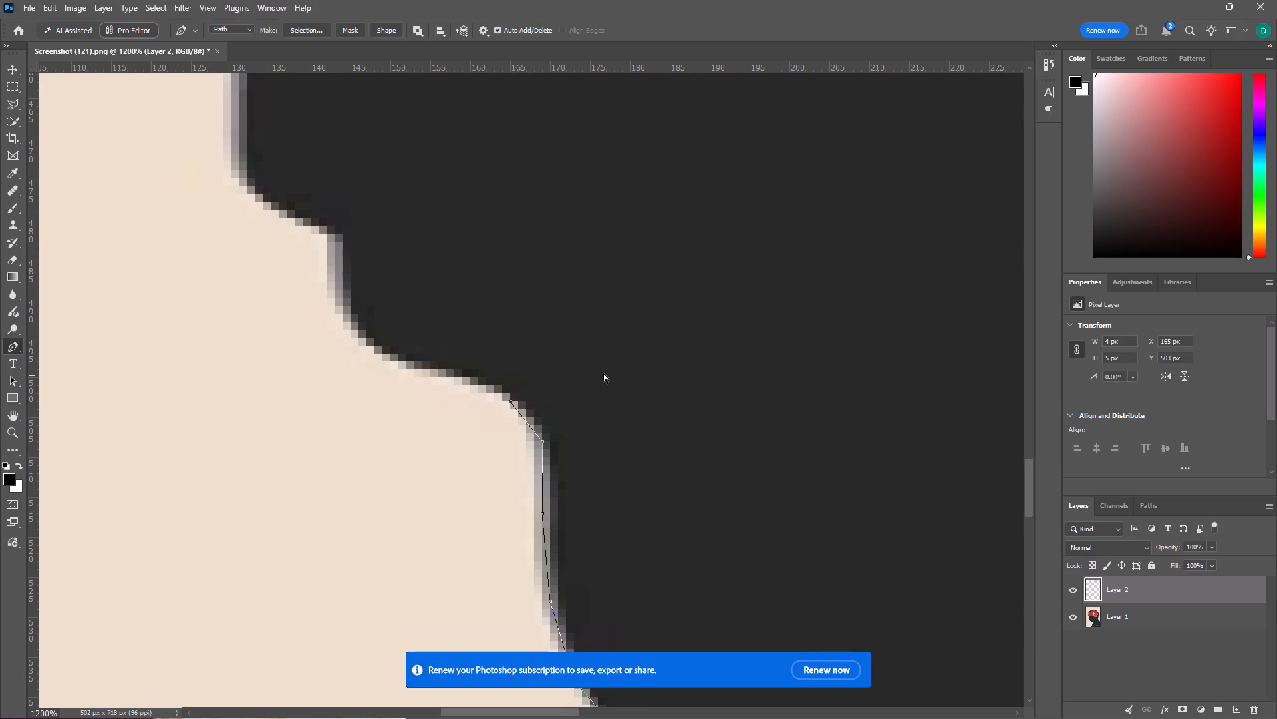
{"action": "key", "text": "ctrl+z"}
{"action": "left_click", "coordinate": [529, 414]}
{"action": "left_click", "coordinate": [500, 391]}
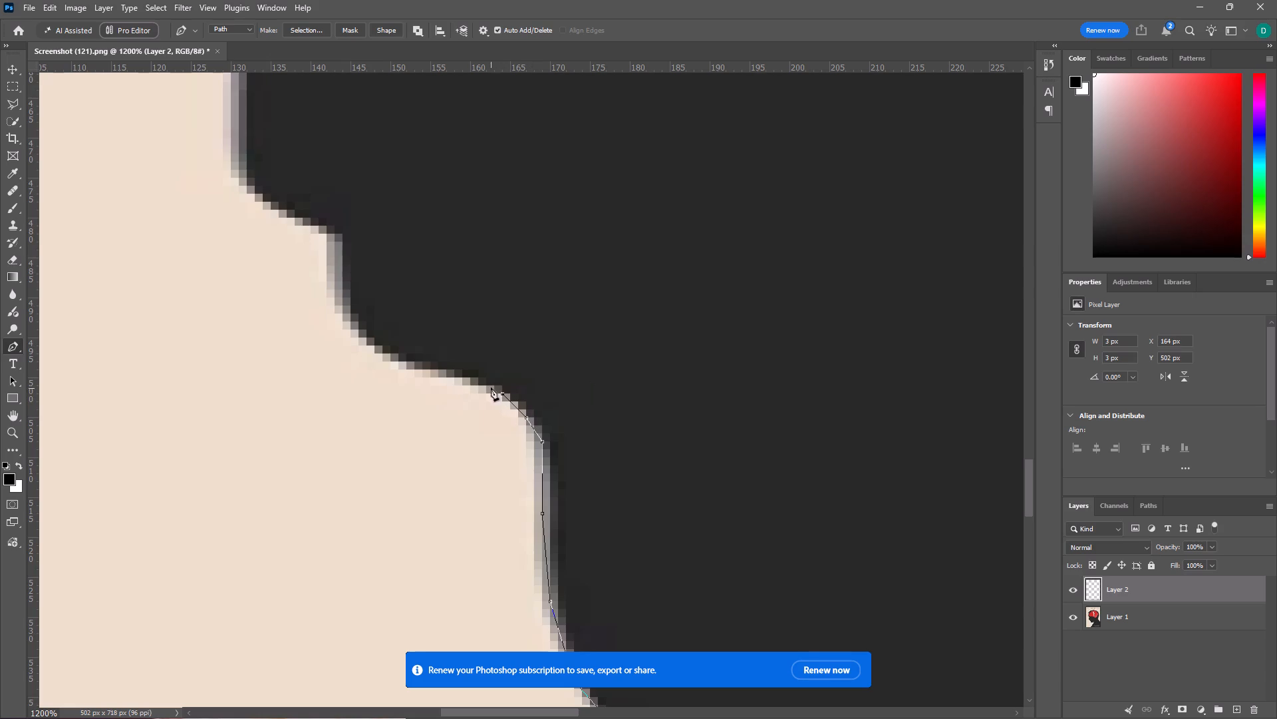
Trace the curved recess above the chin and the short vertical edge of the lower lip up to its corner.
{"action": "left_click", "coordinate": [478, 381]}
{"action": "left_click", "coordinate": [441, 370]}
{"action": "left_click", "coordinate": [405, 361]}
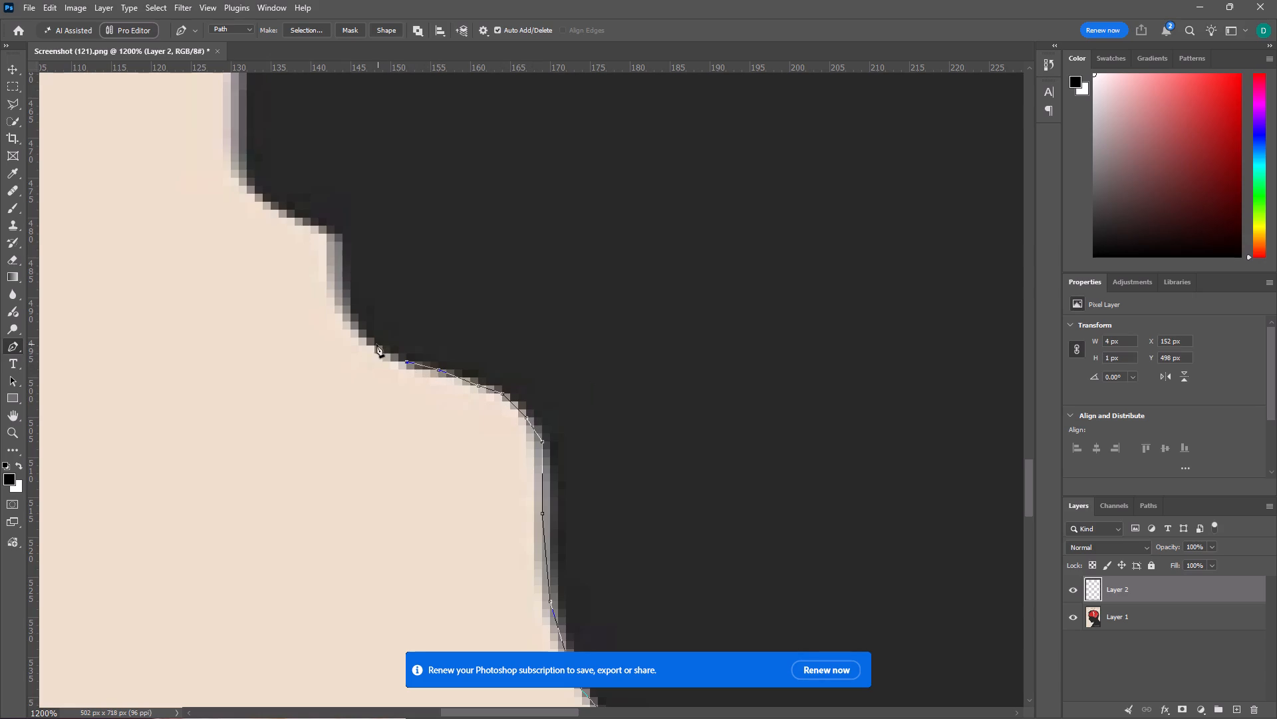
{"action": "left_click", "coordinate": [376, 344]}
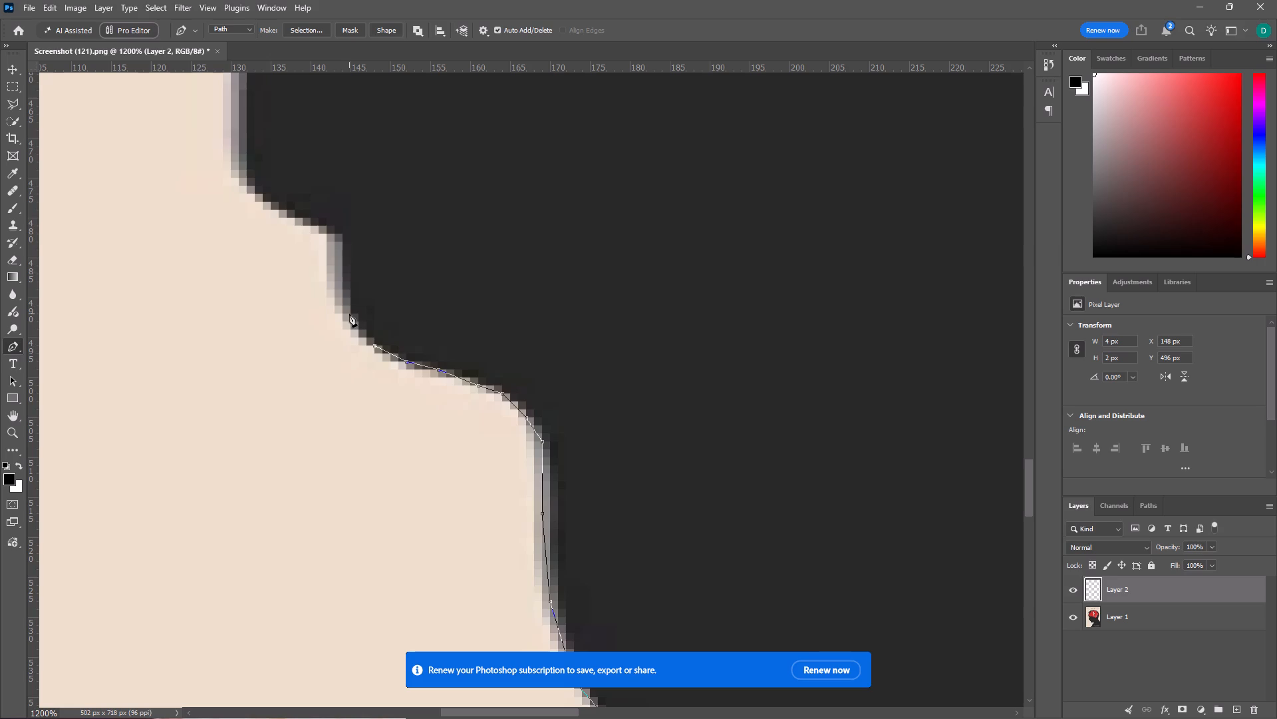
{"action": "left_click", "coordinate": [349, 314]}
{"action": "left_click", "coordinate": [342, 289]}
{"action": "left_click", "coordinate": [341, 238]}
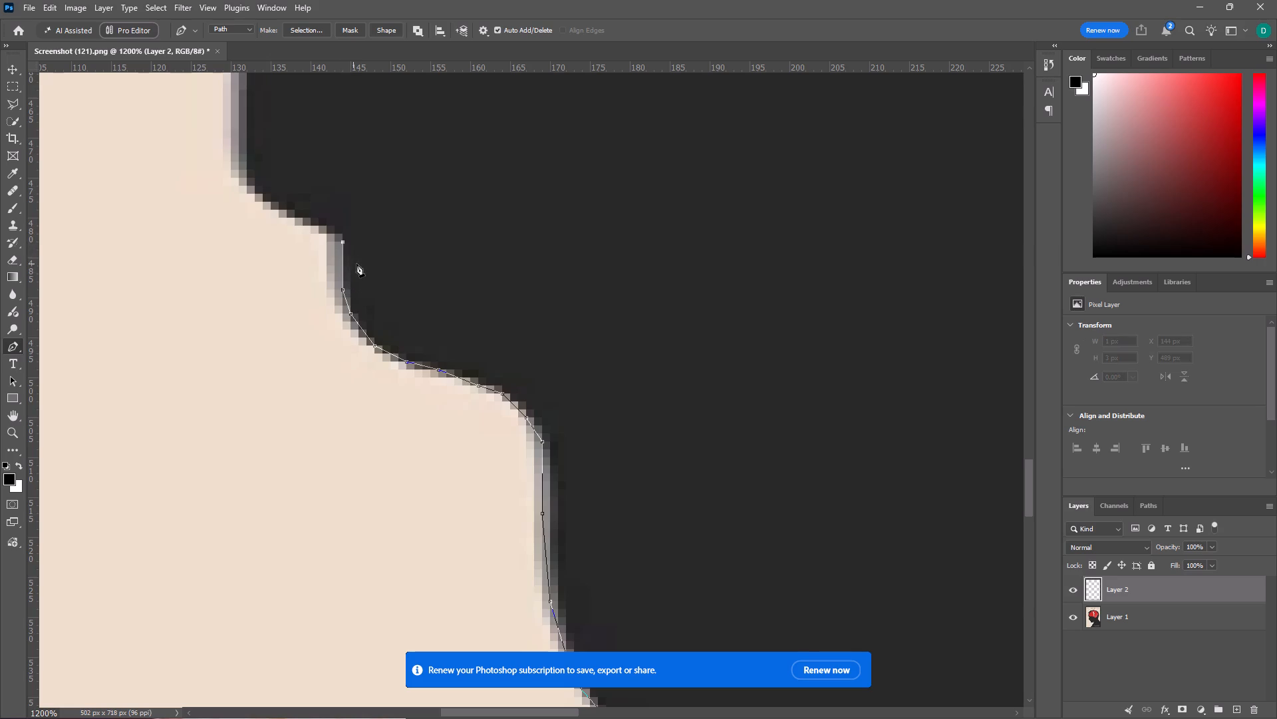
Extend the pen path from the lower lip's corner along the short sloping notch between the lips.
{"action": "left_click", "coordinate": [291, 212]}
{"action": "left_click", "coordinate": [273, 202]}
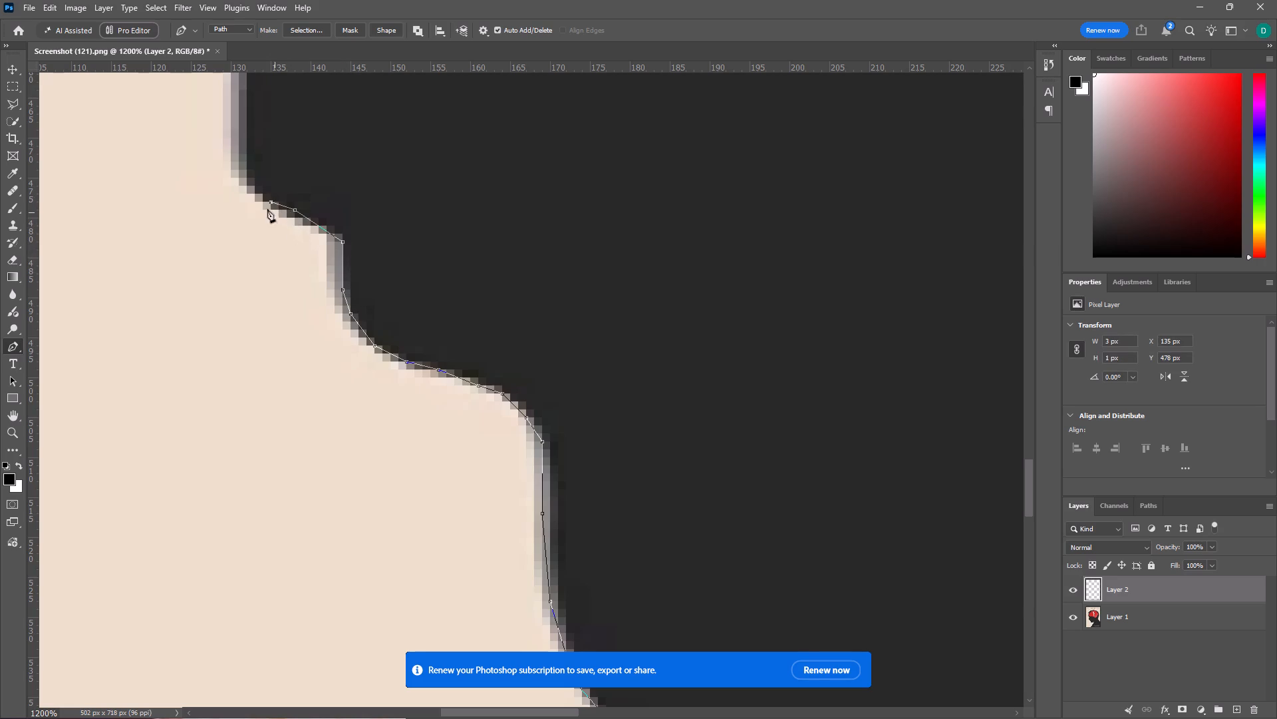
{"action": "left_click", "coordinate": [246, 182]}
Continue the pen path up the vertical edge above the lip notch and around its rounded upper corner below the nose.
{"action": "key", "text": "space"}
{"action": "key", "text": "space"}
{"action": "key", "text": "space"}
{"action": "key", "text": "space"}
{"action": "key", "text": "space"}
{"action": "key", "text": "space"}
{"action": "key", "text": "space"}
{"action": "key", "text": "space"}
{"action": "key", "text": "space"}
{"action": "key", "text": "space"}
{"action": "left_click_drag", "start_coordinate": [389, 216], "coordinate": [609, 570]}
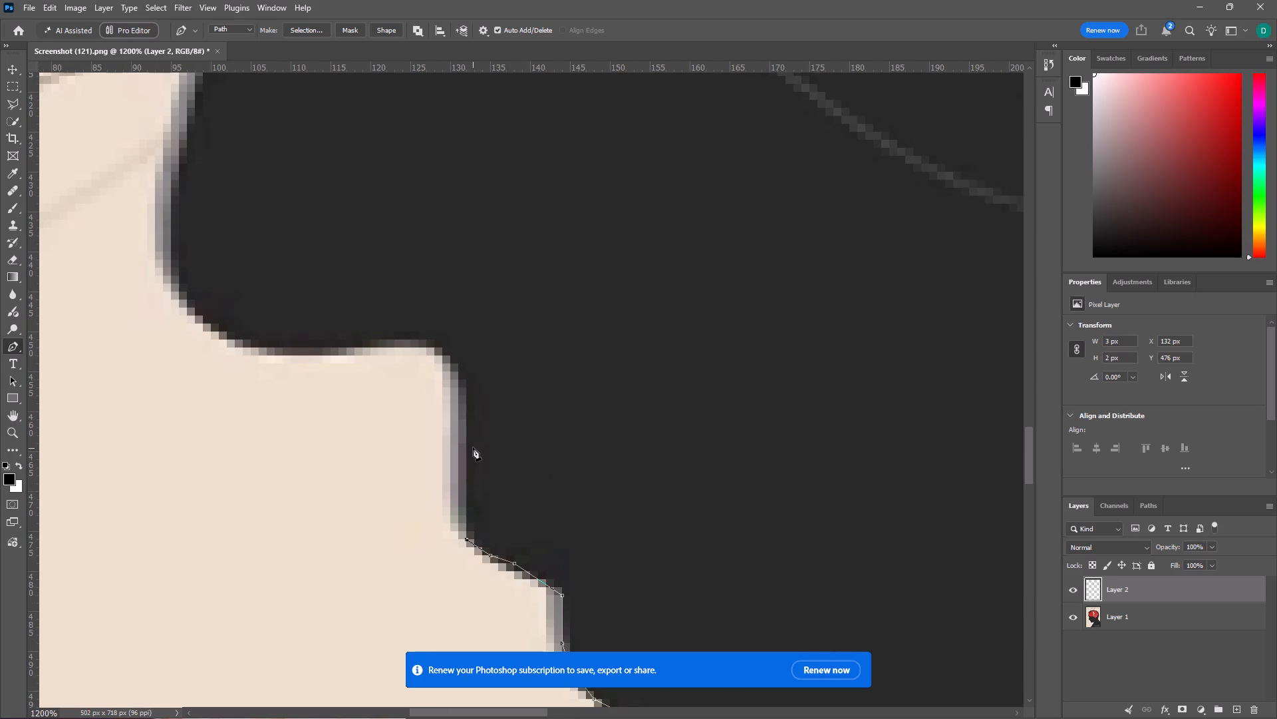
{"action": "left_click", "coordinate": [466, 383]}
{"action": "left_click", "coordinate": [444, 352]}
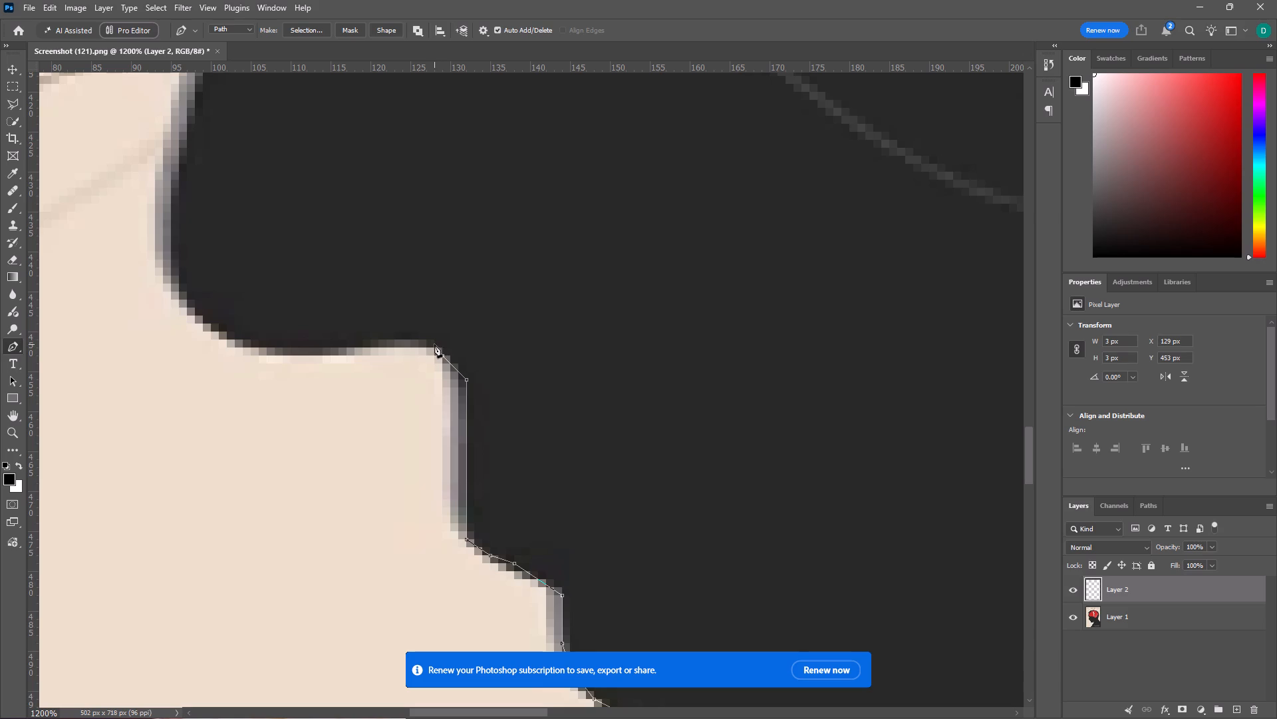
{"action": "left_click", "coordinate": [433, 345]}
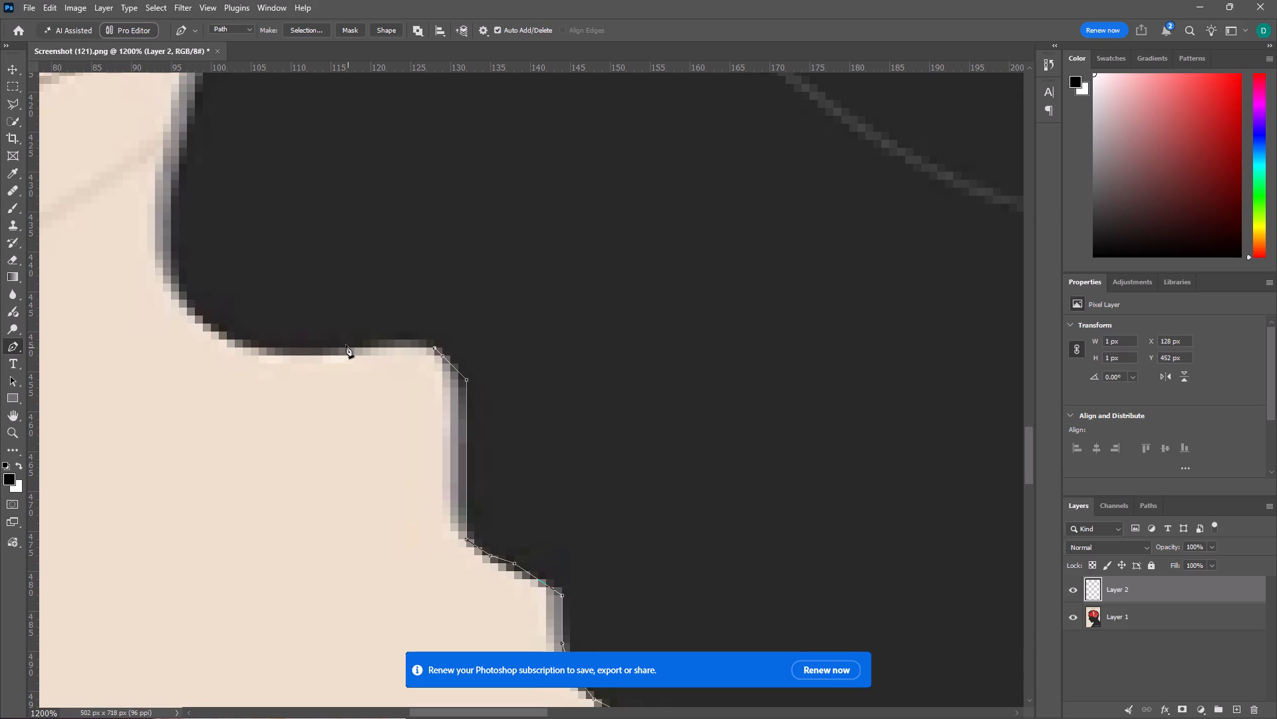
Extend the pen path along the flat underside of the nose and around its rounded tip.
{"action": "left_click", "coordinate": [337, 345]}
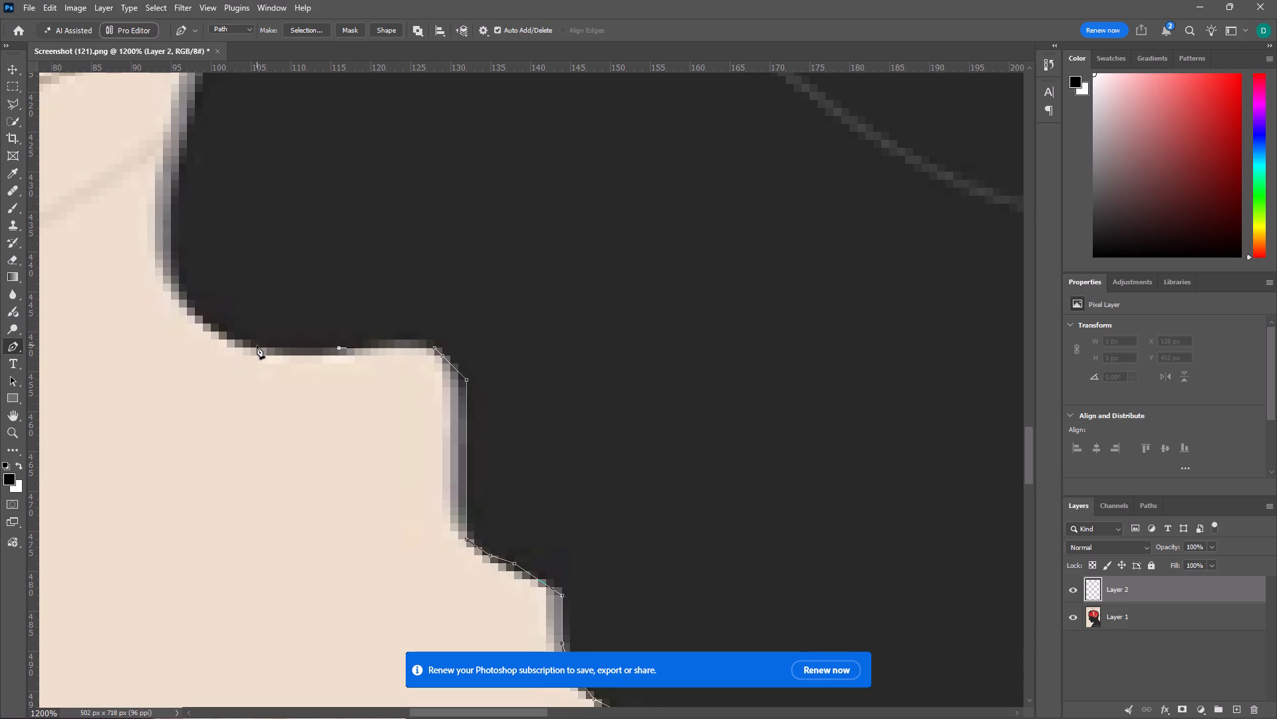
{"action": "left_click", "coordinate": [251, 346]}
{"action": "left_click", "coordinate": [225, 336]}
{"action": "left_click", "coordinate": [205, 322]}
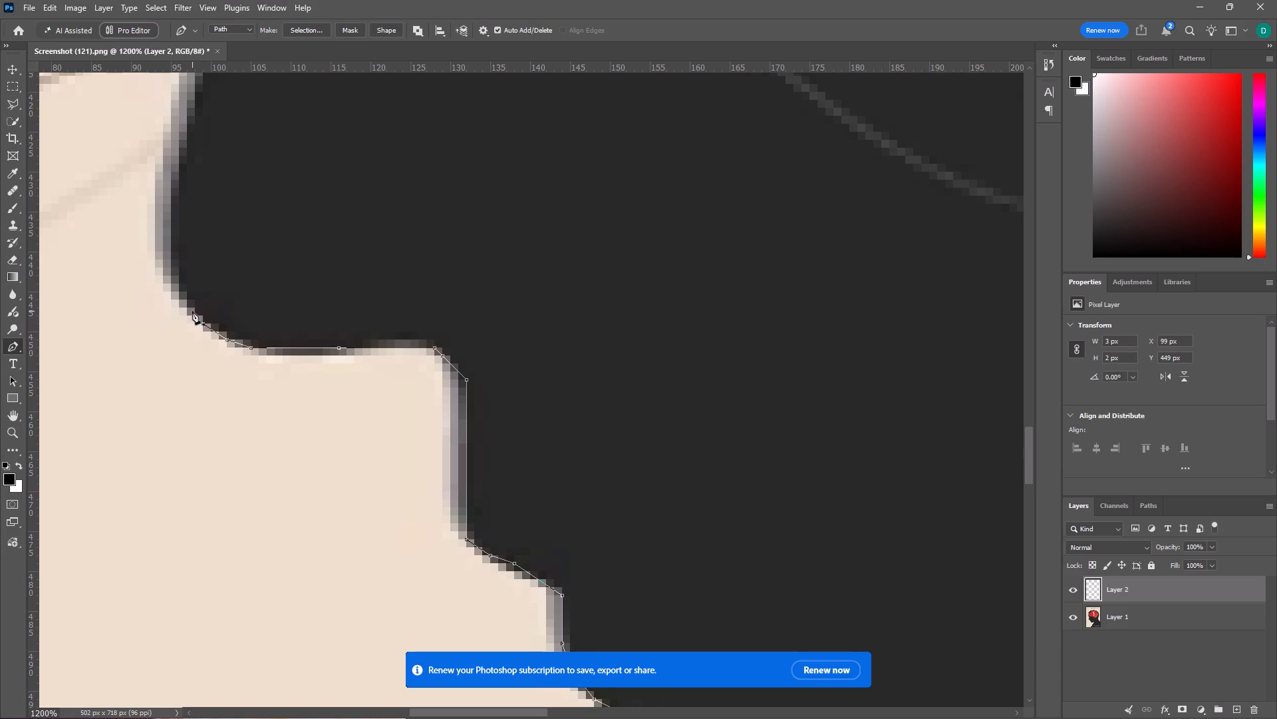
{"action": "left_click", "coordinate": [188, 306]}
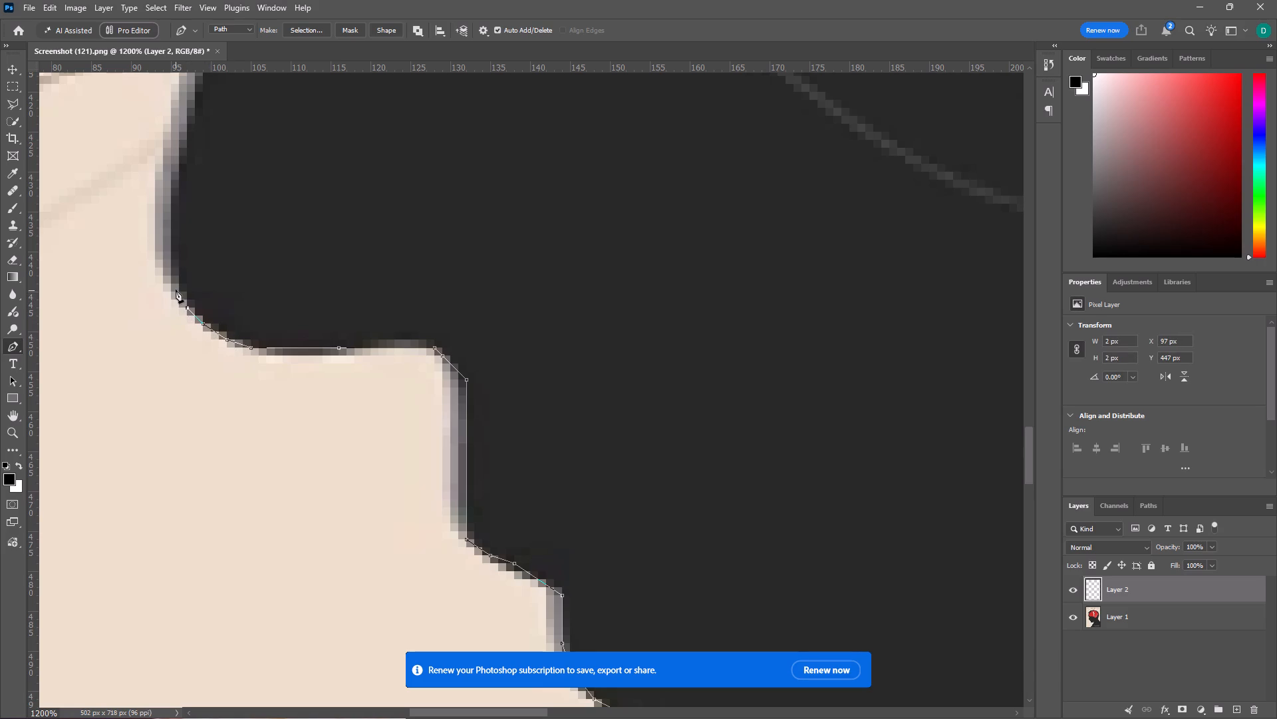
{"action": "left_click", "coordinate": [176, 289]}
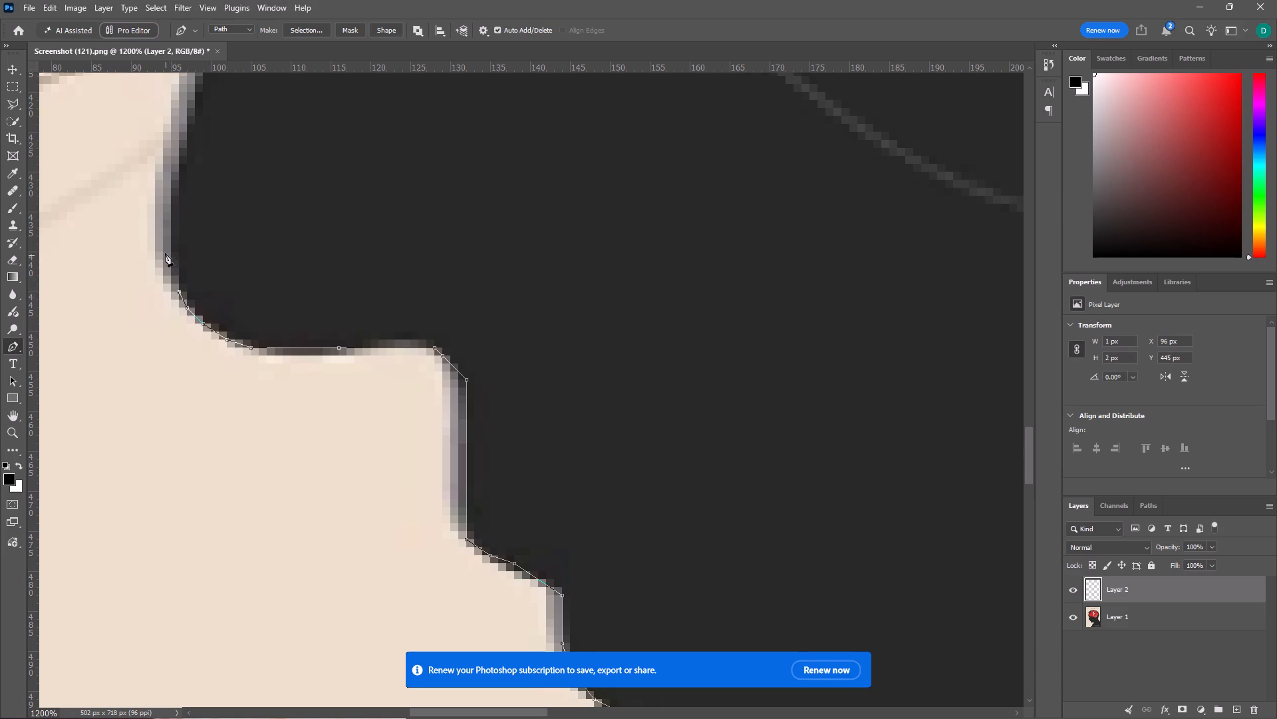
{"action": "left_click", "coordinate": [163, 251]}
Trace the sloping front edge of the nose from its rounded tip up to the bend at the bridge.
{"action": "left_click", "coordinate": [169, 196]}
{"action": "left_click", "coordinate": [186, 113]}
{"action": "key", "text": "space"}
{"action": "key", "text": "space"}
{"action": "key", "text": "space"}
{"action": "key", "text": "space"}
{"action": "key", "text": "space"}
{"action": "key", "text": "space"}
{"action": "key", "text": "space"}
{"action": "key", "text": "space"}
{"action": "key", "text": "space"}
{"action": "key", "text": "space"}
{"action": "key", "text": "space"}
{"action": "key", "text": "space"}
{"action": "key", "text": "space"}
{"action": "key", "text": "space"}
{"action": "key", "text": "space"}
{"action": "key", "text": "space"}
{"action": "key", "text": "space"}
{"action": "key", "text": "space"}
{"action": "left_click_drag", "start_coordinate": [200, 99], "coordinate": [108, 508]}
{"action": "left_click", "coordinate": [138, 366]}
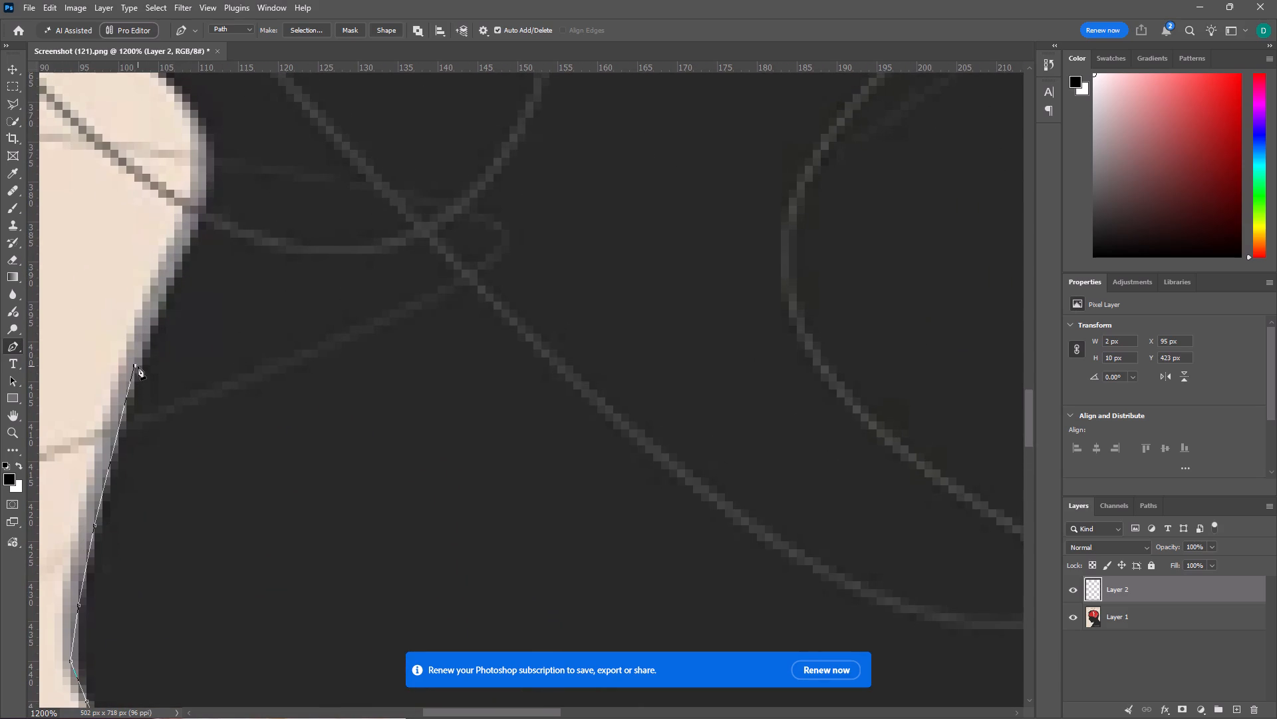
{"action": "left_click", "coordinate": [187, 232]}
{"action": "left_click", "coordinate": [206, 194]}
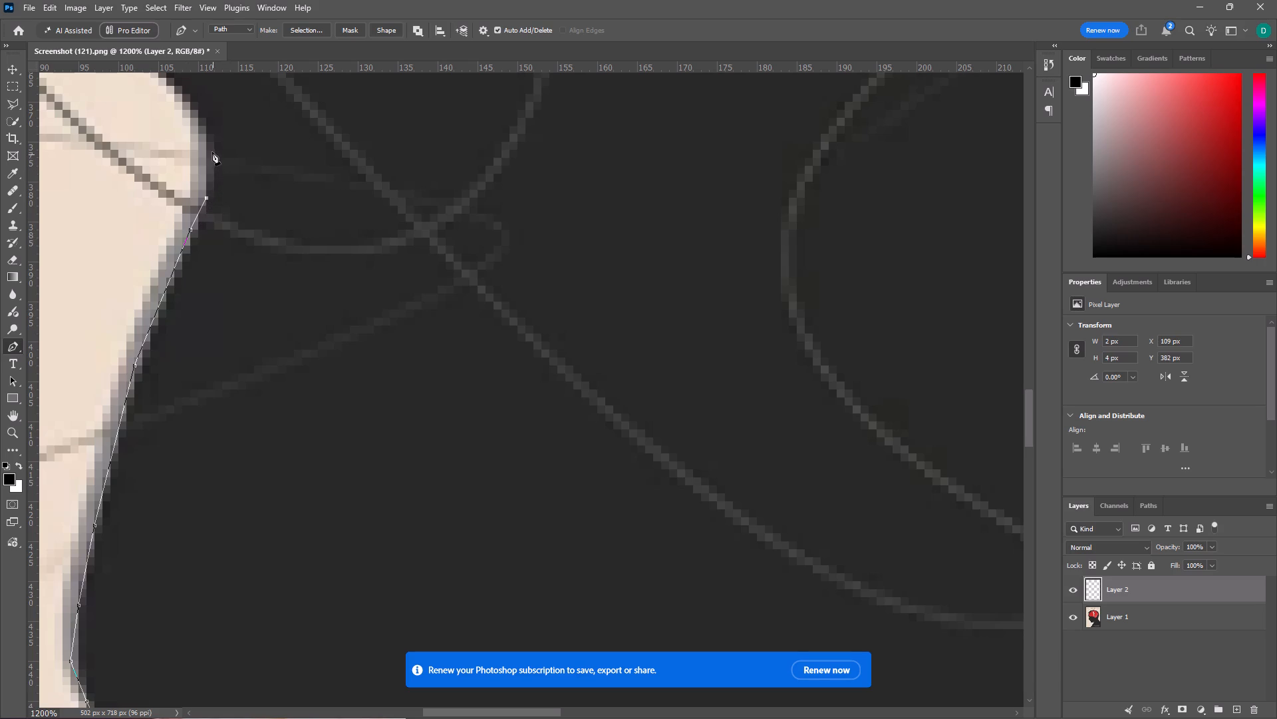
Continue the pen path around the inward bend at the nose bridge and onto the start of the brow slope.
{"action": "left_click", "coordinate": [210, 146]}
{"action": "left_click", "coordinate": [205, 129]}
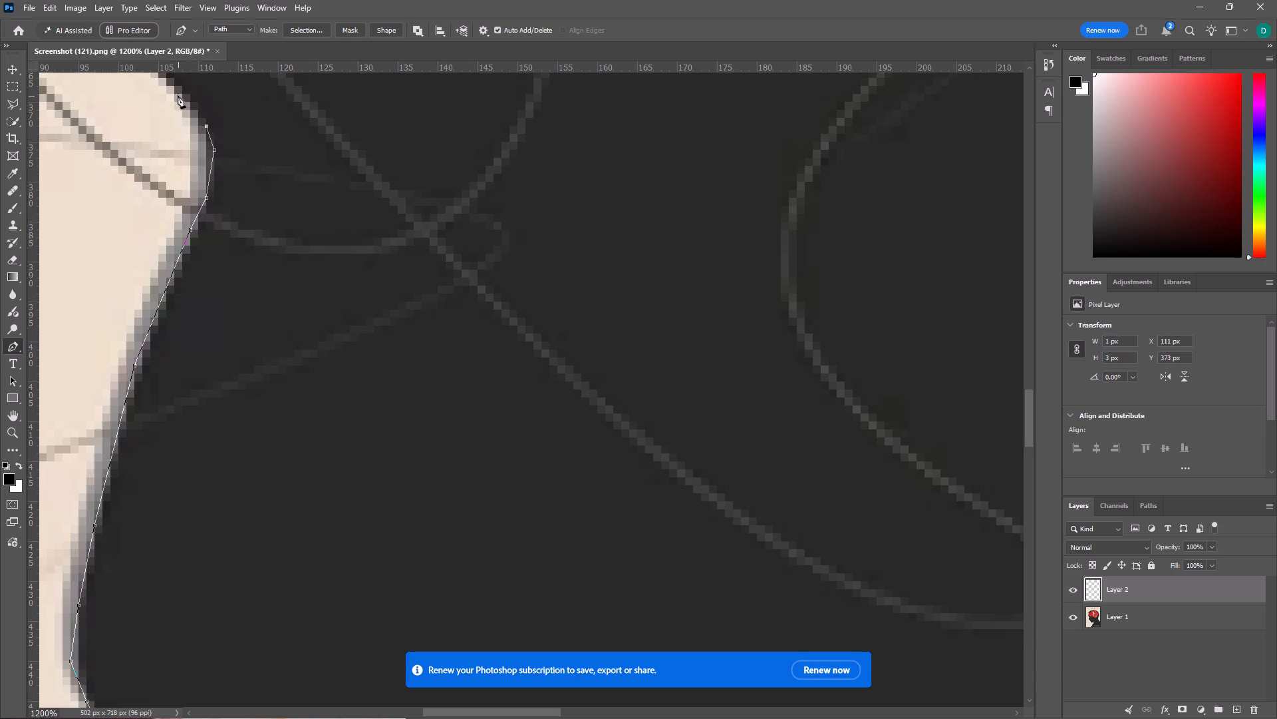
{"action": "left_click", "coordinate": [176, 94]}
{"action": "key", "text": "space"}
{"action": "key", "text": "space"}
{"action": "key", "text": "space"}
{"action": "key", "text": "space"}
{"action": "key", "text": "space"}
{"action": "key", "text": "space"}
{"action": "key", "text": "space"}
{"action": "key", "text": "space"}
{"action": "key", "text": "space"}
{"action": "key", "text": "space"}
{"action": "key", "text": "space"}
{"action": "key", "text": "space"}
{"action": "key", "text": "space"}
{"action": "key", "text": "space"}
{"action": "key", "text": "space"}
{"action": "key", "text": "space"}
{"action": "key", "text": "space"}
{"action": "key", "text": "space"}
{"action": "key", "text": "space"}
{"action": "key", "text": "space"}
{"action": "left_click_drag", "start_coordinate": [221, 113], "coordinate": [563, 372]}
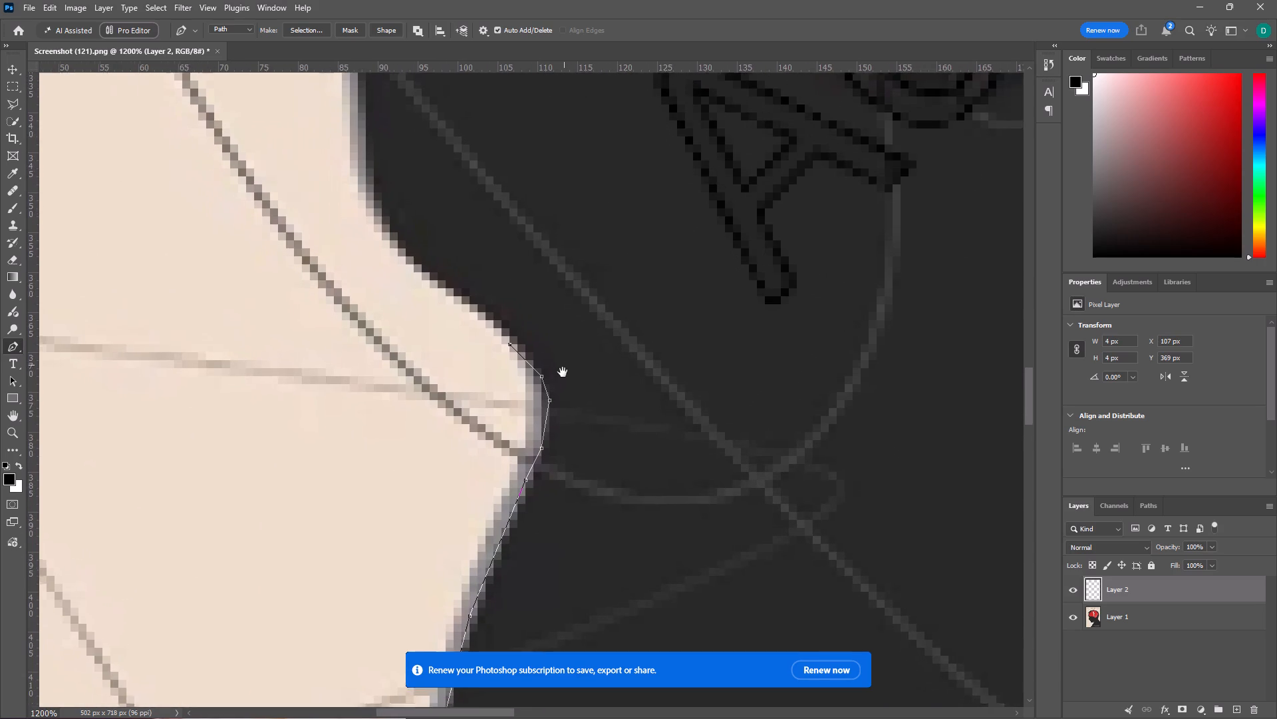
{"action": "left_click_drag", "start_coordinate": [563, 372], "coordinate": [576, 403]}
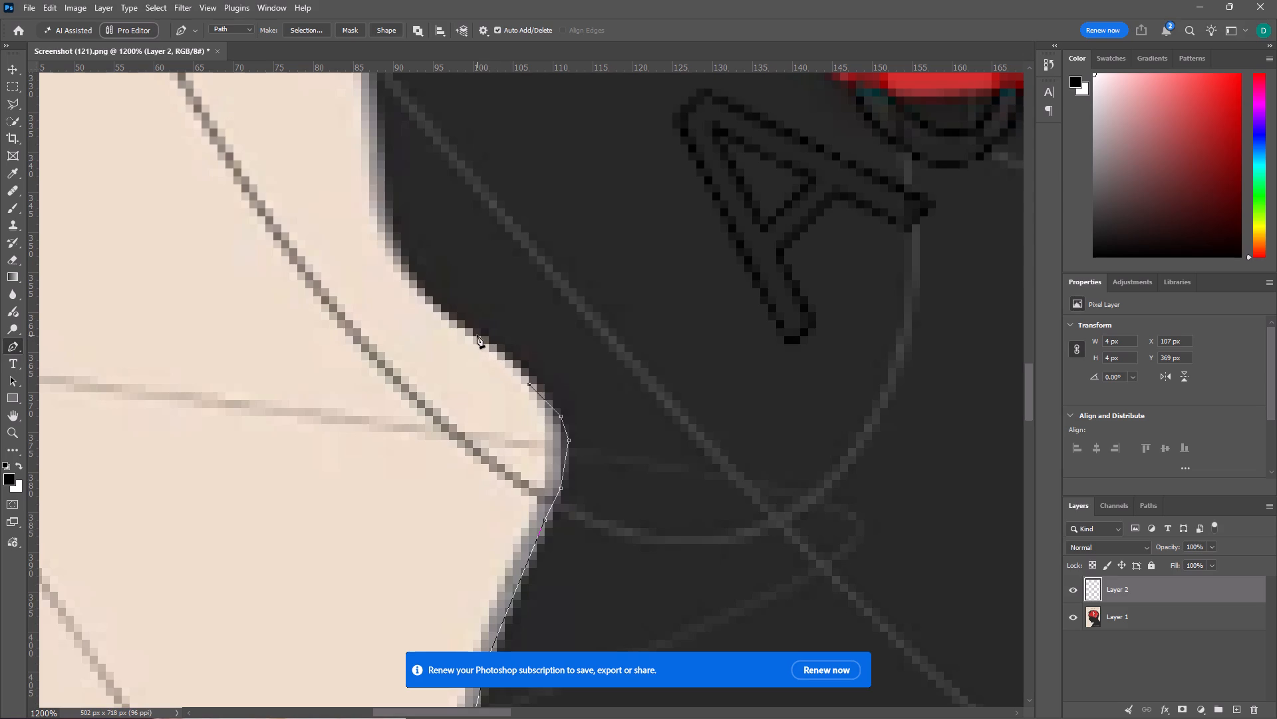
Undo the last two anchor points and retrace the brow slope with closely spaced anchors up to the forehead's vertical edge.
{"action": "left_click", "coordinate": [473, 335]}
{"action": "key", "text": "ctrl+z"}
{"action": "key", "text": "ctrl+z"}
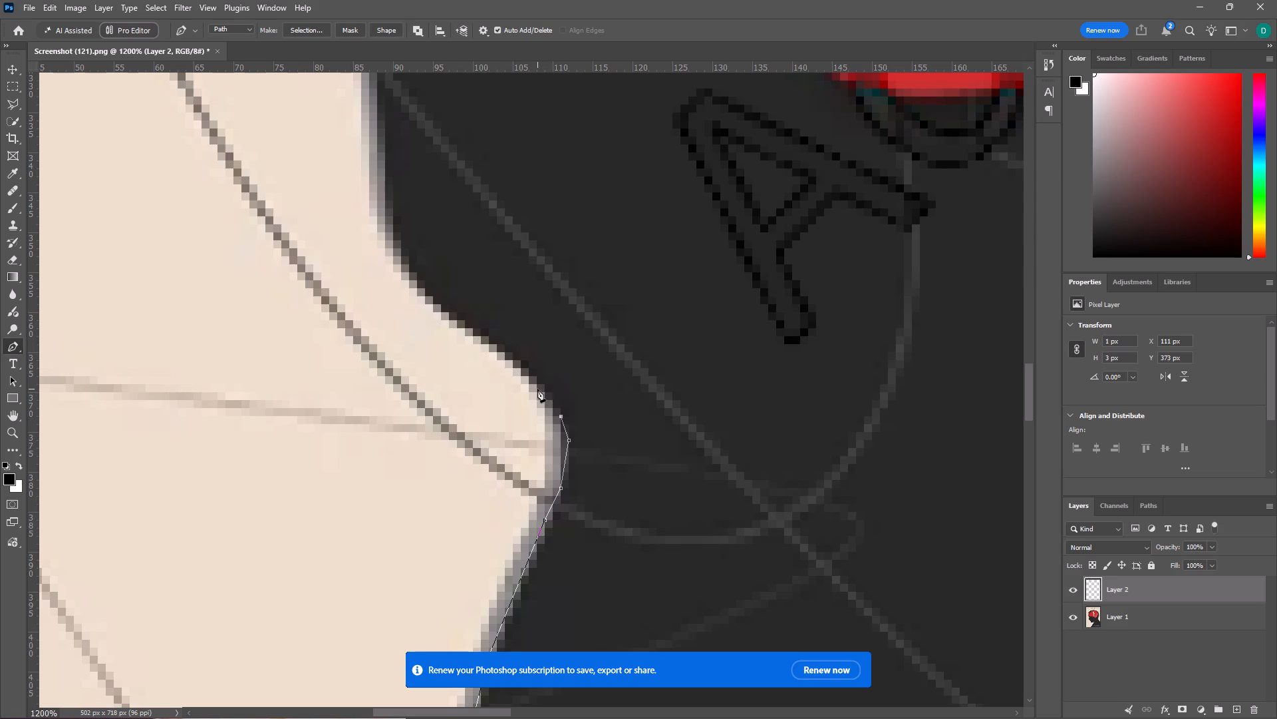
{"action": "left_click", "coordinate": [537, 388]}
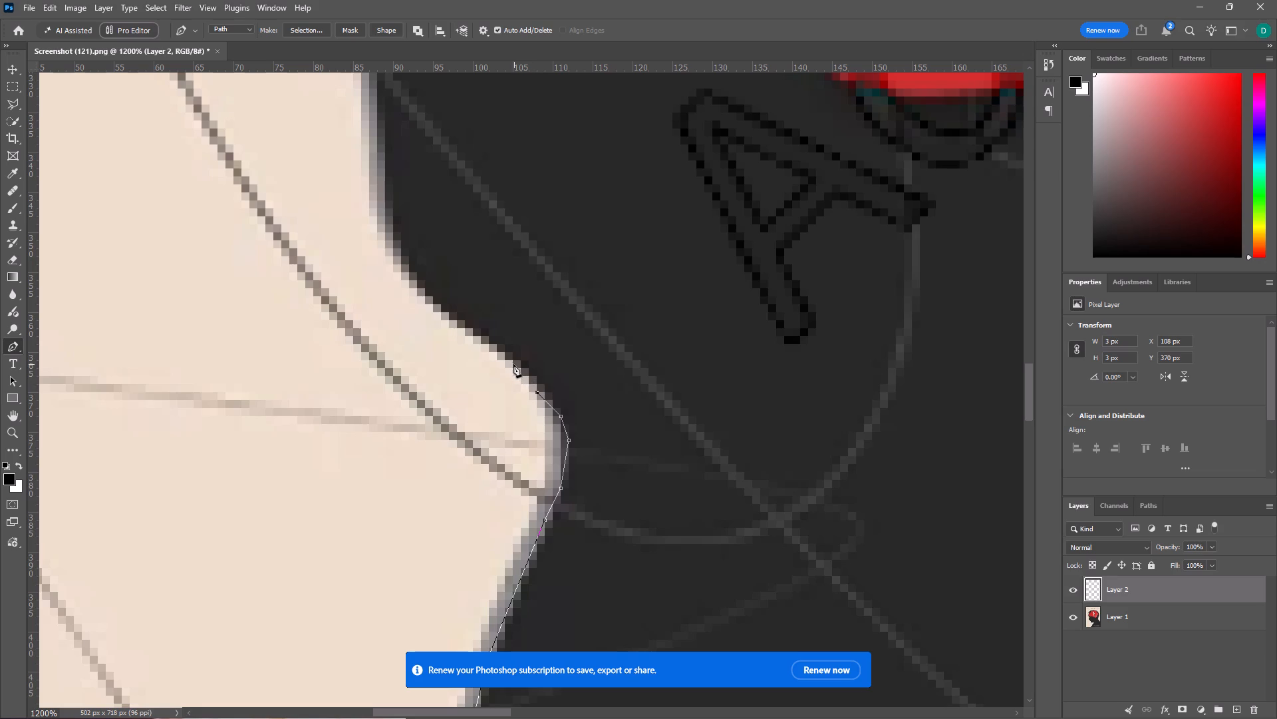
{"action": "left_click", "coordinate": [513, 364]}
{"action": "left_click", "coordinate": [497, 352]}
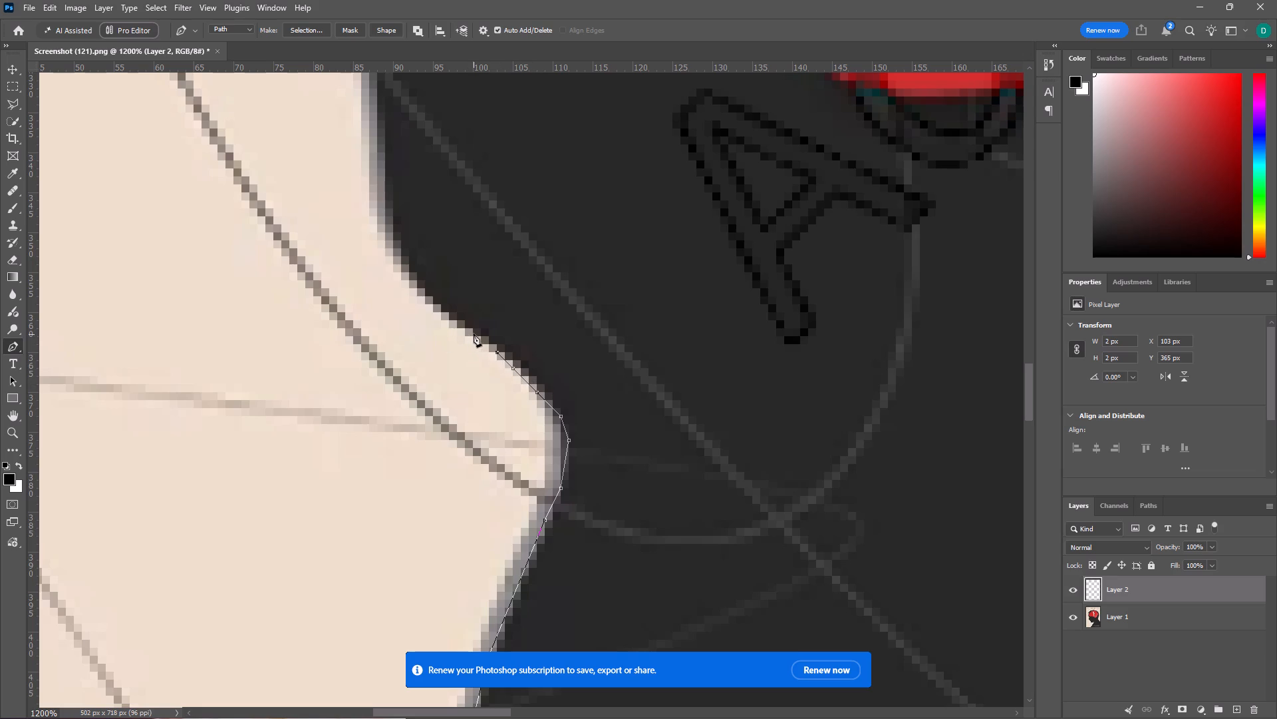
{"action": "left_click", "coordinate": [474, 334]}
{"action": "left_click", "coordinate": [442, 311]}
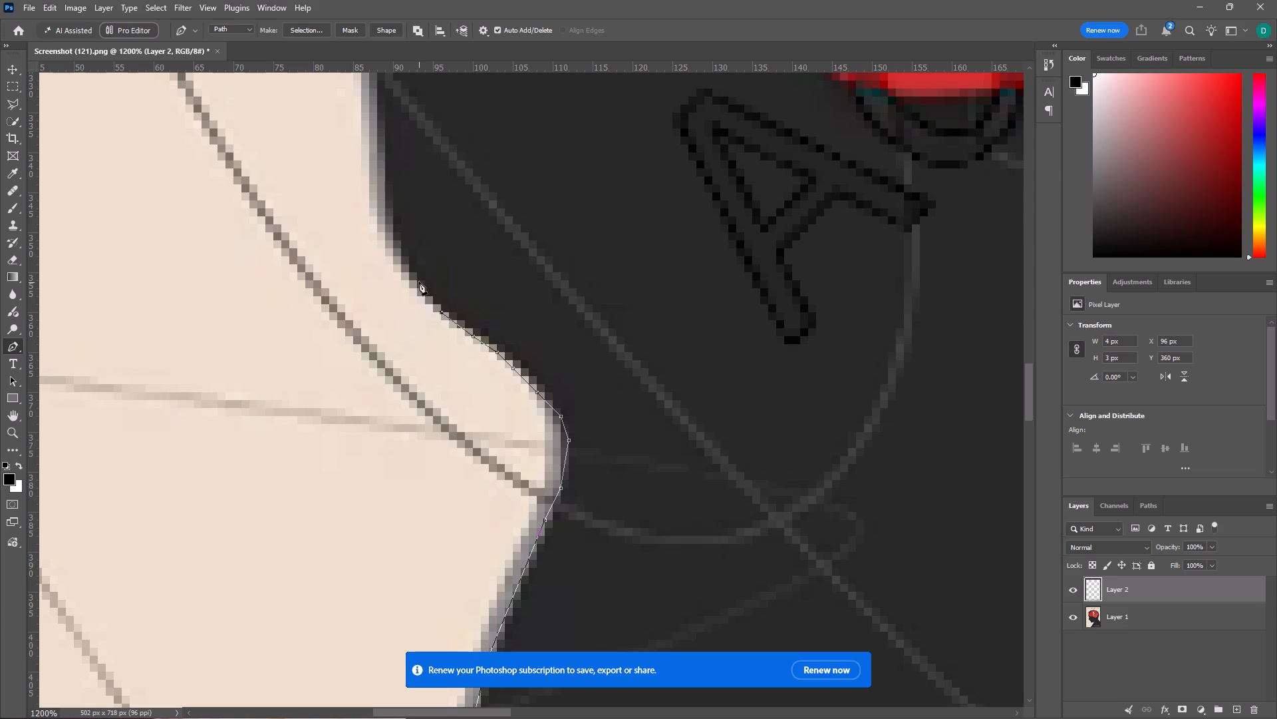
{"action": "left_click", "coordinate": [419, 287]}
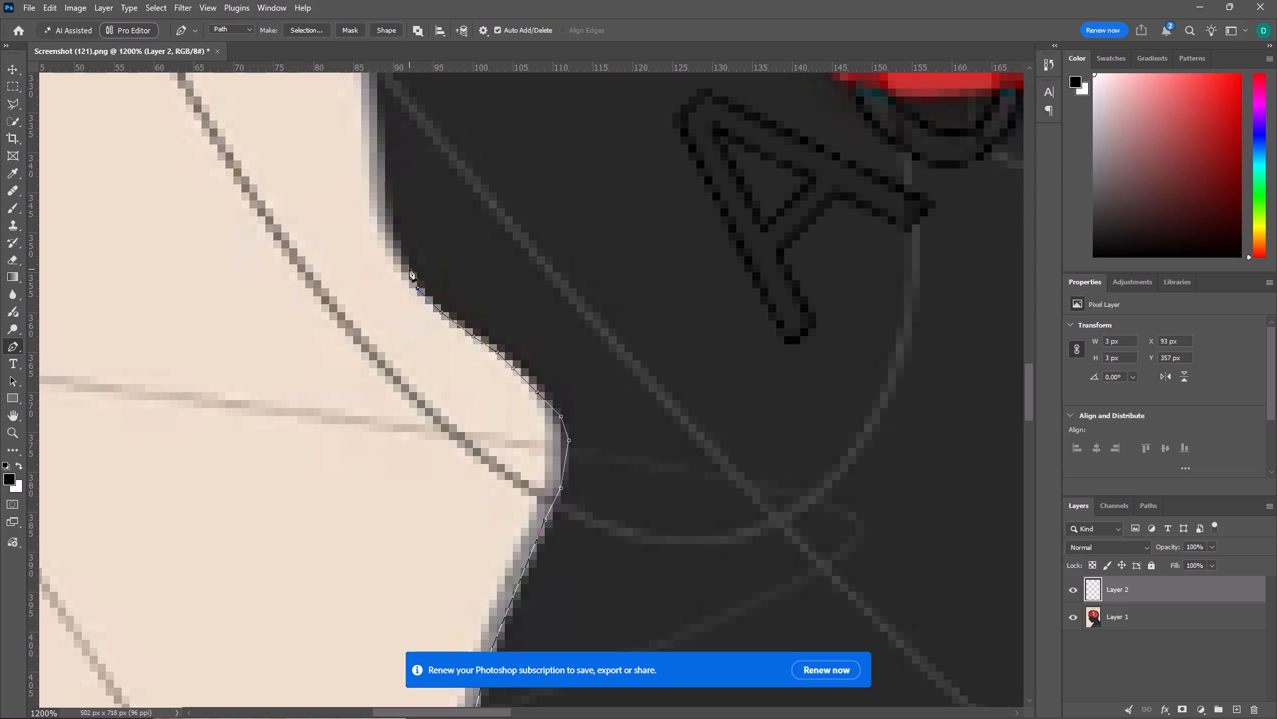
{"action": "left_click", "coordinate": [403, 262]}
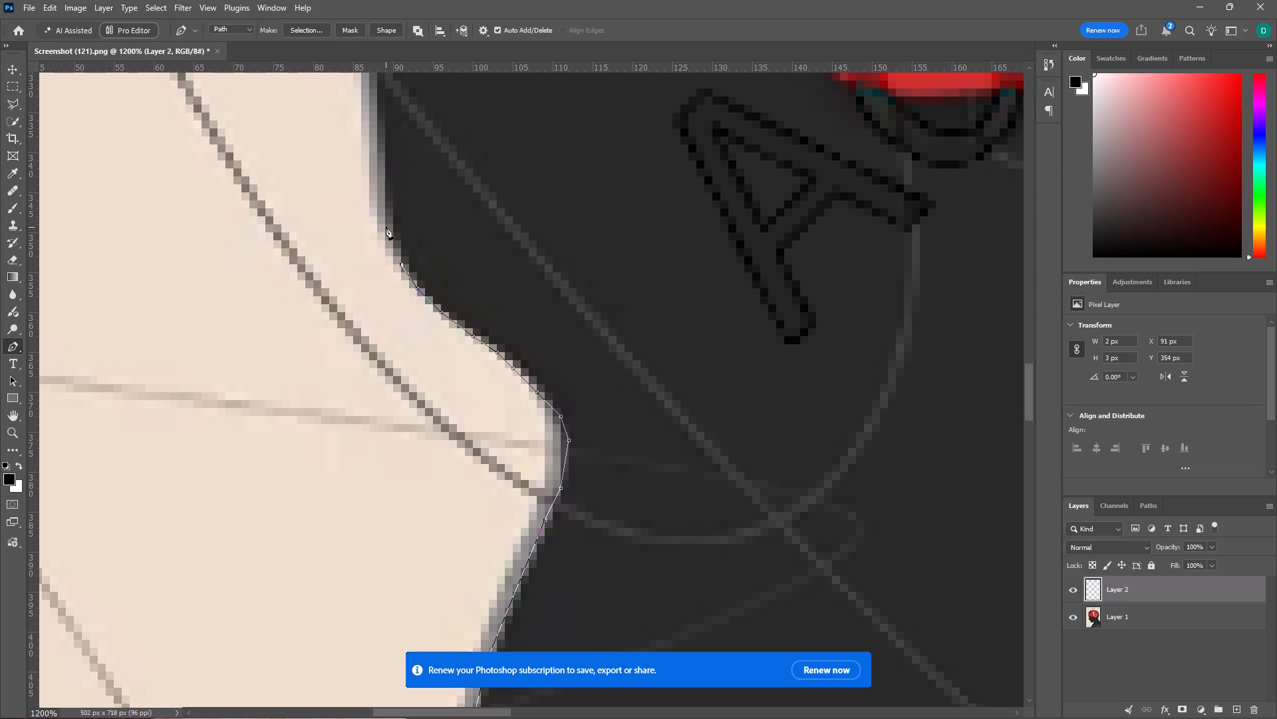
{"action": "left_click", "coordinate": [384, 217]}
Extend the pen path up the lower, near-vertical front edge of the forehead, beside the red brain's lower lobe.
{"action": "key", "text": "space"}
{"action": "key", "text": "space"}
{"action": "key", "text": "space"}
{"action": "key", "text": "space"}
{"action": "key", "text": "space"}
{"action": "key", "text": "space"}
{"action": "key", "text": "space"}
{"action": "key", "text": "space"}
{"action": "key", "text": "space"}
{"action": "key", "text": "space"}
{"action": "key", "text": "space"}
{"action": "key", "text": "space"}
{"action": "key", "text": "space"}
{"action": "key", "text": "space"}
{"action": "key", "text": "space"}
{"action": "left_click_drag", "start_coordinate": [427, 224], "coordinate": [299, 656]}
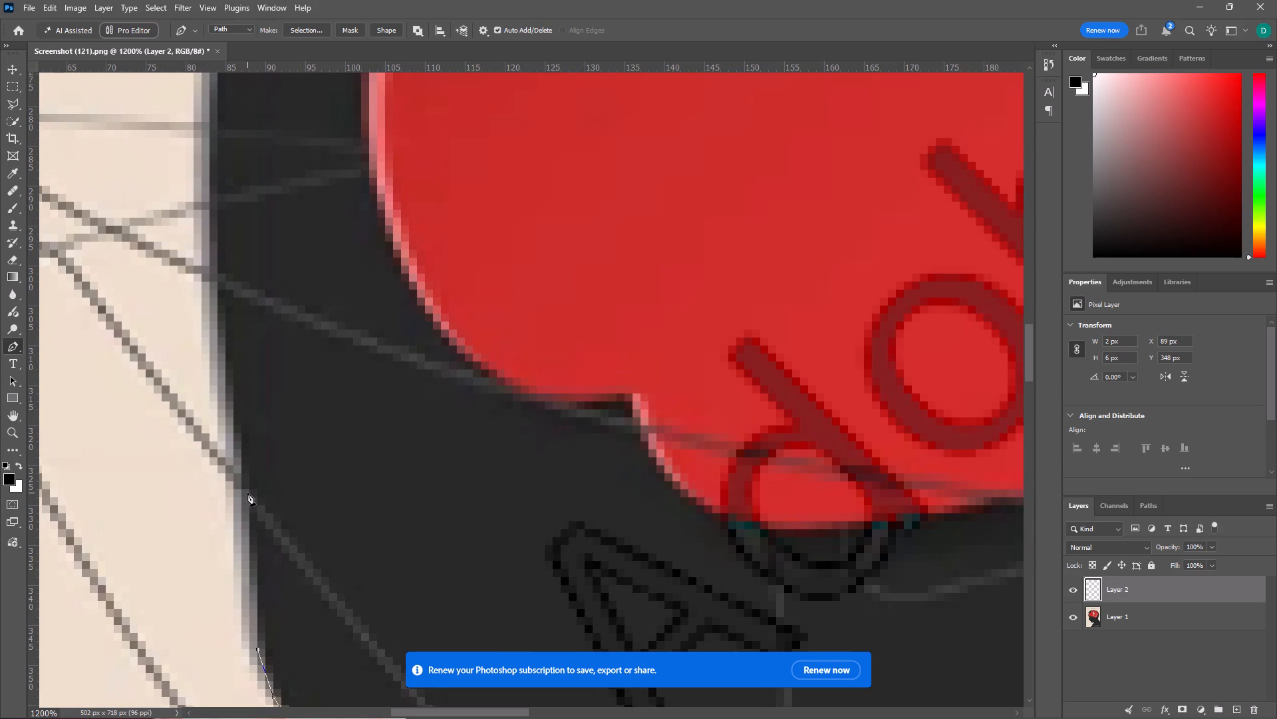
{"action": "left_click", "coordinate": [239, 468]}
{"action": "left_click", "coordinate": [219, 327]}
{"action": "left_click", "coordinate": [210, 166]}
Trace the forehead's upper, slightly slanted edge up to the corner beneath the overhang.
{"action": "key", "text": "space"}
{"action": "key", "text": "space"}
{"action": "key", "text": "space"}
{"action": "key", "text": "space"}
{"action": "key", "text": "space"}
{"action": "key", "text": "space"}
{"action": "key", "text": "space"}
{"action": "key", "text": "space"}
{"action": "key", "text": "space"}
{"action": "key", "text": "space"}
{"action": "key", "text": "space"}
{"action": "key", "text": "space"}
{"action": "left_click_drag", "start_coordinate": [311, 212], "coordinate": [259, 512]}
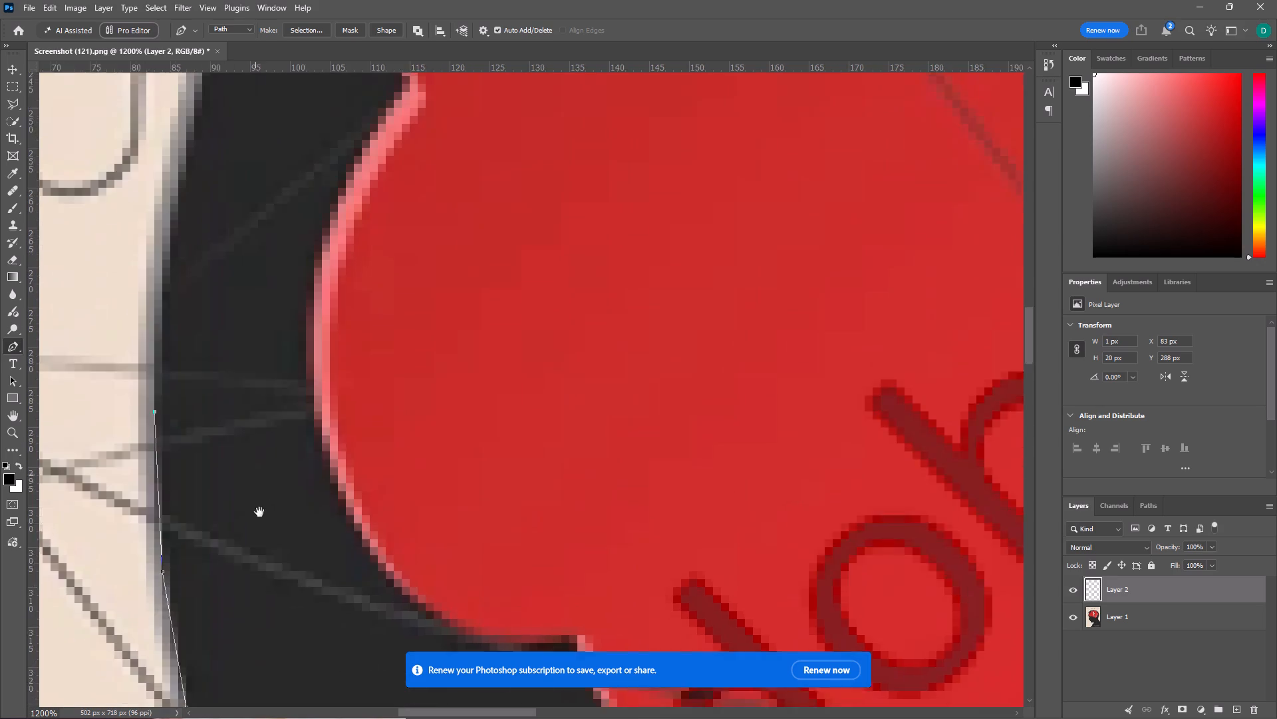
{"action": "left_click_drag", "start_coordinate": [259, 512], "coordinate": [286, 638]}
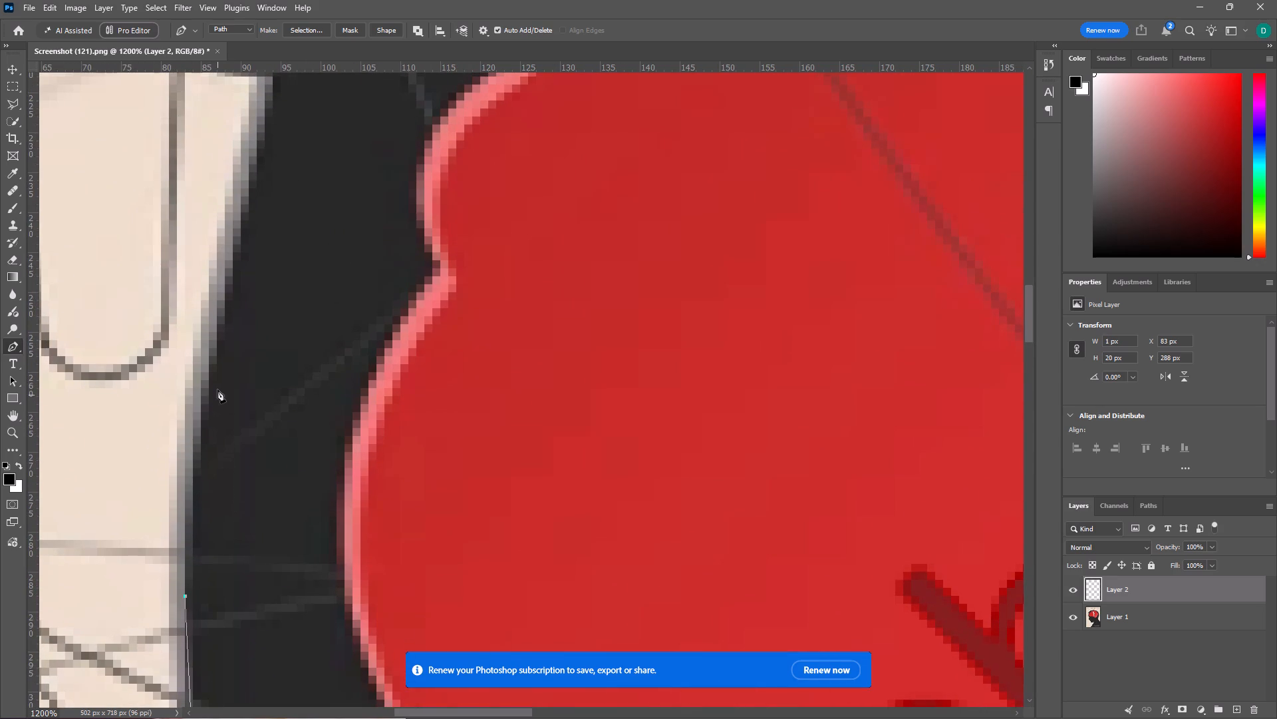
{"action": "left_click", "coordinate": [219, 320]}
{"action": "left_click", "coordinate": [264, 117]}
{"action": "key", "text": "space"}
{"action": "key", "text": "space"}
{"action": "key", "text": "space"}
{"action": "key", "text": "space"}
{"action": "key", "text": "space"}
{"action": "key", "text": "space"}
{"action": "key", "text": "space"}
{"action": "key", "text": "space"}
{"action": "key", "text": "space"}
{"action": "key", "text": "space"}
{"action": "key", "text": "space"}
{"action": "key", "text": "space"}
{"action": "key", "text": "space"}
{"action": "key", "text": "space"}
{"action": "key", "text": "space"}
{"action": "key", "text": "space"}
{"action": "key", "text": "space"}
{"action": "key", "text": "space"}
{"action": "key", "text": "space"}
{"action": "key", "text": "space"}
{"action": "left_click_drag", "start_coordinate": [308, 185], "coordinate": [308, 187]}
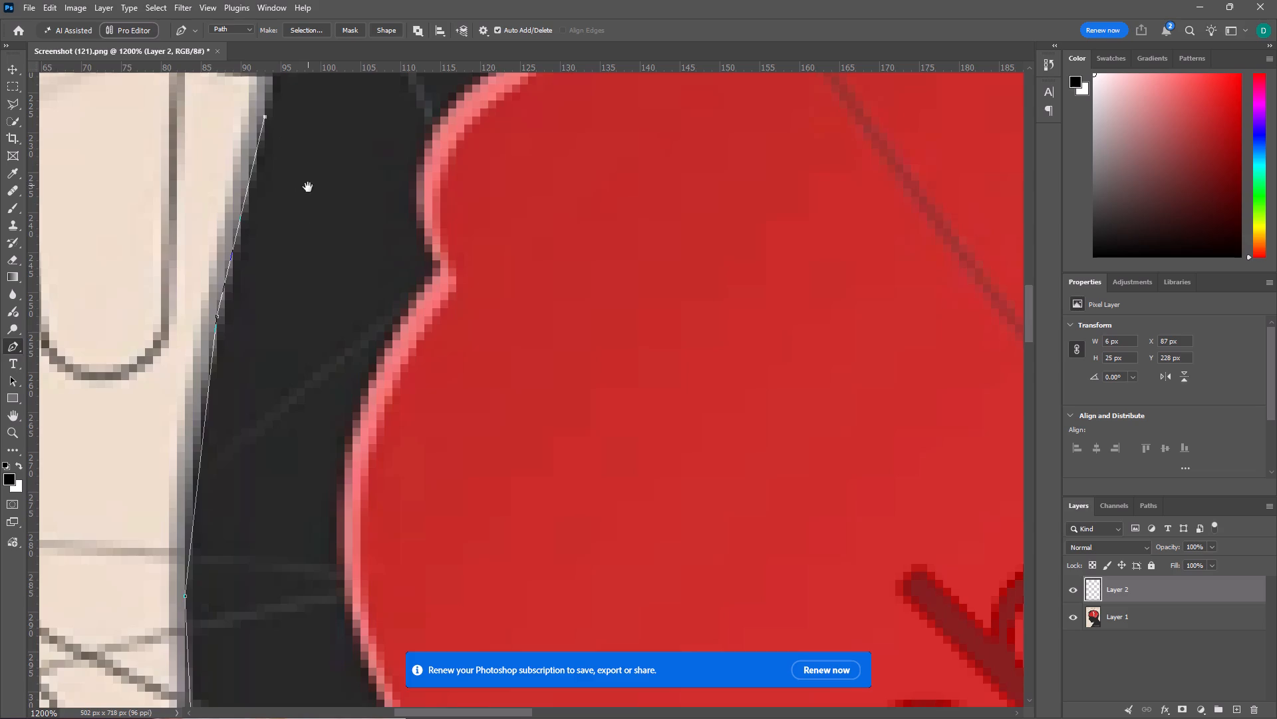
{"action": "left_click_drag", "start_coordinate": [308, 187], "coordinate": [277, 658]}
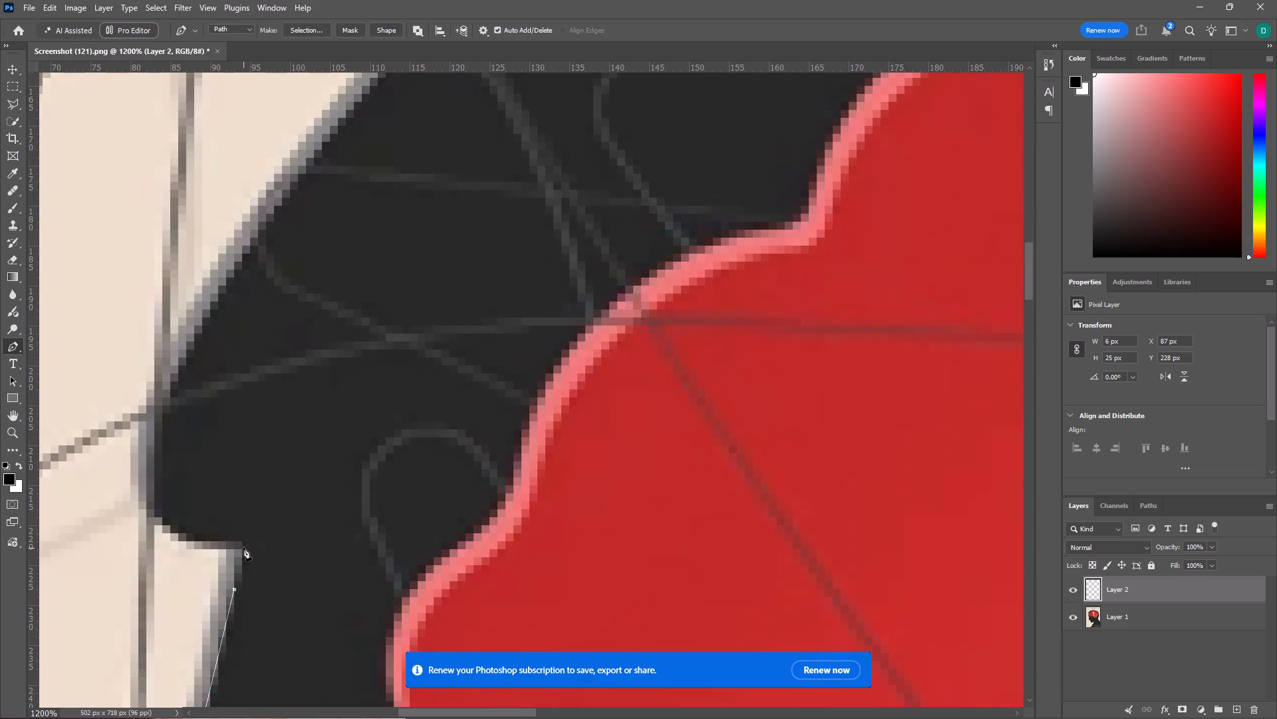
{"action": "left_click", "coordinate": [243, 547]}
Trace the underside of the overhang above the forehead and around its rounded front corner.
{"action": "left_click", "coordinate": [222, 545]}
{"action": "left_click", "coordinate": [186, 538]}
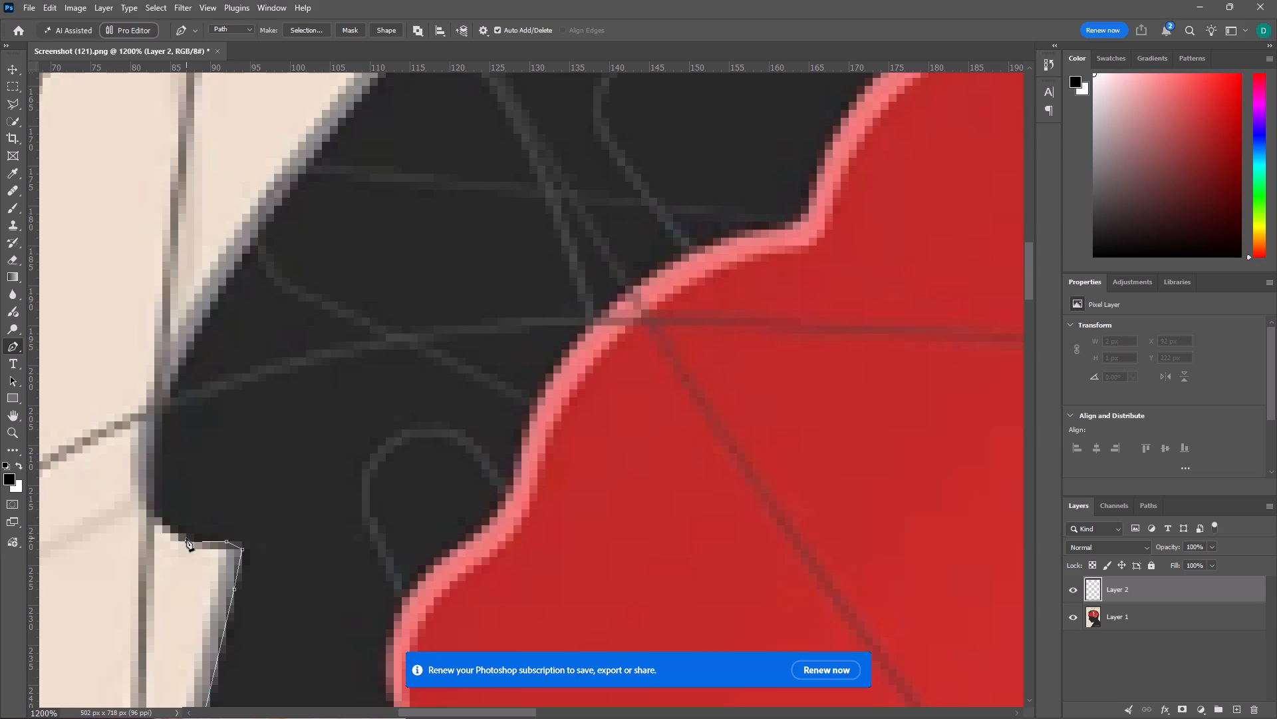
{"action": "left_click", "coordinate": [156, 515]}
{"action": "left_click", "coordinate": [146, 491]}
{"action": "left_click", "coordinate": [144, 462]}
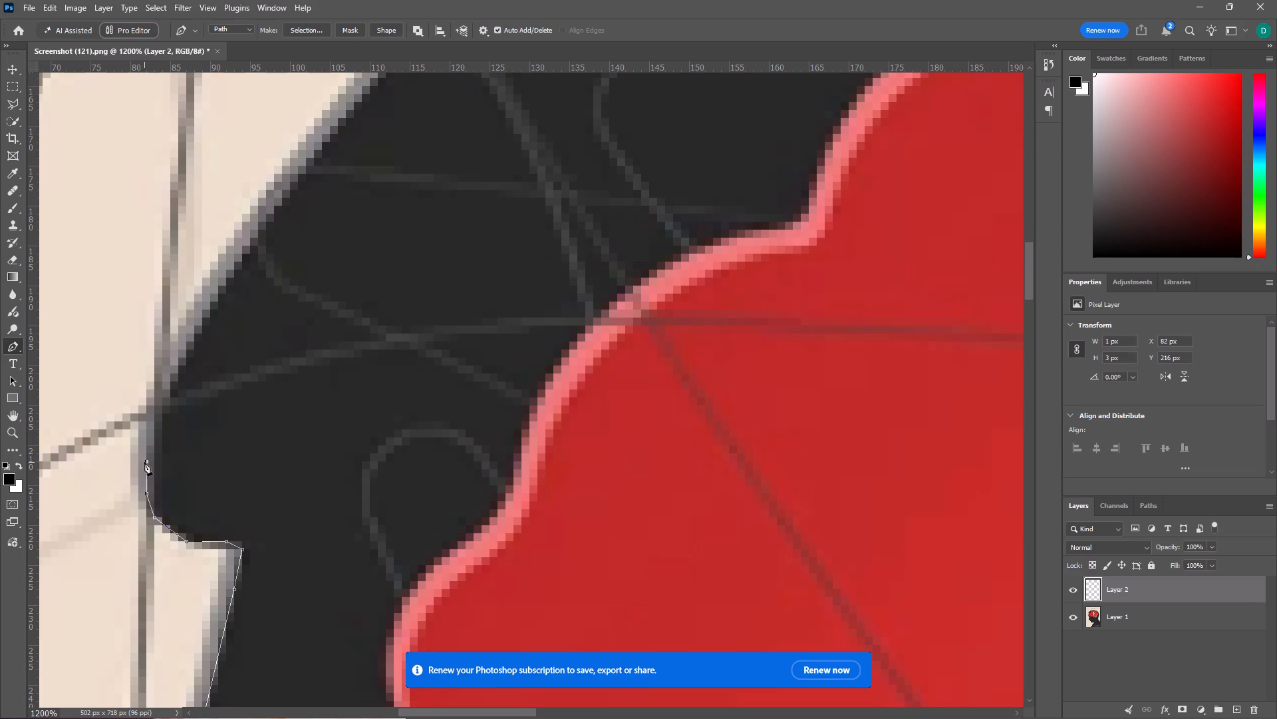
Extend the pen path from the overhang's front corner up the slanted front edge of the dark head silhouette.
{"action": "left_click", "coordinate": [157, 423]}
{"action": "left_click", "coordinate": [180, 356]}
{"action": "left_click", "coordinate": [267, 213]}
{"action": "left_click", "coordinate": [337, 119]}
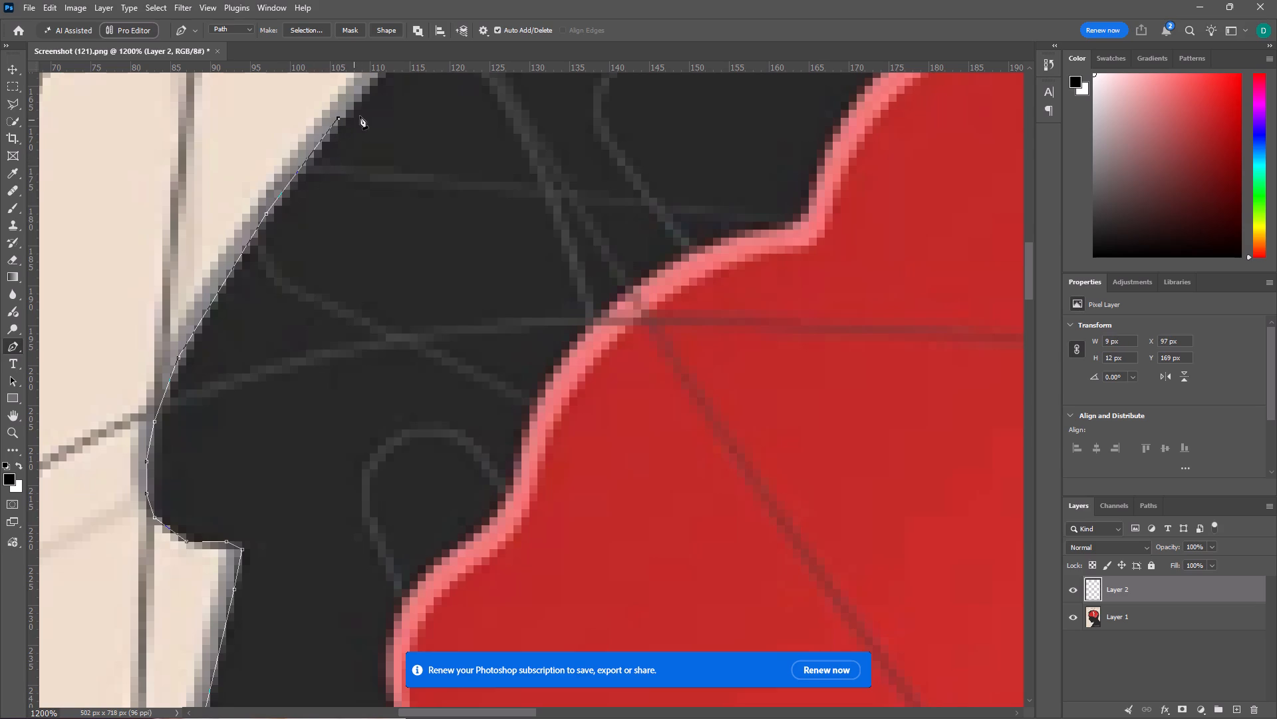
Trace the head's upper front curve with anchors along the dark edge, from the steep slope to the gentler rise toward the crown.
{"action": "key", "text": "space"}
{"action": "key", "text": "space"}
{"action": "key", "text": "space"}
{"action": "key", "text": "space"}
{"action": "key", "text": "space"}
{"action": "key", "text": "space"}
{"action": "key", "text": "space"}
{"action": "key", "text": "space"}
{"action": "key", "text": "space"}
{"action": "key", "text": "space"}
{"action": "key", "text": "space"}
{"action": "key", "text": "space"}
{"action": "key", "text": "space"}
{"action": "key", "text": "space"}
{"action": "left_click_drag", "start_coordinate": [426, 110], "coordinate": [237, 442]}
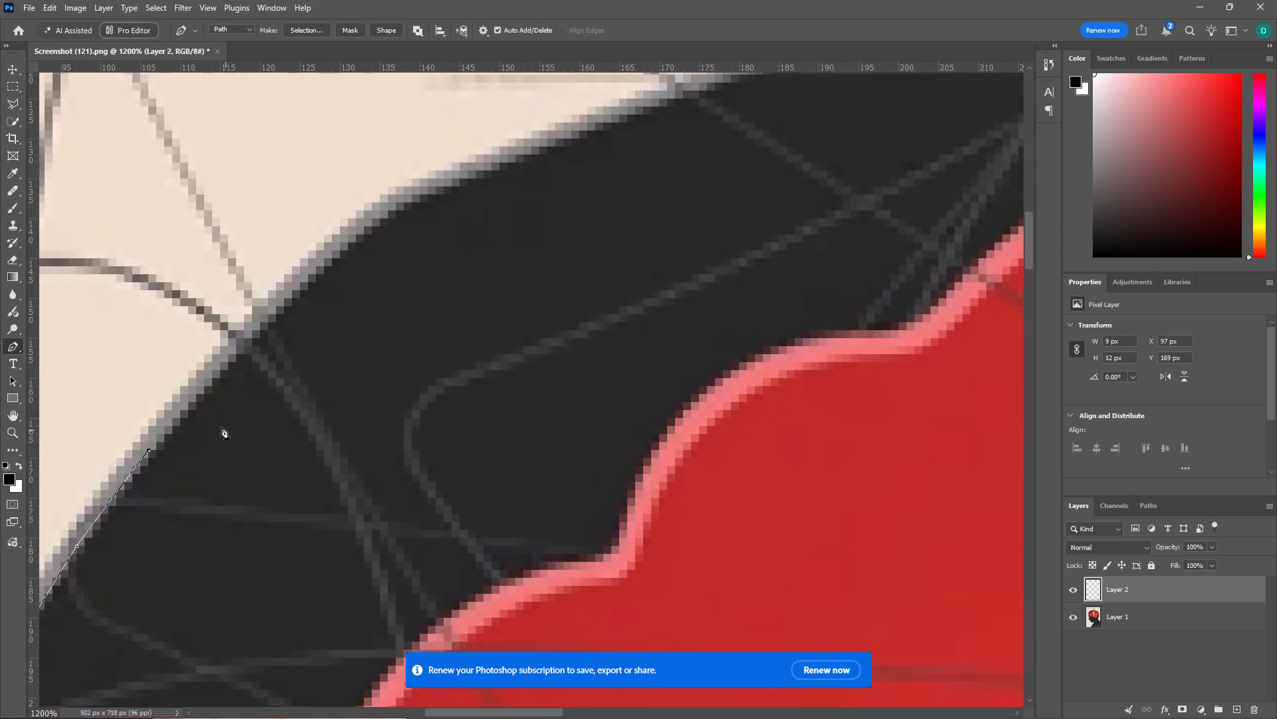
{"action": "left_click", "coordinate": [223, 361]}
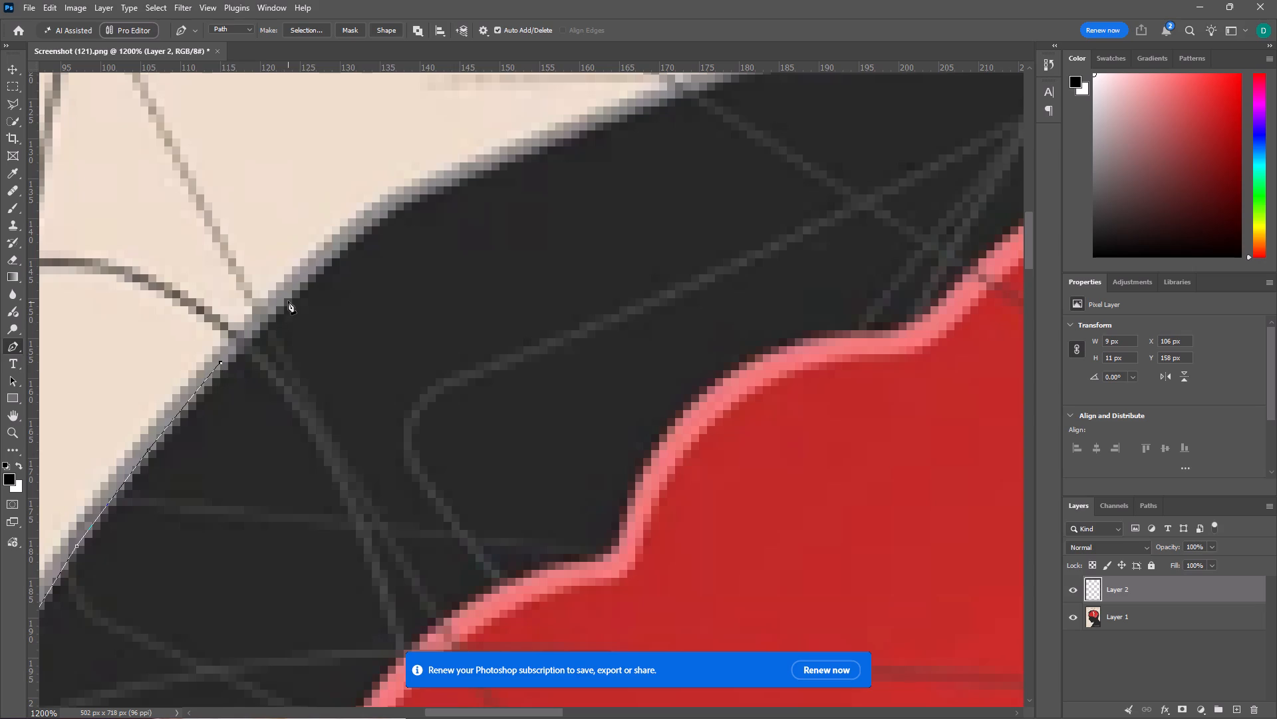
{"action": "left_click", "coordinate": [287, 298]}
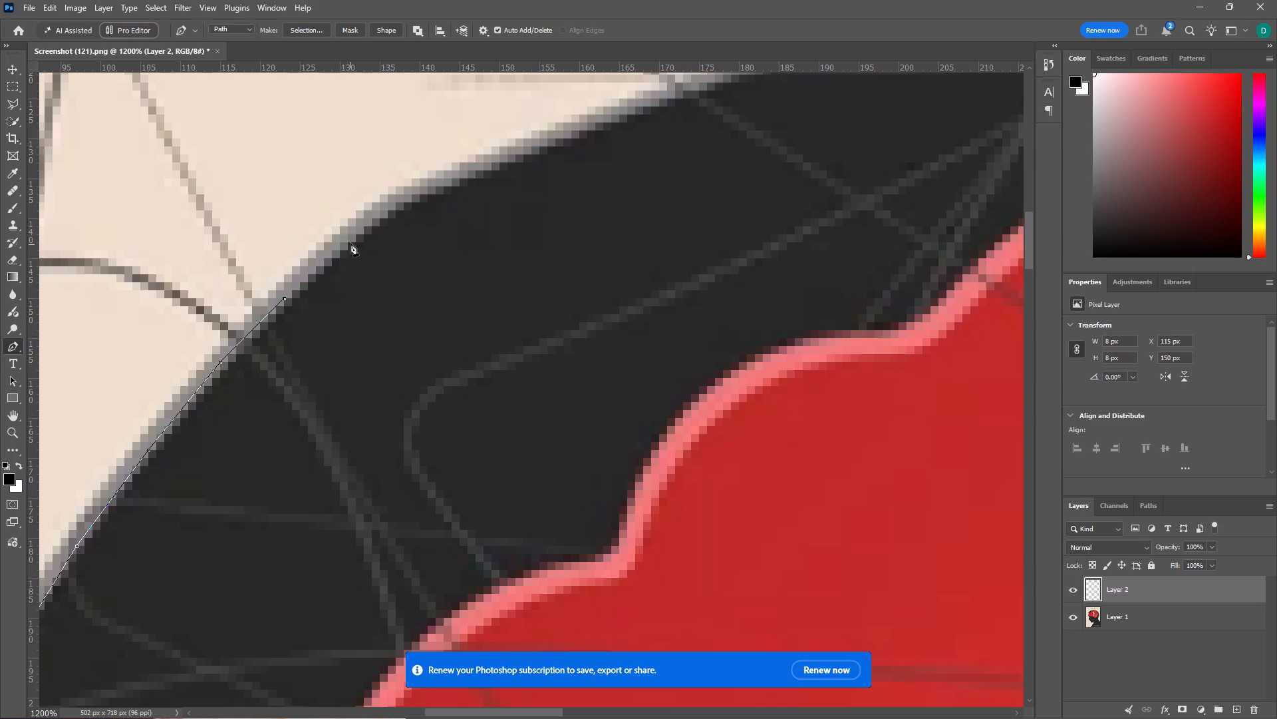
{"action": "left_click", "coordinate": [351, 242]}
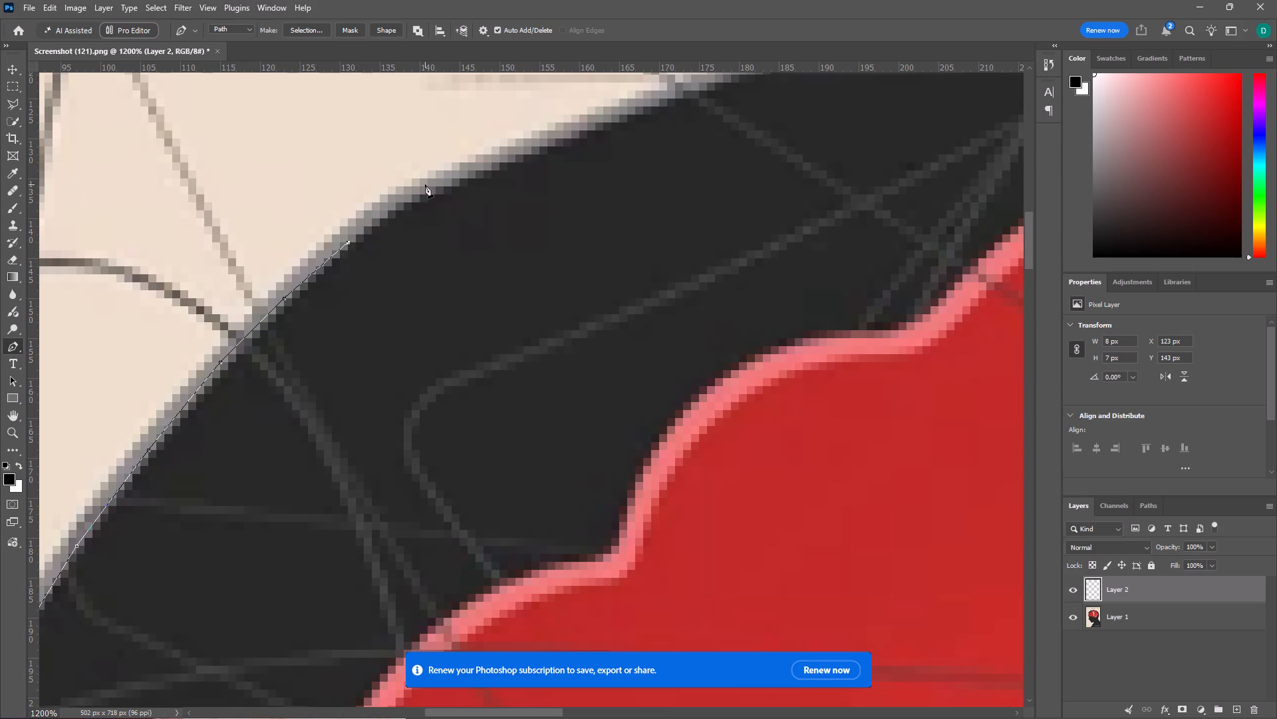
{"action": "left_click", "coordinate": [432, 186]}
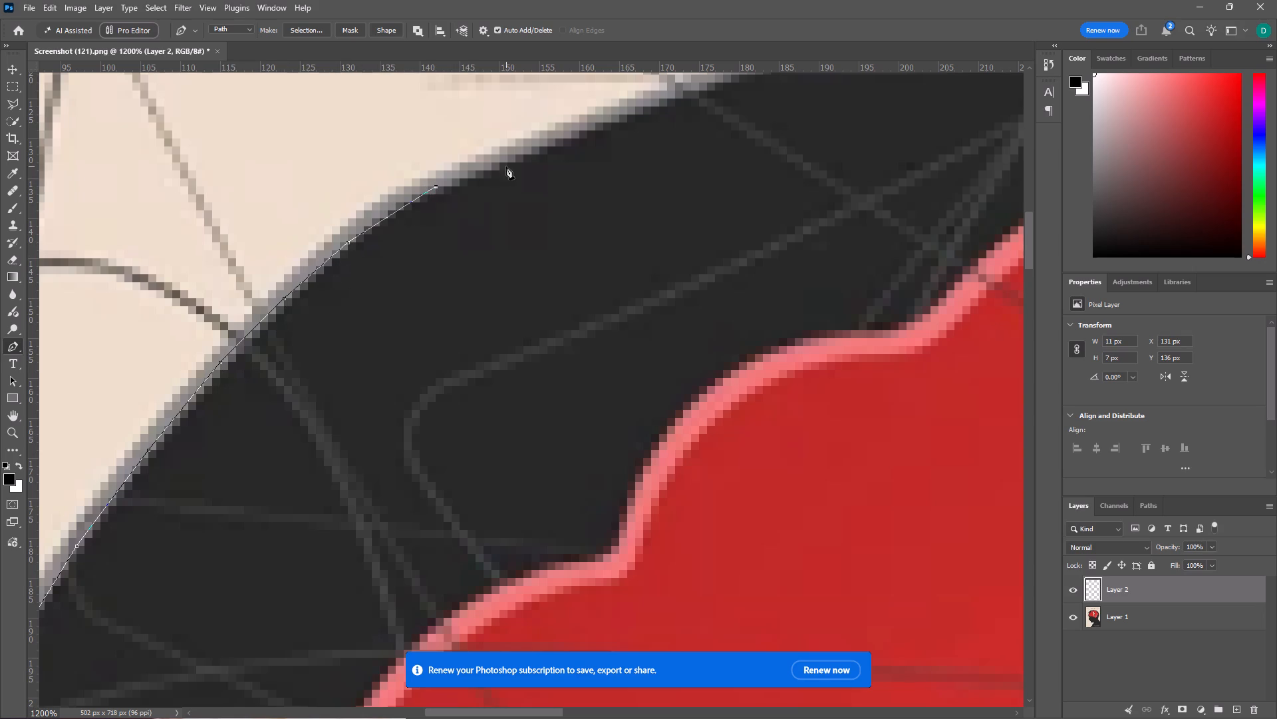
{"action": "left_click", "coordinate": [518, 155]}
{"action": "left_click", "coordinate": [616, 118]}
Continue the path along the gently rising top edge of the head, with five anchors toward the crown.
{"action": "key", "text": "space"}
{"action": "key", "text": "space"}
{"action": "key", "text": "space"}
{"action": "key", "text": "space"}
{"action": "key", "text": "space"}
{"action": "key", "text": "space"}
{"action": "key", "text": "space"}
{"action": "key", "text": "space"}
{"action": "key", "text": "space"}
{"action": "key", "text": "space"}
{"action": "key", "text": "space"}
{"action": "key", "text": "space"}
{"action": "key", "text": "space"}
{"action": "key", "text": "space"}
{"action": "key", "text": "space"}
{"action": "key", "text": "space"}
{"action": "key", "text": "space"}
{"action": "key", "text": "space"}
{"action": "key", "text": "space"}
{"action": "key", "text": "space"}
{"action": "left_click_drag", "start_coordinate": [759, 113], "coordinate": [362, 374]}
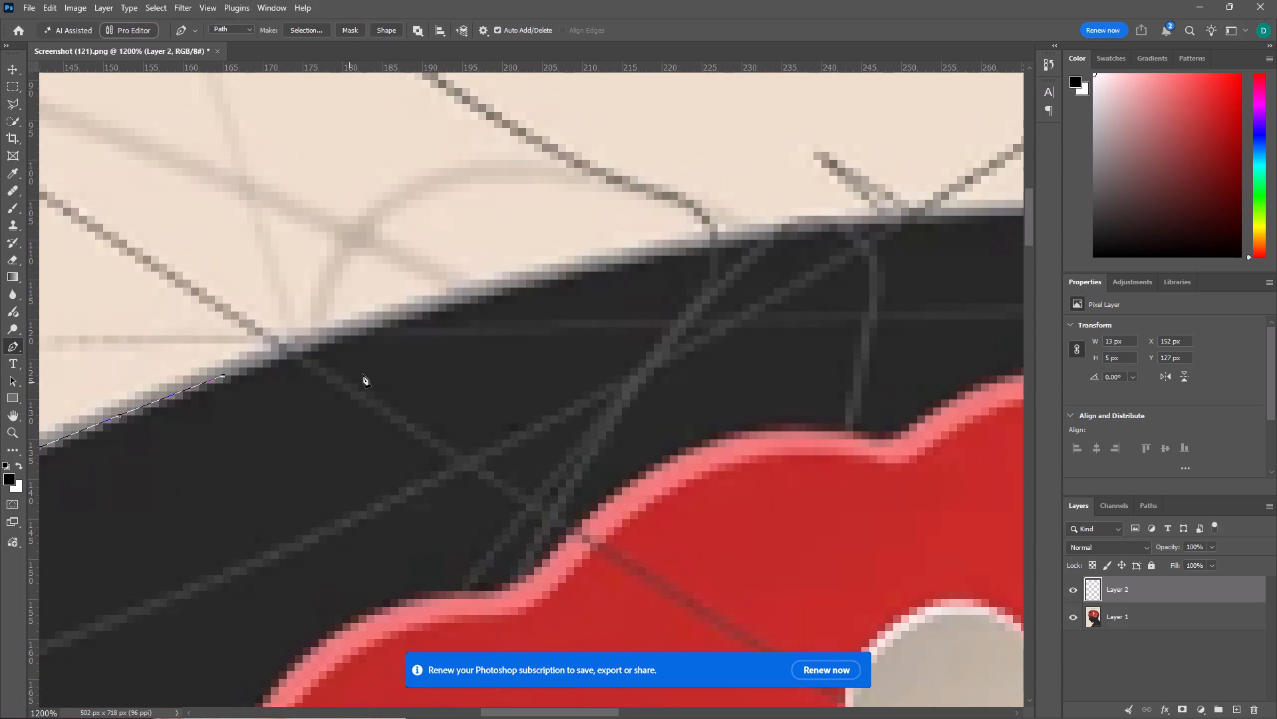
{"action": "left_click", "coordinate": [367, 326]}
{"action": "left_click", "coordinate": [478, 296]}
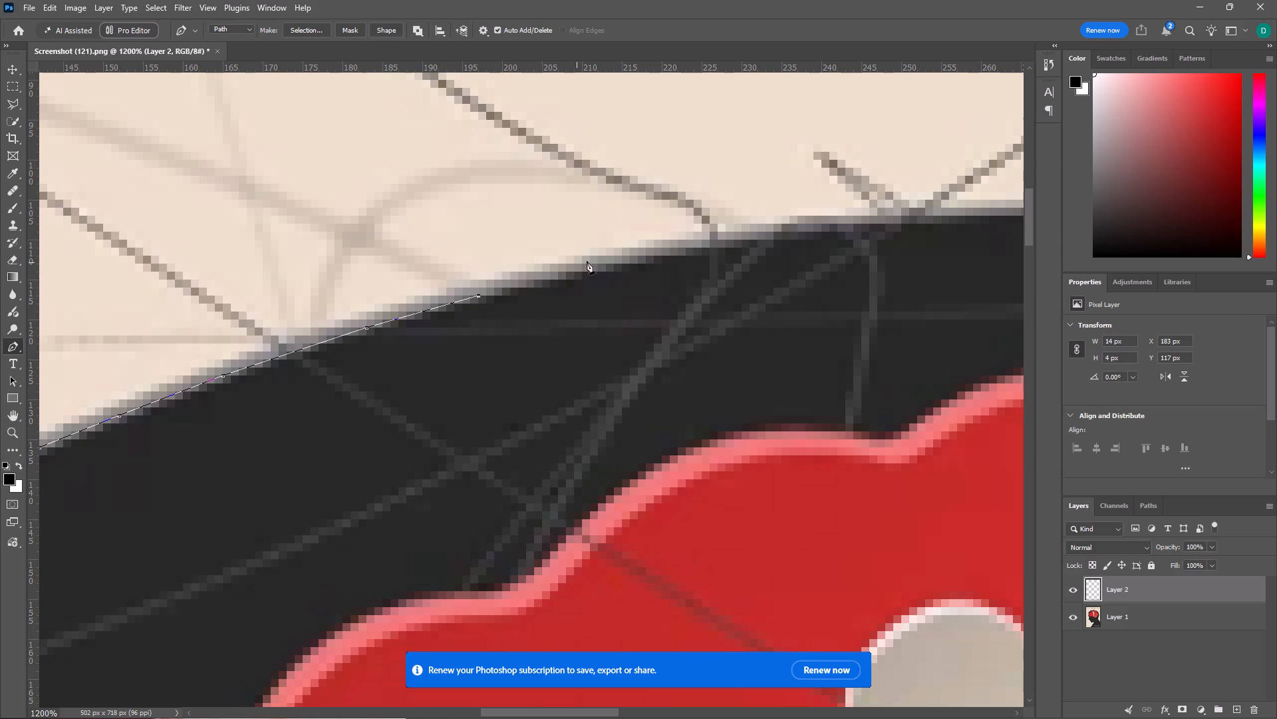
{"action": "left_click", "coordinate": [600, 262]}
{"action": "left_click", "coordinate": [686, 246]}
{"action": "left_click", "coordinate": [780, 233]}
Trace over the crown of the head above the brain's upper lobes to where the edge begins descending.
{"action": "key", "text": "space"}
{"action": "key", "text": "space"}
{"action": "key", "text": "space"}
{"action": "key", "text": "space"}
{"action": "key", "text": "space"}
{"action": "key", "text": "space"}
{"action": "key", "text": "space"}
{"action": "key", "text": "space"}
{"action": "key", "text": "space"}
{"action": "key", "text": "space"}
{"action": "key", "text": "space"}
{"action": "key", "text": "space"}
{"action": "key", "text": "space"}
{"action": "key", "text": "space"}
{"action": "key", "text": "space"}
{"action": "key", "text": "space"}
{"action": "left_click_drag", "start_coordinate": [1007, 254], "coordinate": [716, 303]}
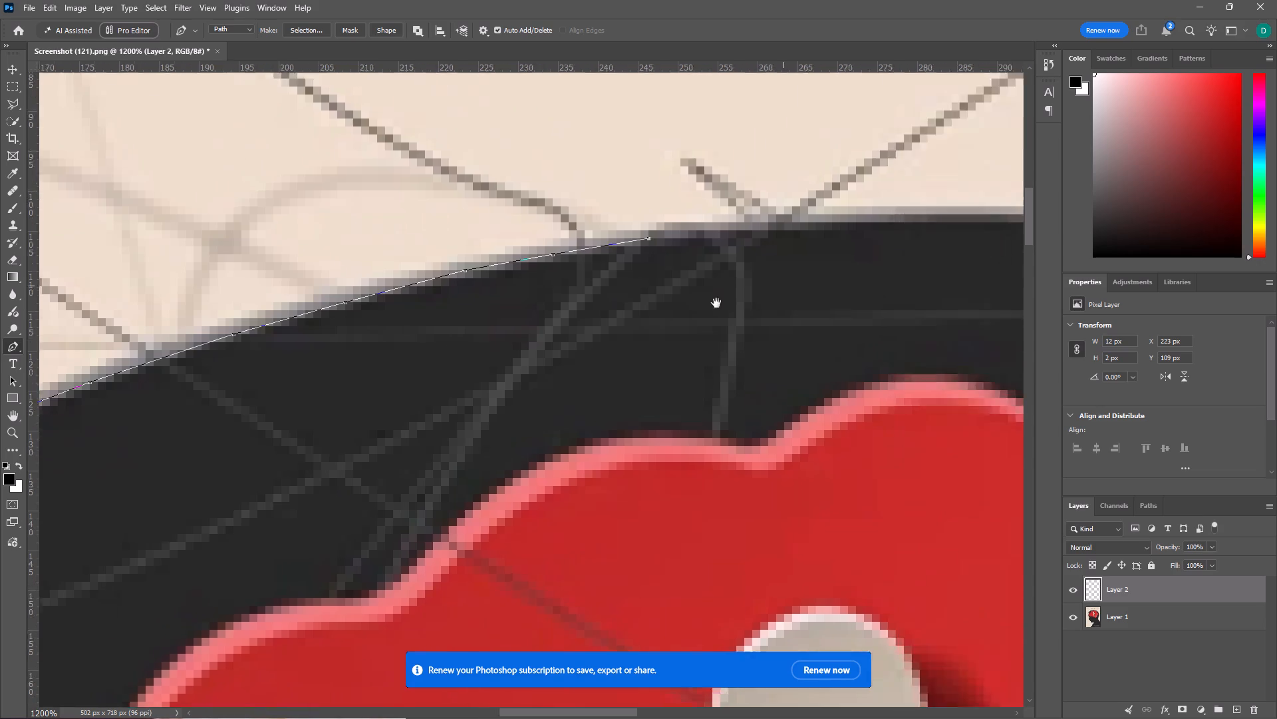
{"action": "left_click_drag", "start_coordinate": [716, 303], "coordinate": [284, 384]}
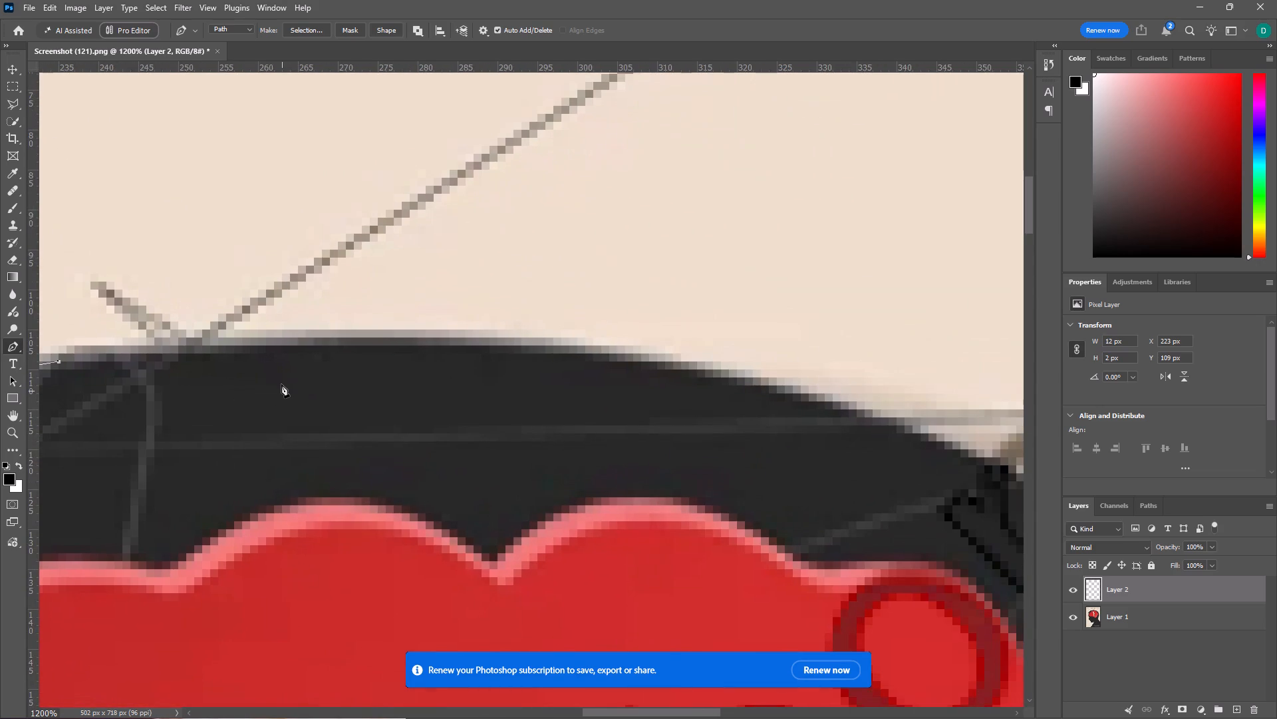
{"action": "left_click", "coordinate": [226, 345]}
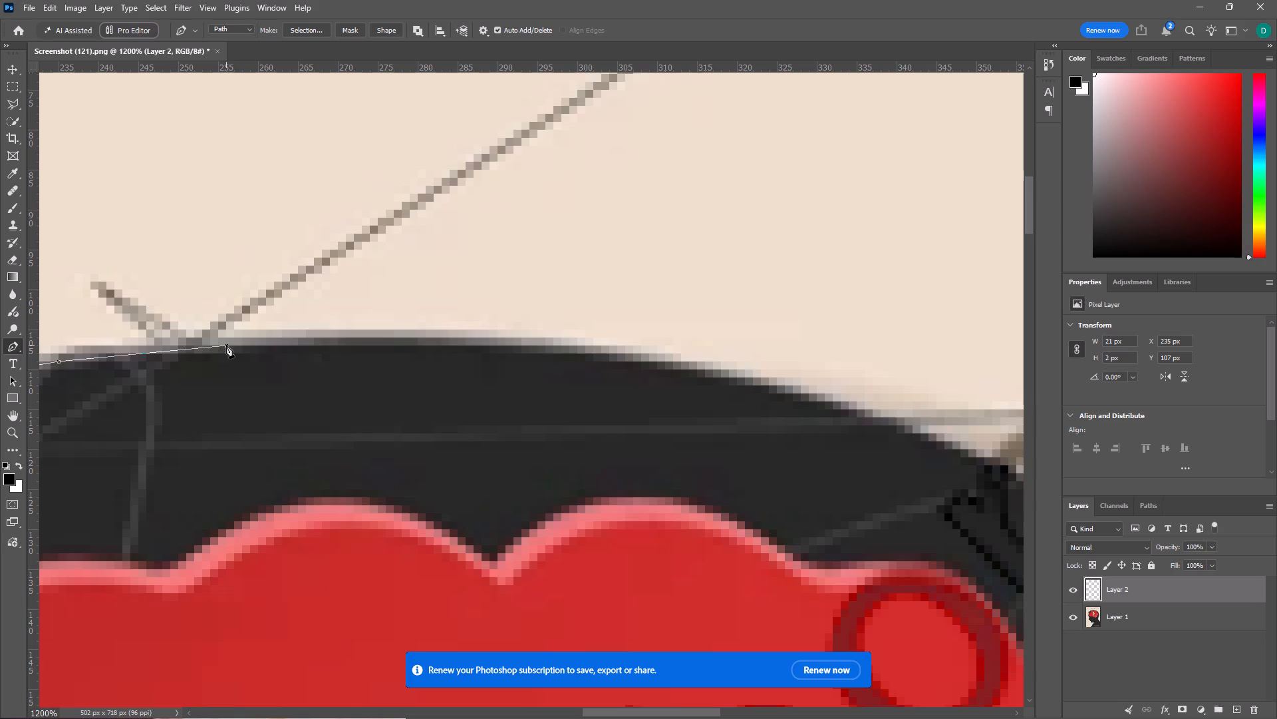
{"action": "left_click", "coordinate": [403, 346]}
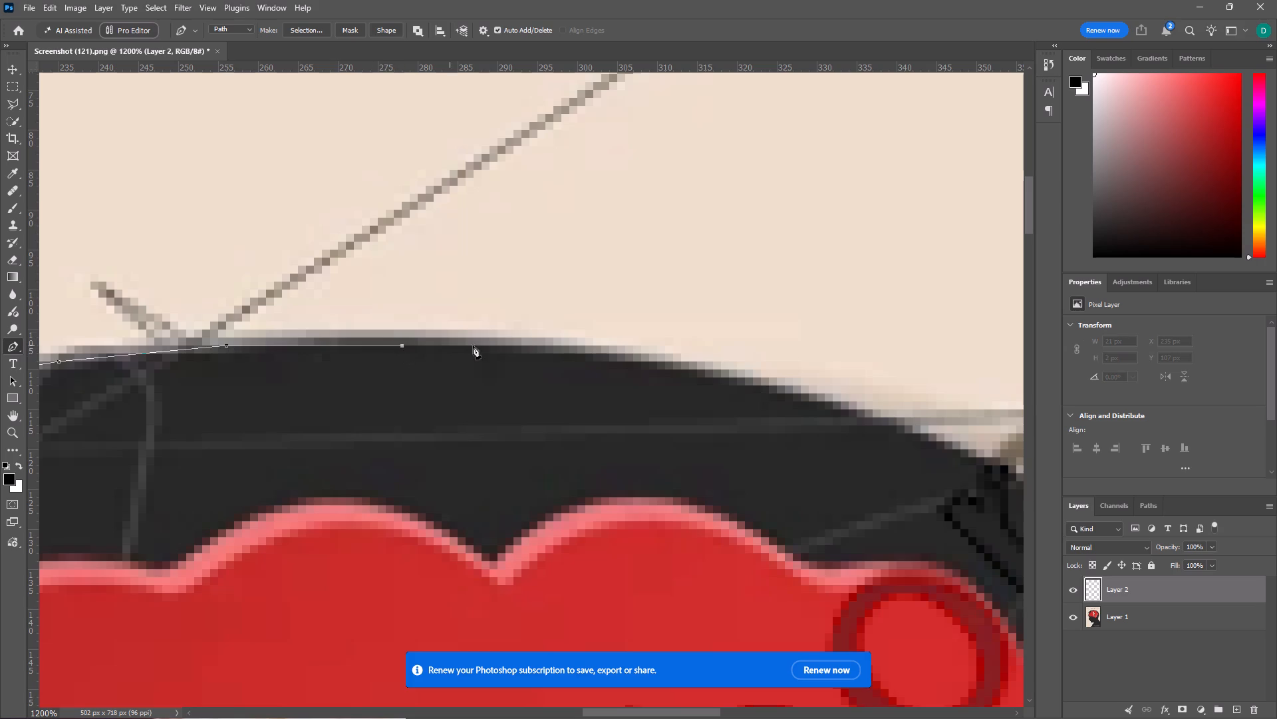
{"action": "left_click", "coordinate": [531, 345]}
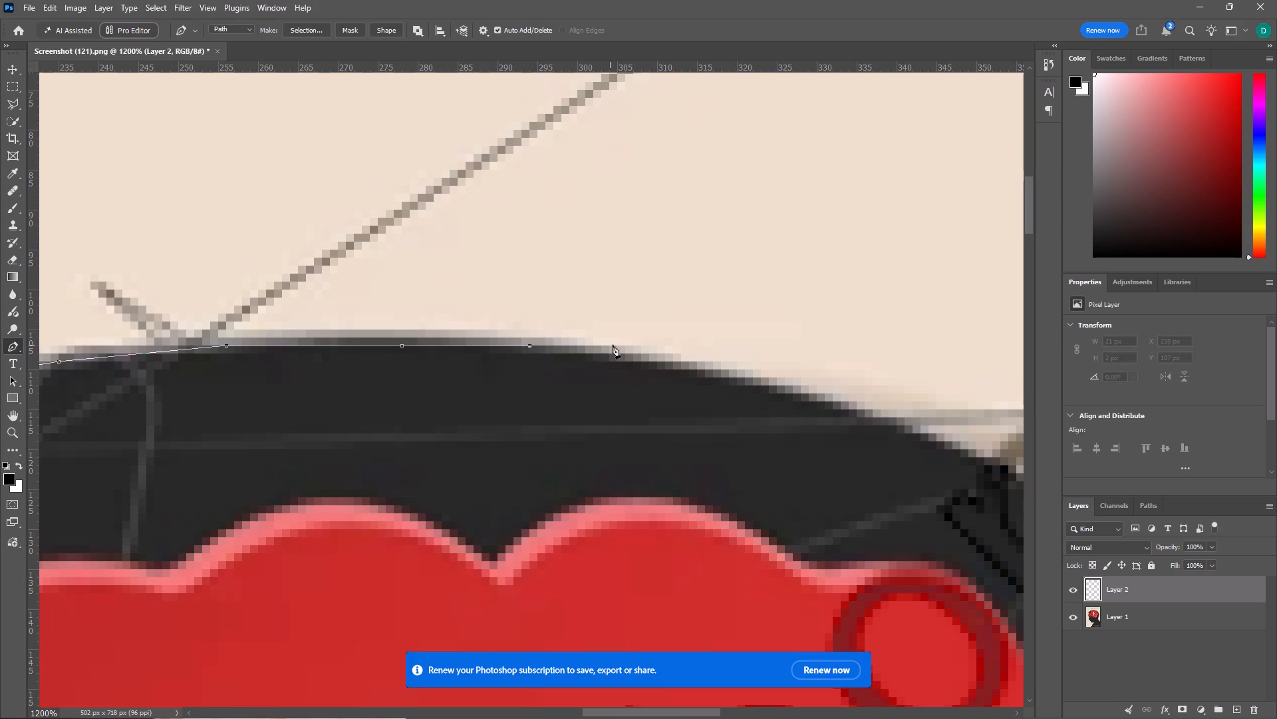
{"action": "left_click", "coordinate": [619, 354]}
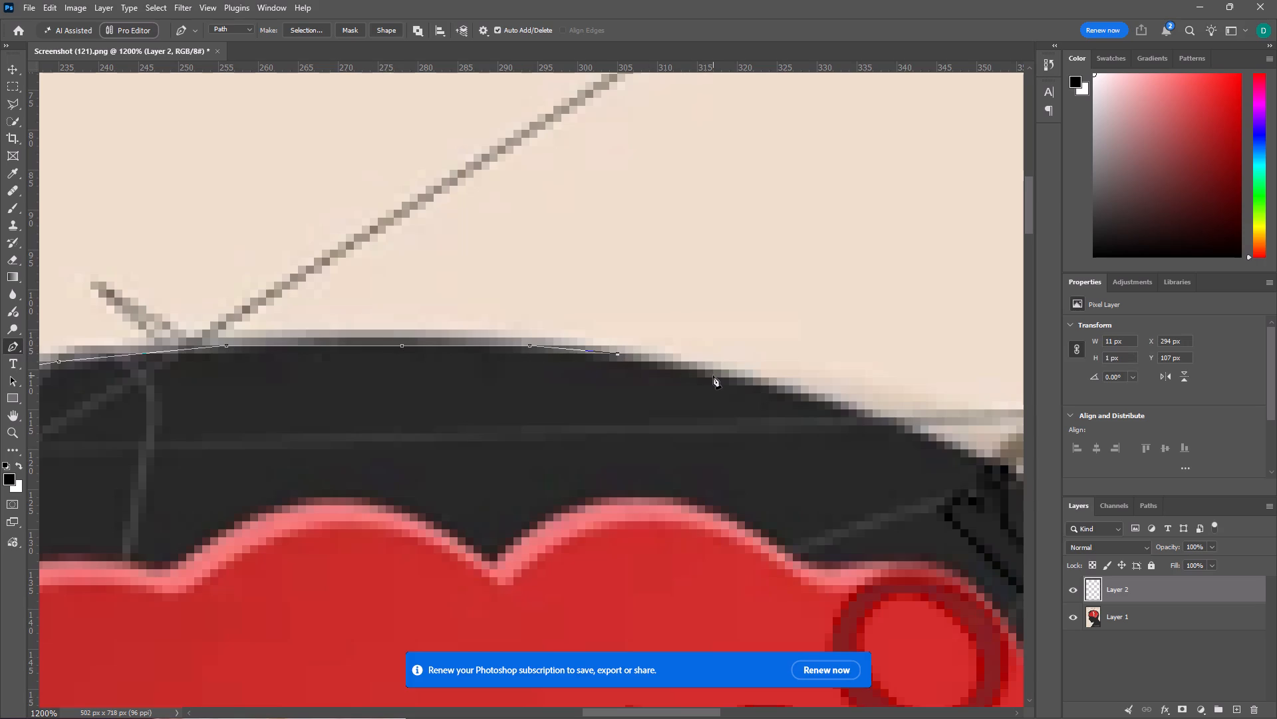
{"action": "left_click", "coordinate": [712, 372]}
Trace the descending top edge of the head past the outlined letter that overlaps the silhouette beside the brain.
{"action": "key", "text": "space"}
{"action": "key", "text": "space"}
{"action": "key", "text": "space"}
{"action": "key", "text": "space"}
{"action": "key", "text": "space"}
{"action": "key", "text": "space"}
{"action": "key", "text": "space"}
{"action": "key", "text": "space"}
{"action": "key", "text": "space"}
{"action": "key", "text": "space"}
{"action": "key", "text": "space"}
{"action": "key", "text": "space"}
{"action": "key", "text": "space"}
{"action": "key", "text": "space"}
{"action": "key", "text": "space"}
{"action": "key", "text": "space"}
{"action": "key", "text": "space"}
{"action": "key", "text": "space"}
{"action": "key", "text": "space"}
{"action": "key", "text": "space"}
{"action": "left_click_drag", "start_coordinate": [913, 389], "coordinate": [377, 197]}
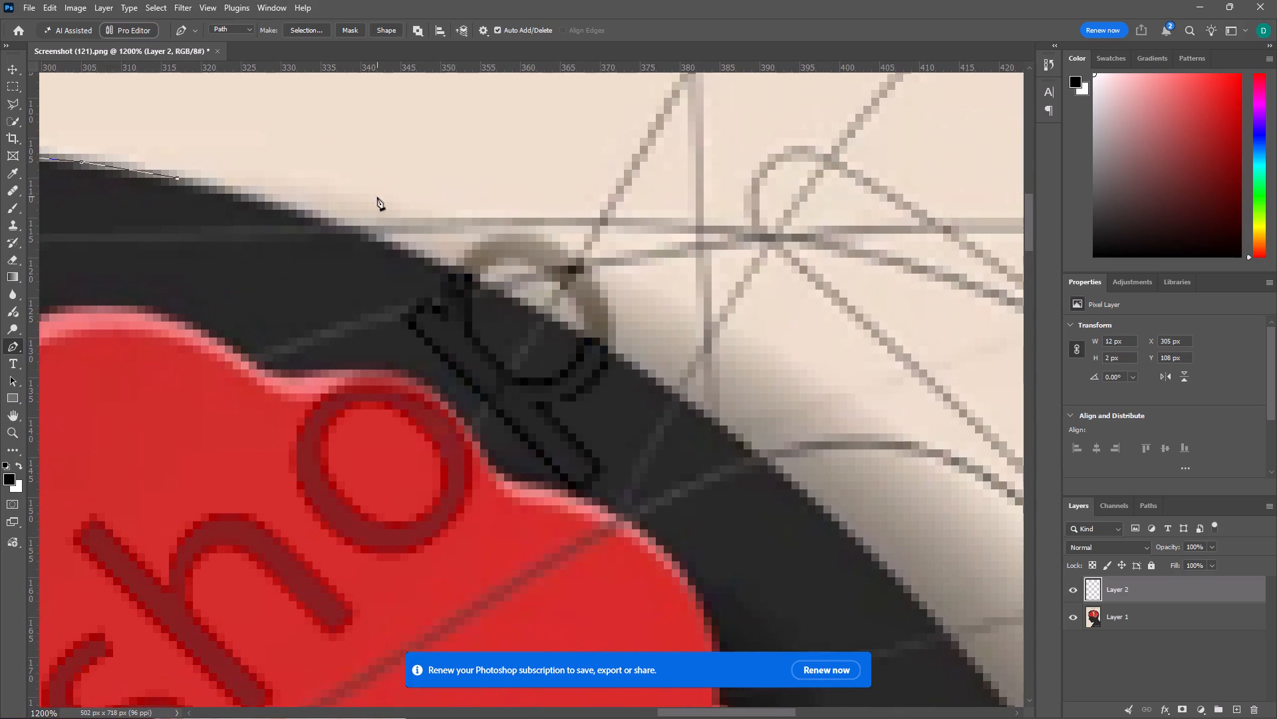
{"action": "left_click", "coordinate": [361, 236]}
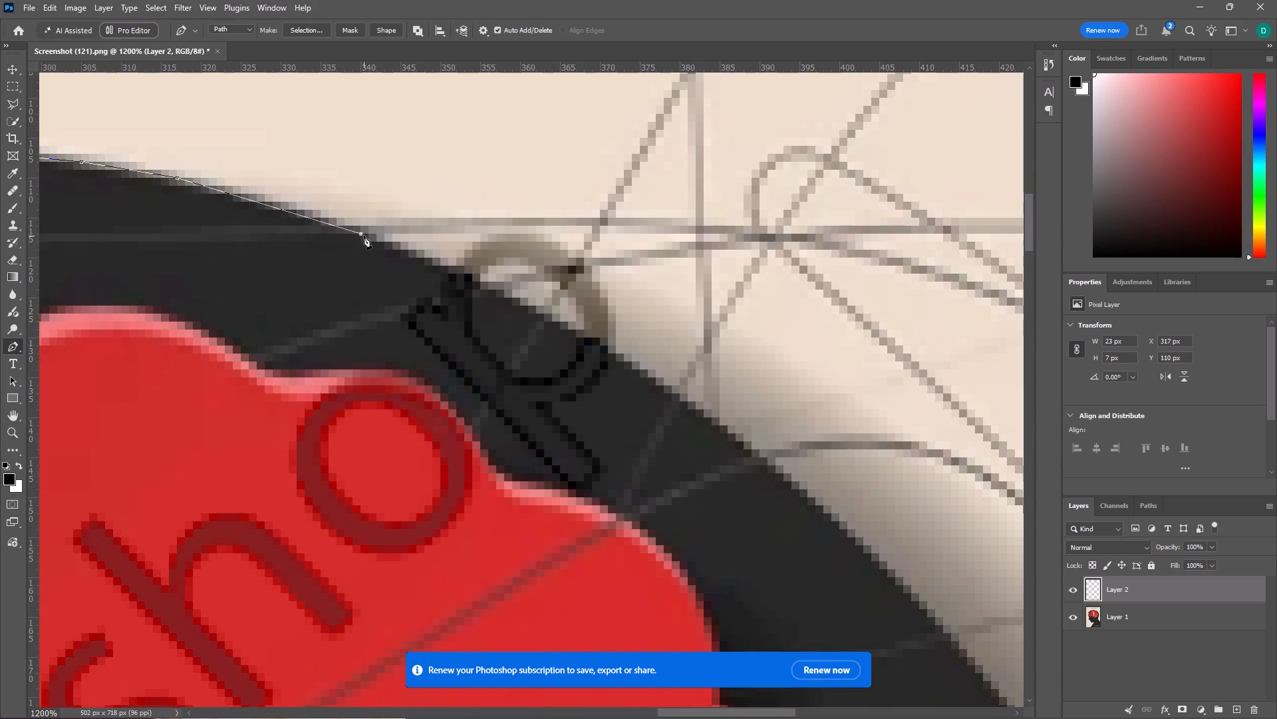
{"action": "left_click", "coordinate": [444, 267]}
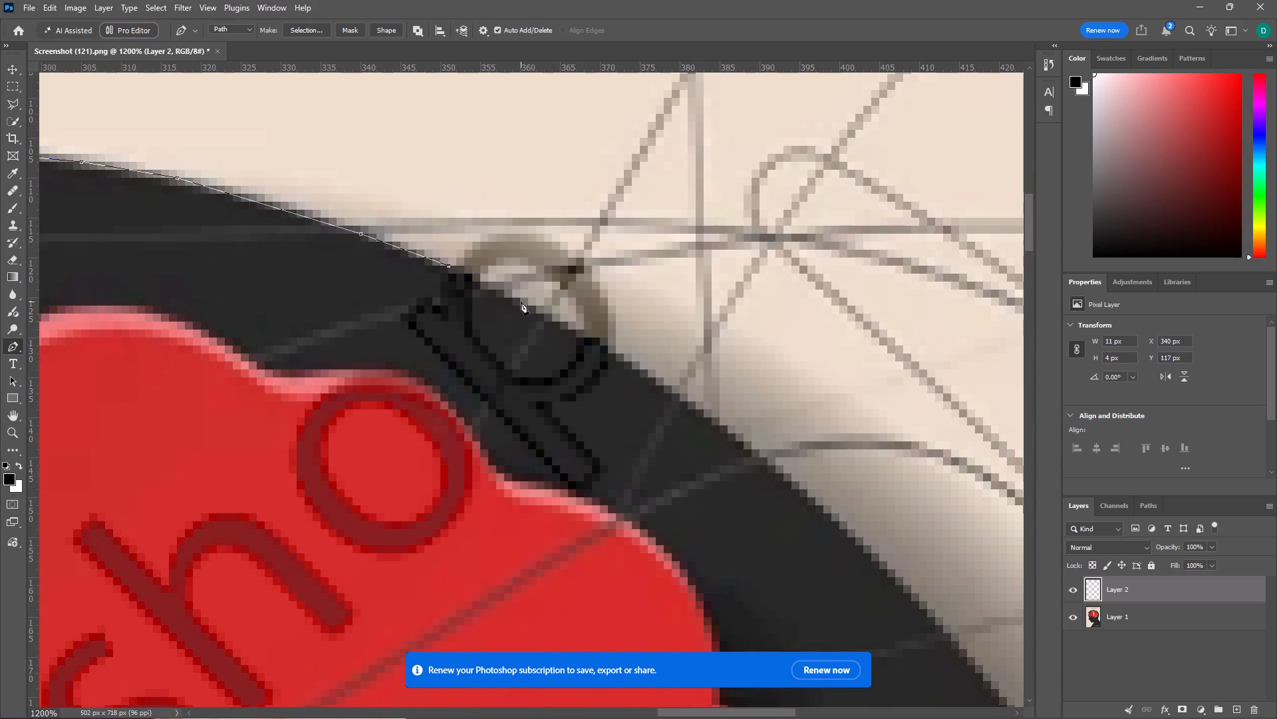
{"action": "left_click", "coordinate": [521, 302]}
{"action": "left_click", "coordinate": [632, 359]}
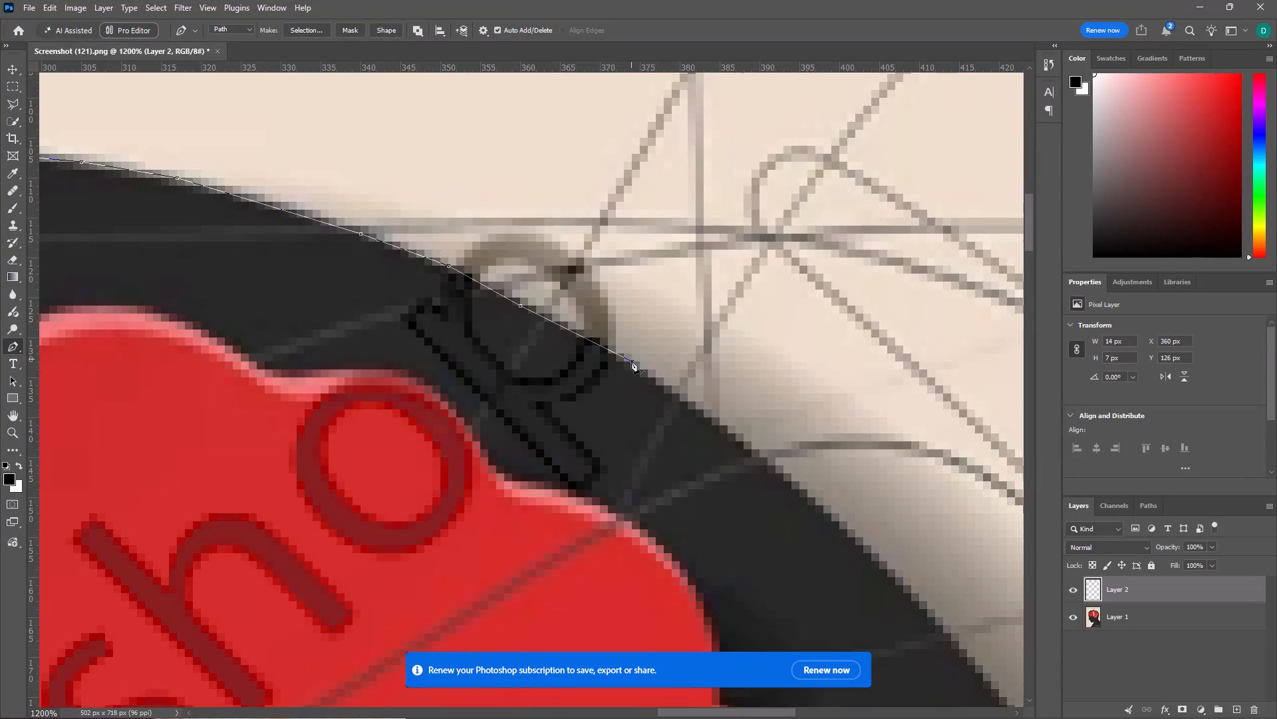
{"action": "left_click", "coordinate": [747, 447]}
Trace the upper back curve of the head down along the shaded background, following the dark edge as it steepens.
{"action": "key", "text": "space"}
{"action": "key", "text": "space"}
{"action": "key", "text": "space"}
{"action": "key", "text": "space"}
{"action": "key", "text": "space"}
{"action": "key", "text": "space"}
{"action": "key", "text": "space"}
{"action": "key", "text": "space"}
{"action": "key", "text": "space"}
{"action": "key", "text": "space"}
{"action": "key", "text": "space"}
{"action": "key", "text": "space"}
{"action": "key", "text": "space"}
{"action": "left_click_drag", "start_coordinate": [801, 493], "coordinate": [418, 288]}
{"action": "left_click", "coordinate": [504, 369]}
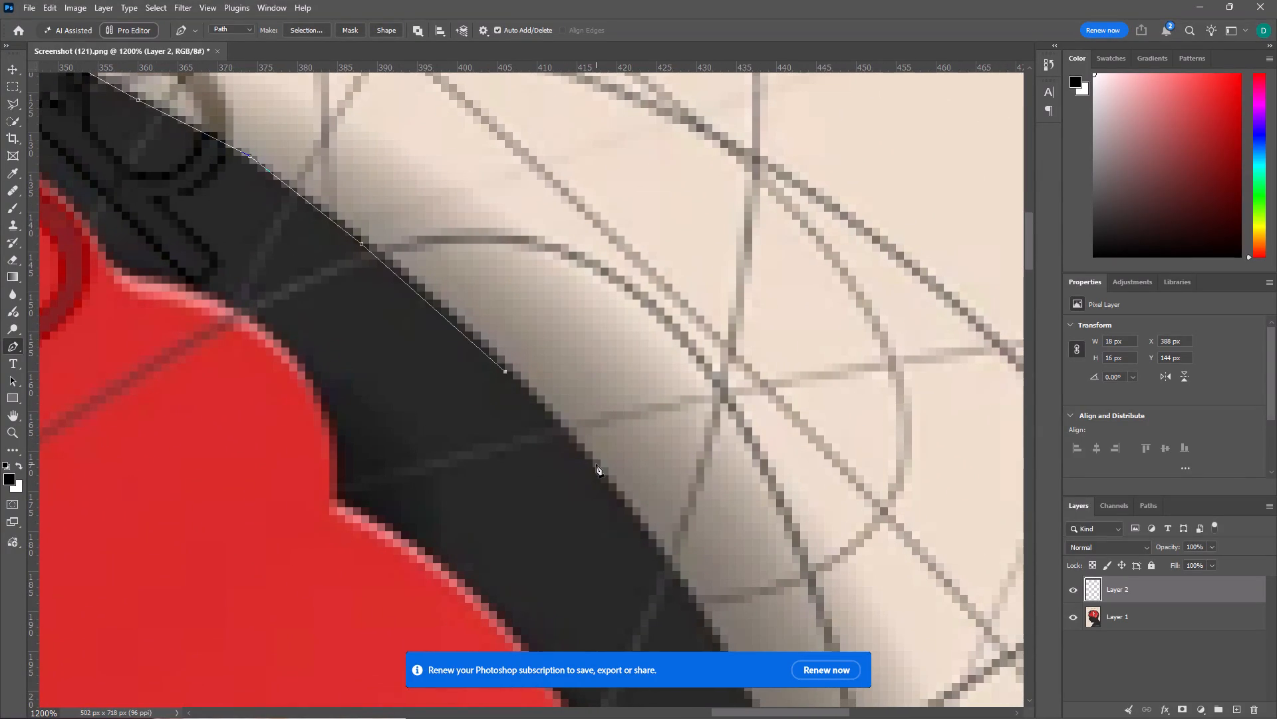
{"action": "left_click", "coordinate": [596, 464]}
{"action": "key", "text": "space"}
{"action": "key", "text": "space"}
{"action": "key", "text": "space"}
{"action": "key", "text": "space"}
{"action": "key", "text": "space"}
{"action": "key", "text": "space"}
{"action": "key", "text": "space"}
{"action": "key", "text": "space"}
{"action": "key", "text": "space"}
{"action": "key", "text": "space"}
{"action": "key", "text": "space"}
{"action": "key", "text": "space"}
{"action": "key", "text": "space"}
{"action": "key", "text": "space"}
{"action": "key", "text": "space"}
{"action": "key", "text": "space"}
{"action": "key", "text": "space"}
{"action": "key", "text": "space"}
{"action": "key", "text": "space"}
{"action": "key", "text": "space"}
{"action": "left_click_drag", "start_coordinate": [651, 525], "coordinate": [351, 229]}
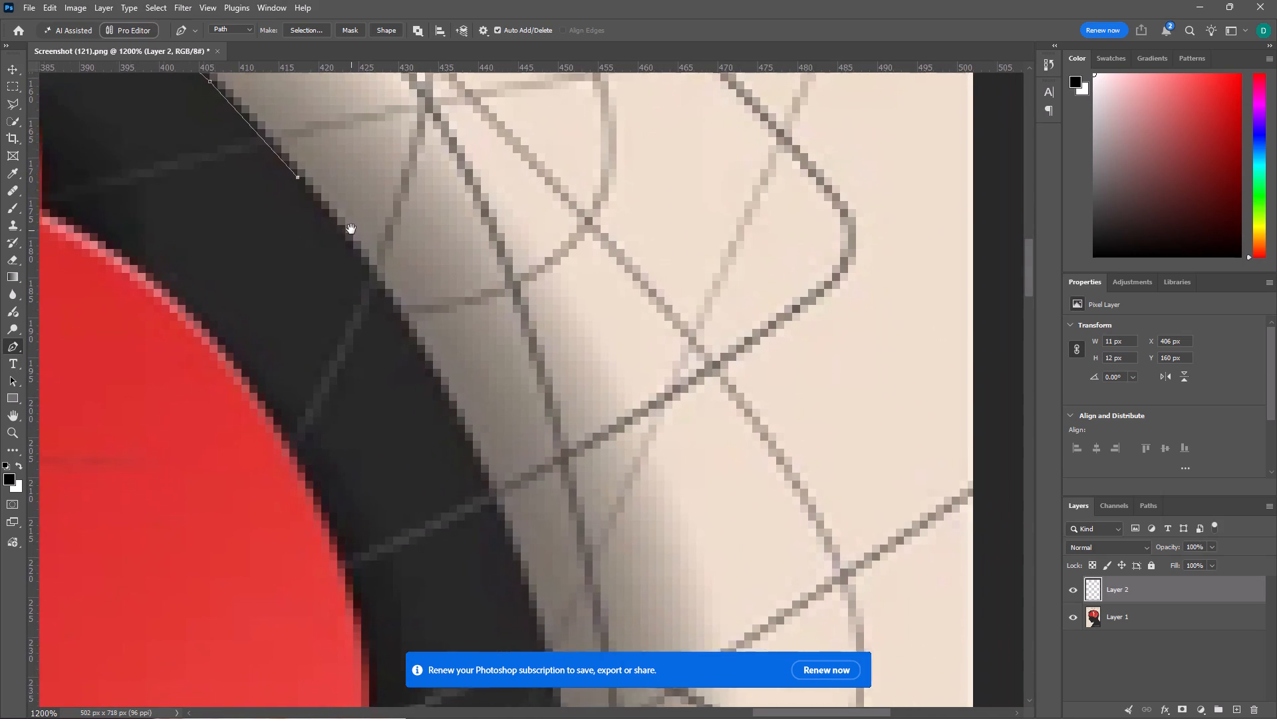
{"action": "left_click_drag", "start_coordinate": [351, 229], "coordinate": [341, 218]}
{"action": "left_click", "coordinate": [408, 331]}
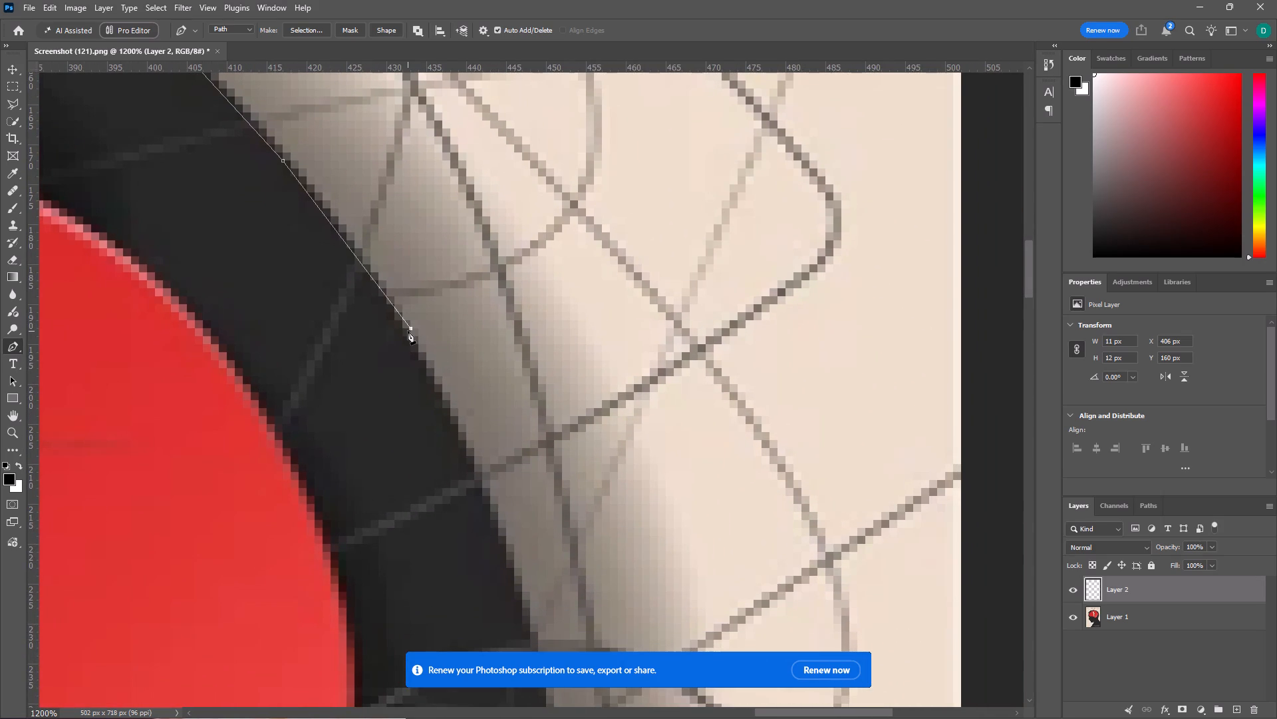
{"action": "left_click", "coordinate": [461, 435]}
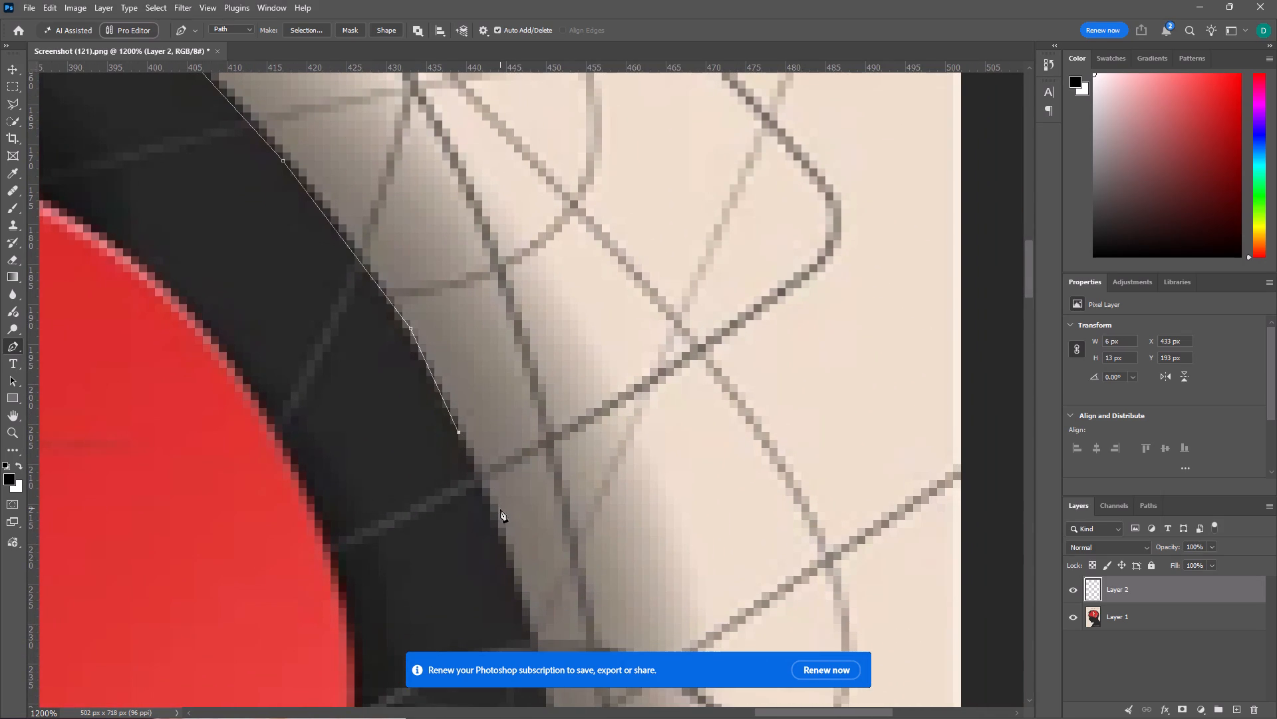
{"action": "left_click", "coordinate": [500, 509]}
Continue the path down the back of the head beside the brain until the edge runs nearly vertical.
{"action": "key", "text": "space"}
{"action": "key", "text": "space"}
{"action": "key", "text": "space"}
{"action": "key", "text": "space"}
{"action": "key", "text": "space"}
{"action": "key", "text": "space"}
{"action": "key", "text": "space"}
{"action": "key", "text": "space"}
{"action": "key", "text": "space"}
{"action": "key", "text": "space"}
{"action": "key", "text": "space"}
{"action": "key", "text": "space"}
{"action": "key", "text": "space"}
{"action": "key", "text": "space"}
{"action": "key", "text": "space"}
{"action": "key", "text": "space"}
{"action": "key", "text": "space"}
{"action": "left_click_drag", "start_coordinate": [592, 470], "coordinate": [539, 385]}
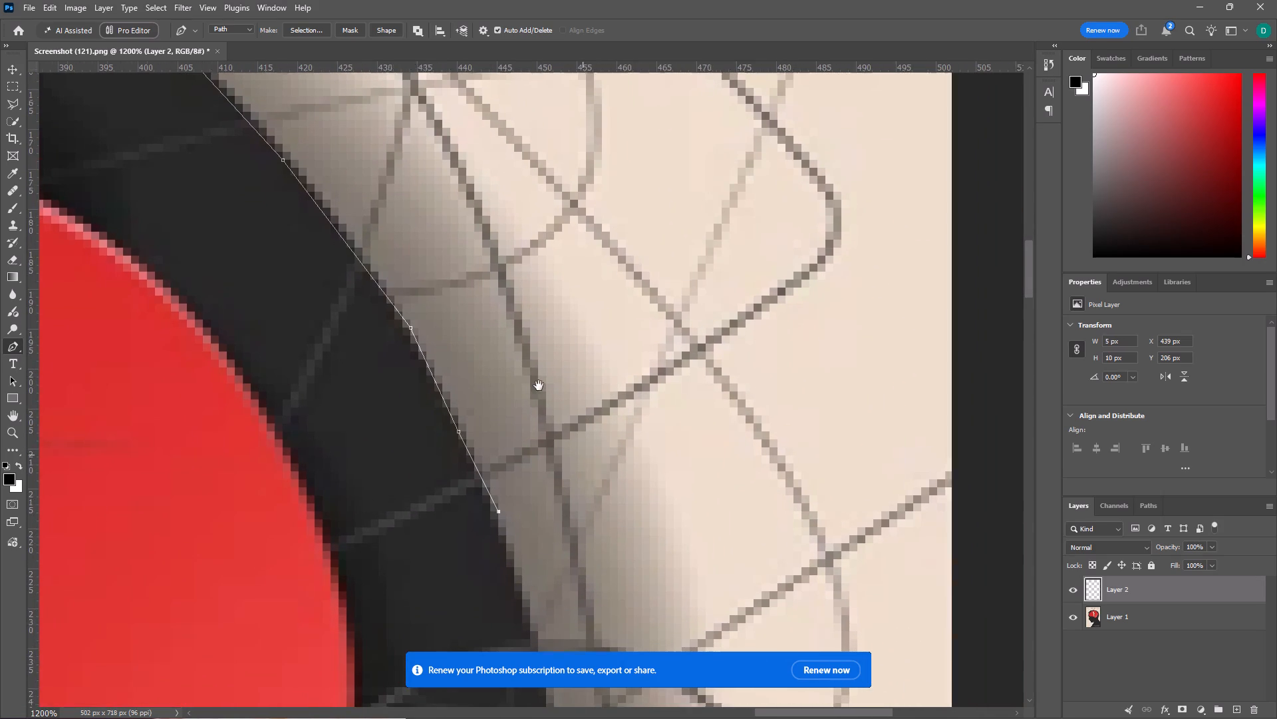
{"action": "left_click_drag", "start_coordinate": [539, 385], "coordinate": [453, 53]}
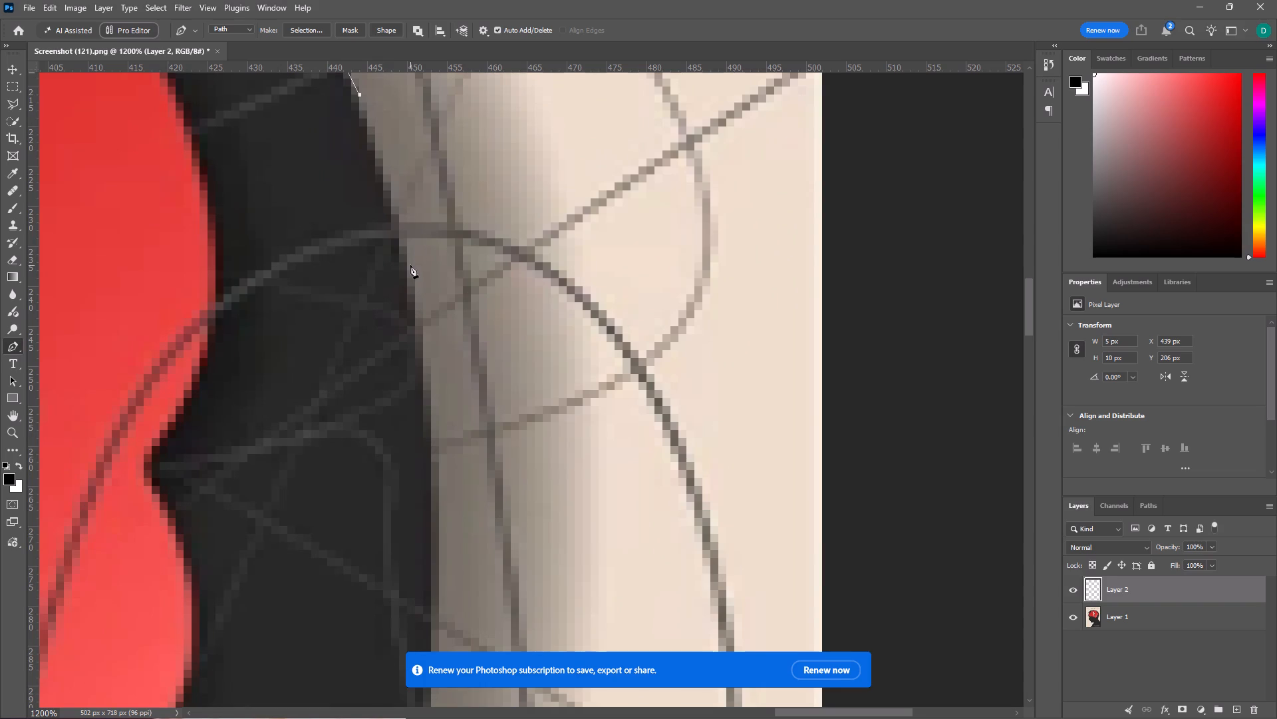
{"action": "left_click", "coordinate": [408, 271]}
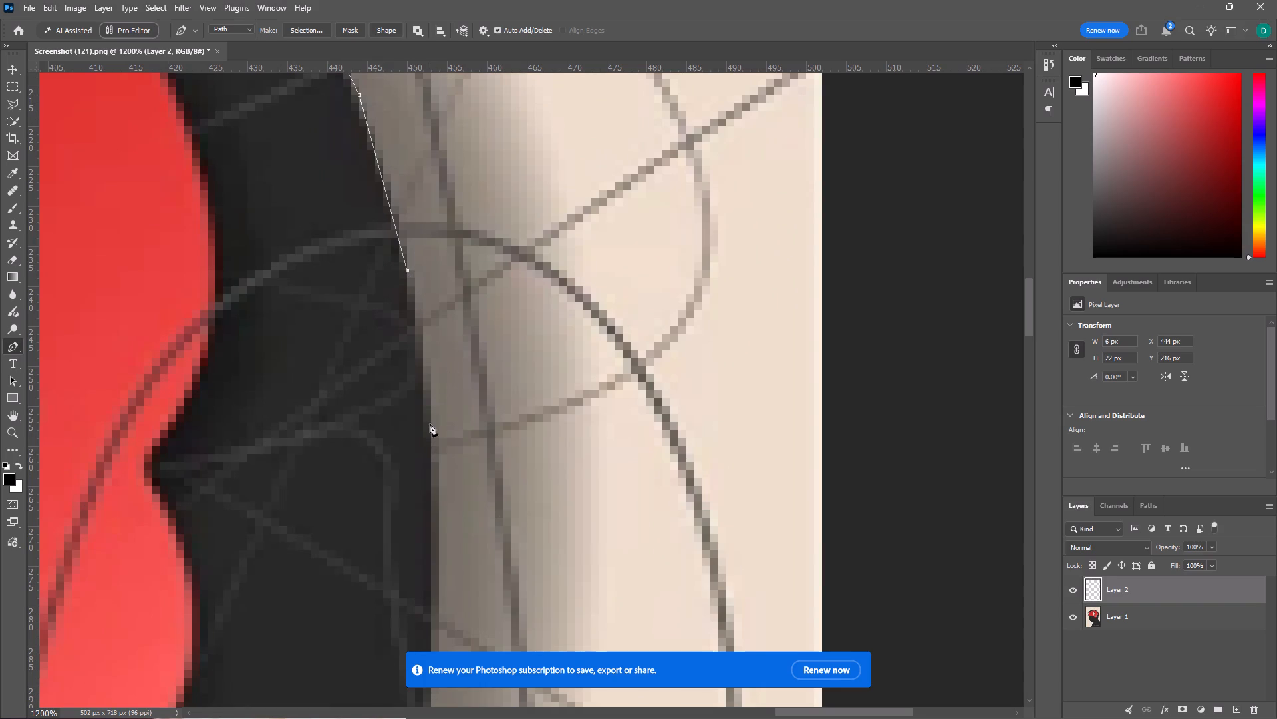
{"action": "left_click", "coordinate": [430, 423]}
{"action": "left_click_drag", "start_coordinate": [453, 527], "coordinate": [459, 493]}
{"action": "key", "text": "space"}
{"action": "key", "text": "space"}
{"action": "key", "text": "space"}
{"action": "key", "text": "space"}
{"action": "key", "text": "space"}
{"action": "key", "text": "space"}
{"action": "key", "text": "space"}
{"action": "key", "text": "space"}
{"action": "key", "text": "space"}
{"action": "key", "text": "space"}
{"action": "key", "text": "space"}
{"action": "key", "text": "space"}
{"action": "key", "text": "space"}
{"action": "key", "text": "space"}
{"action": "key", "text": "space"}
{"action": "key", "text": "space"}
{"action": "key", "text": "space"}
{"action": "key", "text": "space"}
{"action": "key", "text": "space"}
{"action": "key", "text": "space"}
{"action": "left_click_drag", "start_coordinate": [459, 493], "coordinate": [438, 548]}
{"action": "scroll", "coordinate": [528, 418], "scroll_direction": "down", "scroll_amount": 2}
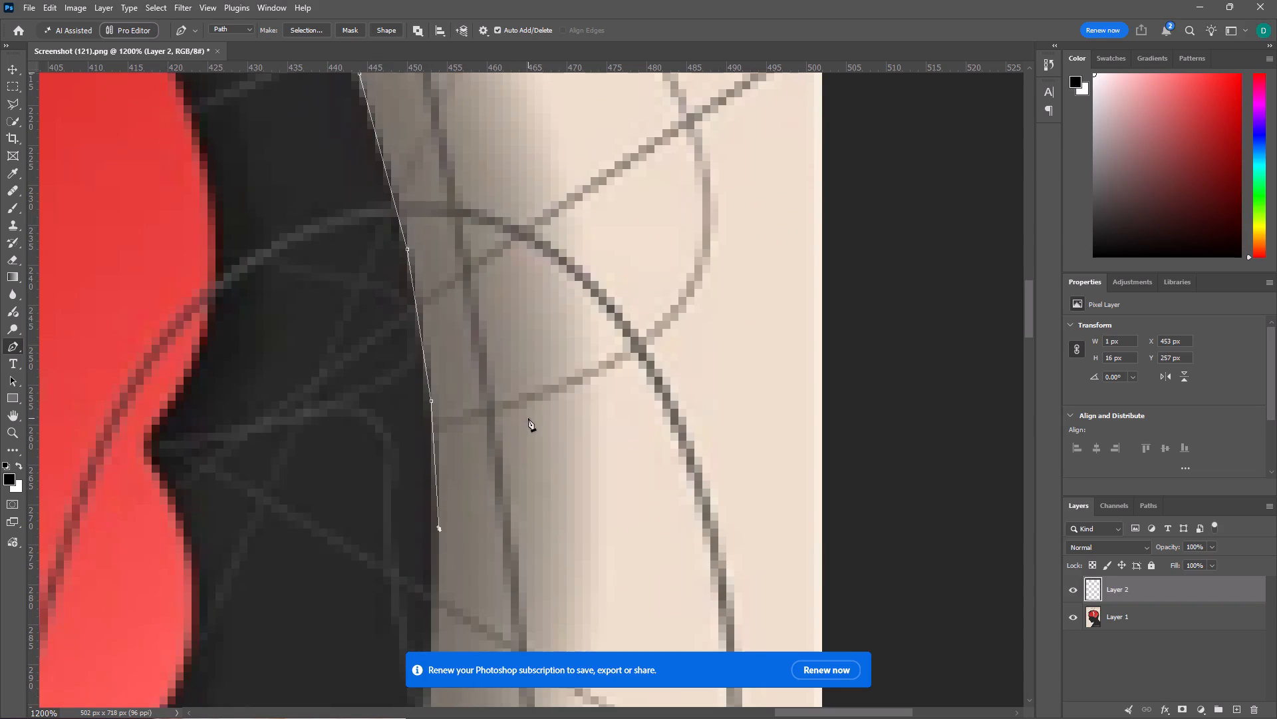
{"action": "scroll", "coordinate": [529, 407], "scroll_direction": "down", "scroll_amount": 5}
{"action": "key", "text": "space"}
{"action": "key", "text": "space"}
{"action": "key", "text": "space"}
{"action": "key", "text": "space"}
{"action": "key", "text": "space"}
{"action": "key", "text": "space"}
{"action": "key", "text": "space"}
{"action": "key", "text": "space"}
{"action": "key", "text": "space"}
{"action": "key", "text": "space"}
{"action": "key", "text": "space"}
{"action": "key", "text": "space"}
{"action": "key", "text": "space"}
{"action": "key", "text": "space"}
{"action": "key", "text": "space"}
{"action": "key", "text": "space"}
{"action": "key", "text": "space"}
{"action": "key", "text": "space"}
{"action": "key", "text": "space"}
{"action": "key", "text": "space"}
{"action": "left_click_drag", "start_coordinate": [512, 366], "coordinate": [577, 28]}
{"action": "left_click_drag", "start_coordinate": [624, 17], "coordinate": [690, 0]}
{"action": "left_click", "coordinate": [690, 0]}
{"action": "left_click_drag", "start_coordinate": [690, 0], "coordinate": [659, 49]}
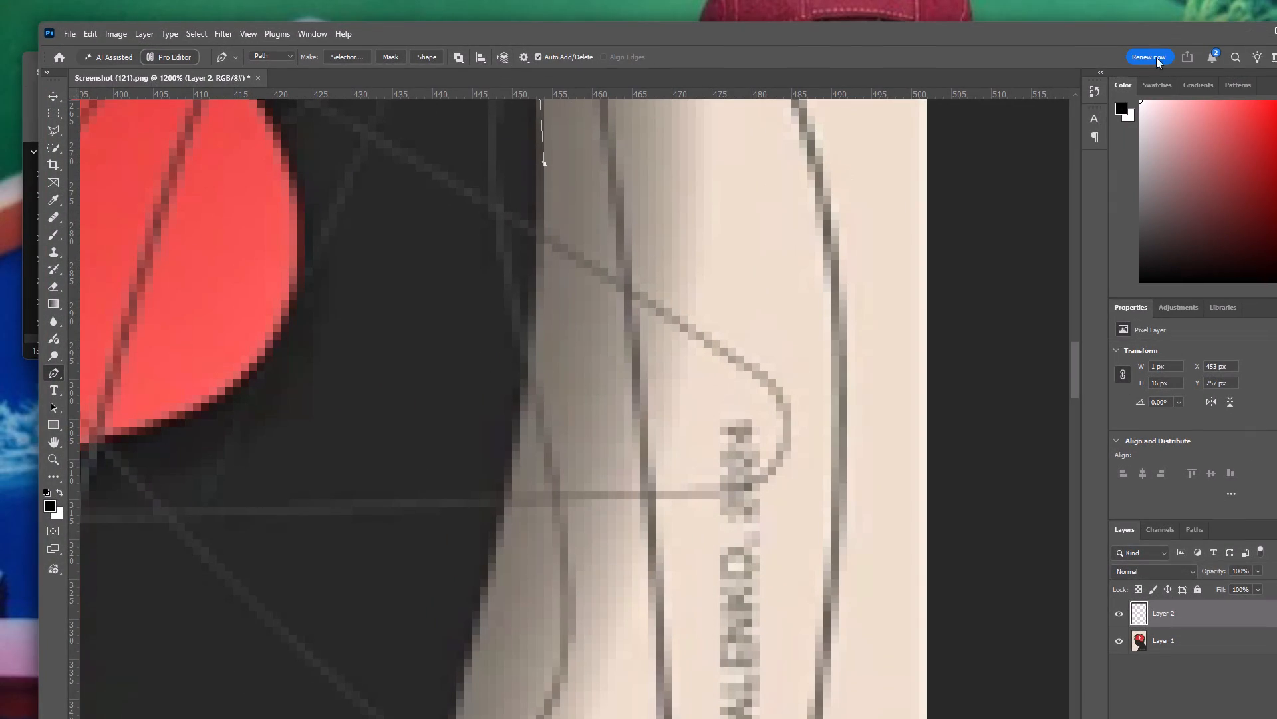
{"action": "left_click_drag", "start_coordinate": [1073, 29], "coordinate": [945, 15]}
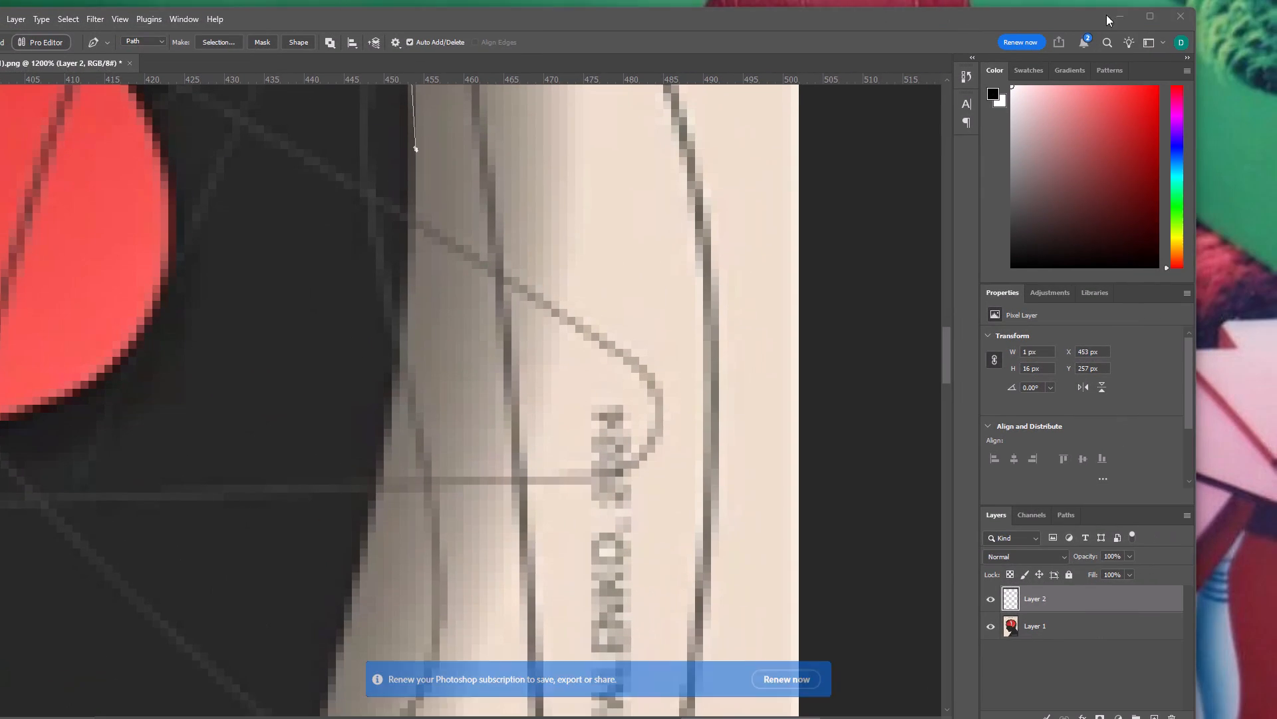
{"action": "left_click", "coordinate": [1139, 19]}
Trace the back of the head with four anchors where it curves inward beside the brain's lower lobes.
{"action": "key", "text": "space"}
{"action": "key", "text": "space"}
{"action": "key", "text": "space"}
{"action": "key", "text": "space"}
{"action": "key", "text": "space"}
{"action": "key", "text": "space"}
{"action": "key", "text": "space"}
{"action": "key", "text": "space"}
{"action": "key", "text": "space"}
{"action": "key", "text": "space"}
{"action": "key", "text": "space"}
{"action": "key", "text": "space"}
{"action": "key", "text": "space"}
{"action": "key", "text": "space"}
{"action": "key", "text": "space"}
{"action": "key", "text": "space"}
{"action": "key", "text": "space"}
{"action": "key", "text": "space"}
{"action": "key", "text": "space"}
{"action": "key", "text": "space"}
{"action": "left_click_drag", "start_coordinate": [570, 318], "coordinate": [758, 267]}
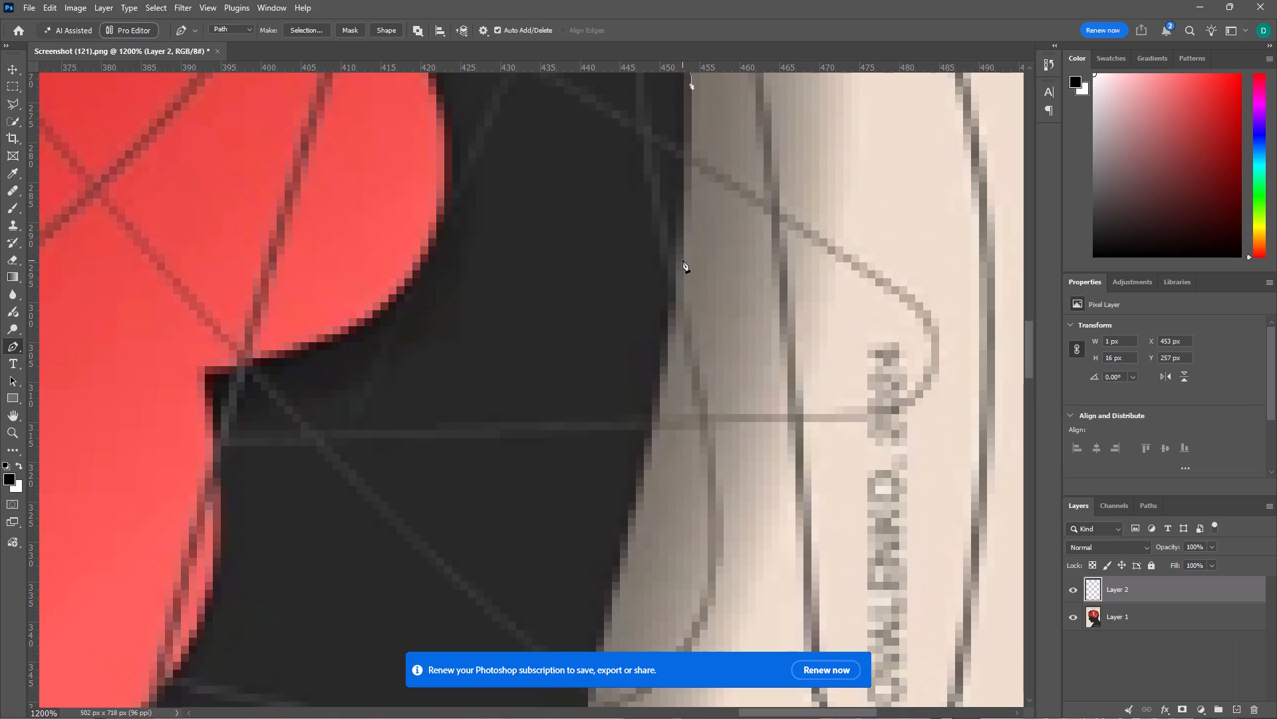
{"action": "left_click", "coordinate": [682, 260]}
{"action": "left_click", "coordinate": [667, 346]}
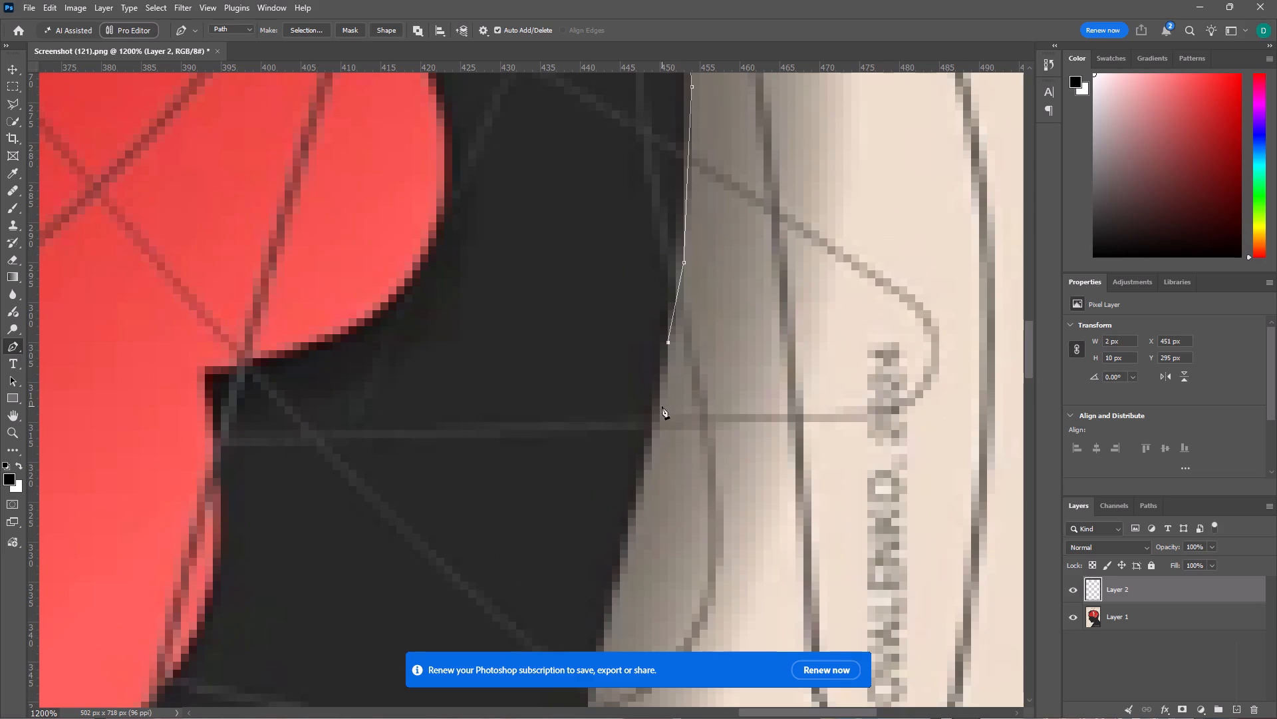
{"action": "left_click", "coordinate": [655, 417]}
{"action": "left_click", "coordinate": [638, 491]}
Trace the lower back of the head with four anchors, down to where the edge turns into the nape.
{"action": "scroll", "coordinate": [697, 354], "scroll_direction": "down", "scroll_amount": 14}
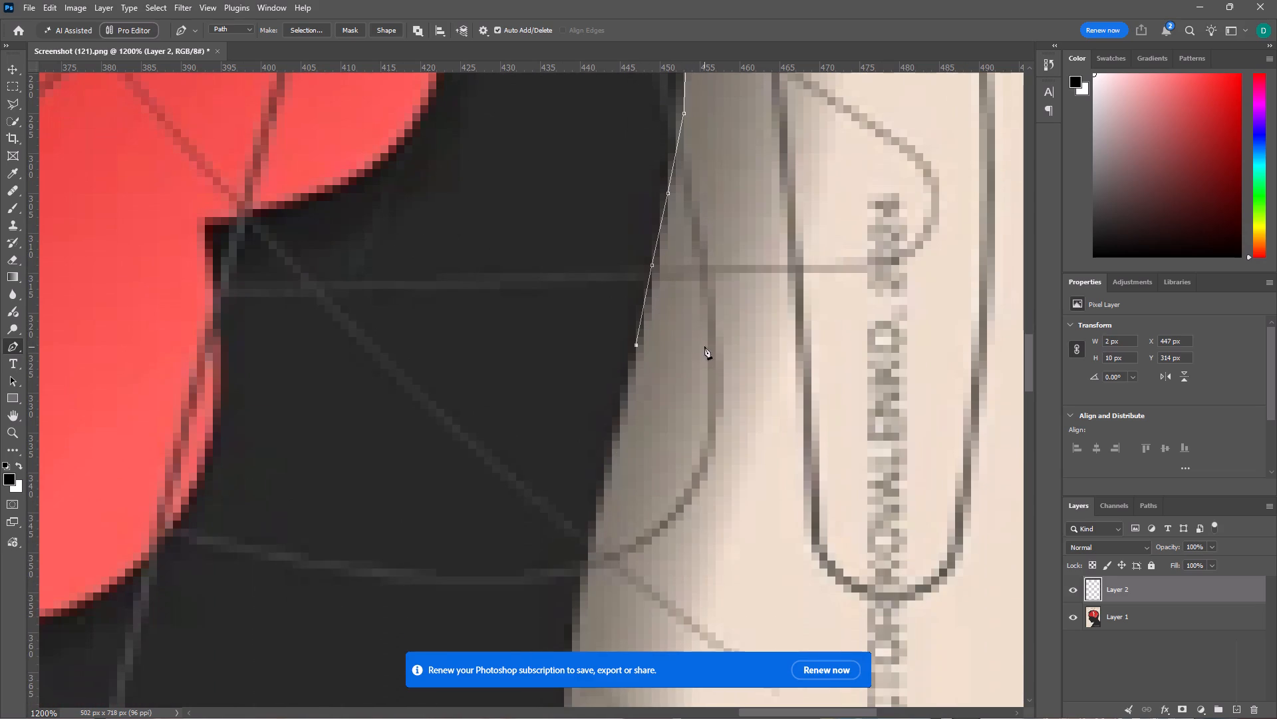
{"action": "key", "text": "space"}
{"action": "key", "text": "space"}
{"action": "key", "text": "space"}
{"action": "key", "text": "space"}
{"action": "key", "text": "space"}
{"action": "key", "text": "space"}
{"action": "key", "text": "space"}
{"action": "key", "text": "space"}
{"action": "key", "text": "space"}
{"action": "key", "text": "space"}
{"action": "key", "text": "space"}
{"action": "key", "text": "space"}
{"action": "key", "text": "space"}
{"action": "key", "text": "space"}
{"action": "key", "text": "space"}
{"action": "key", "text": "space"}
{"action": "key", "text": "space"}
{"action": "left_click_drag", "start_coordinate": [704, 346], "coordinate": [749, 65]}
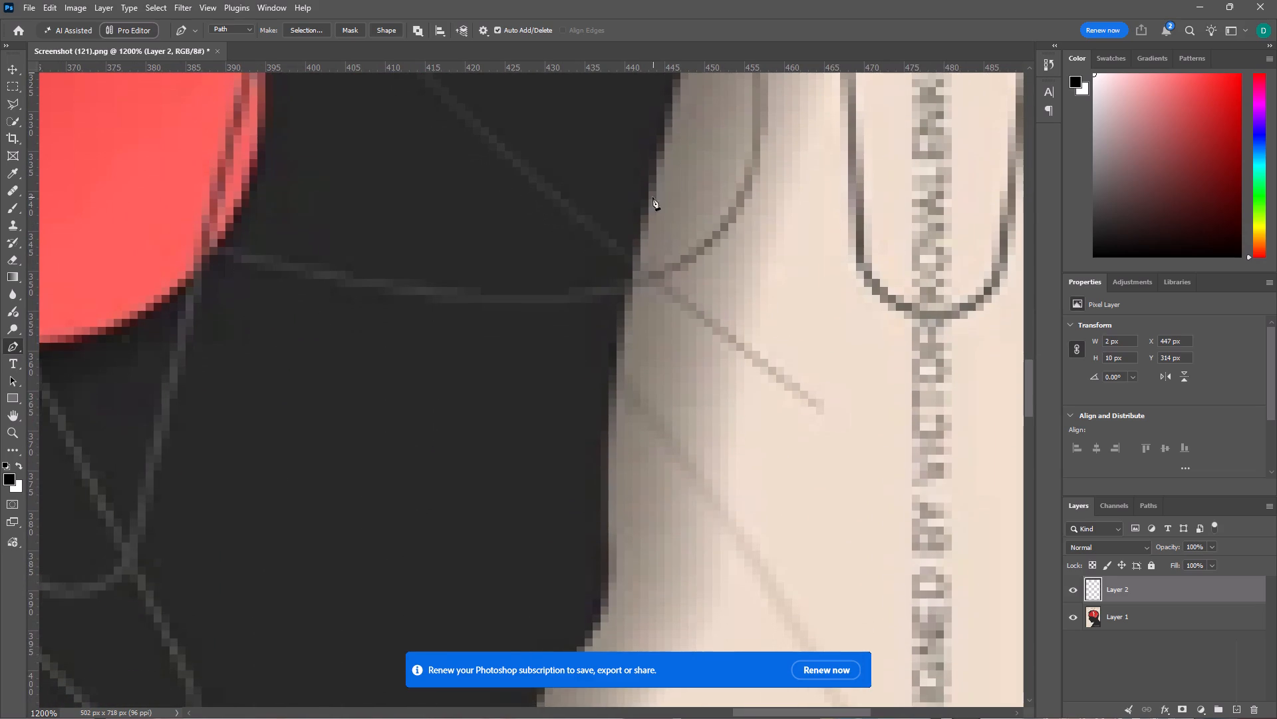
{"action": "left_click", "coordinate": [641, 219]}
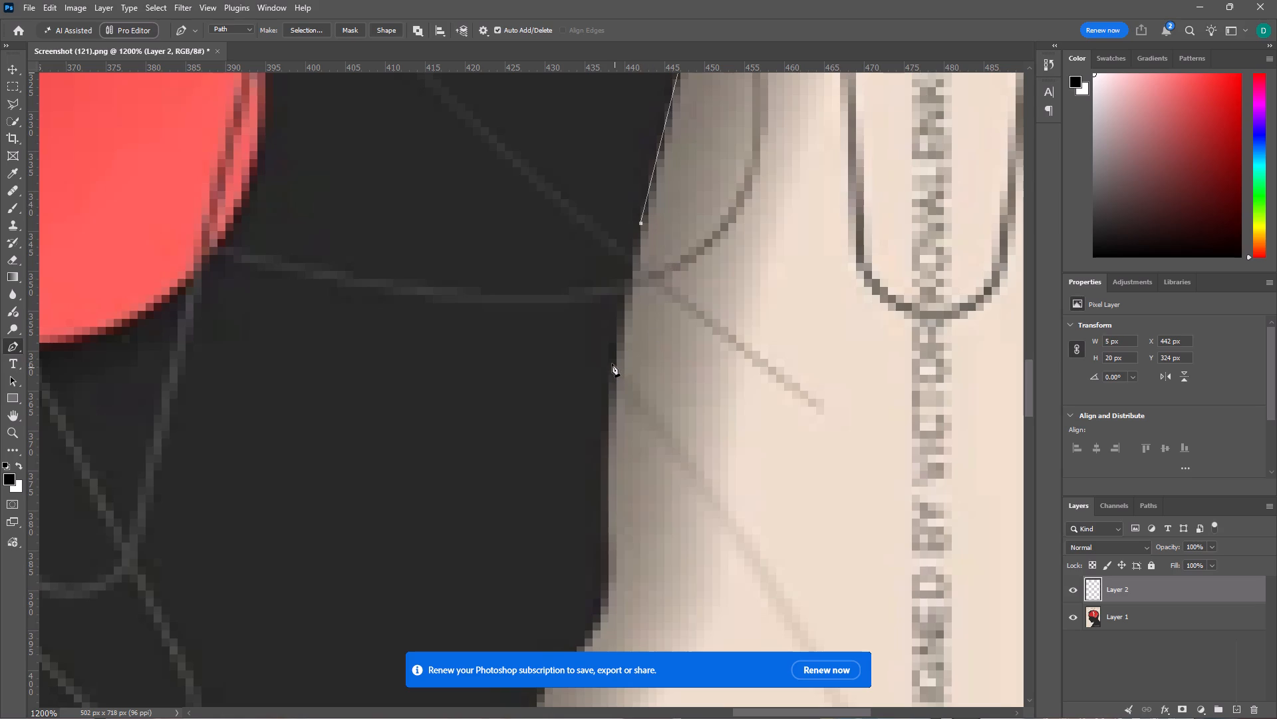
{"action": "left_click", "coordinate": [612, 362]}
{"action": "left_click", "coordinate": [605, 425]}
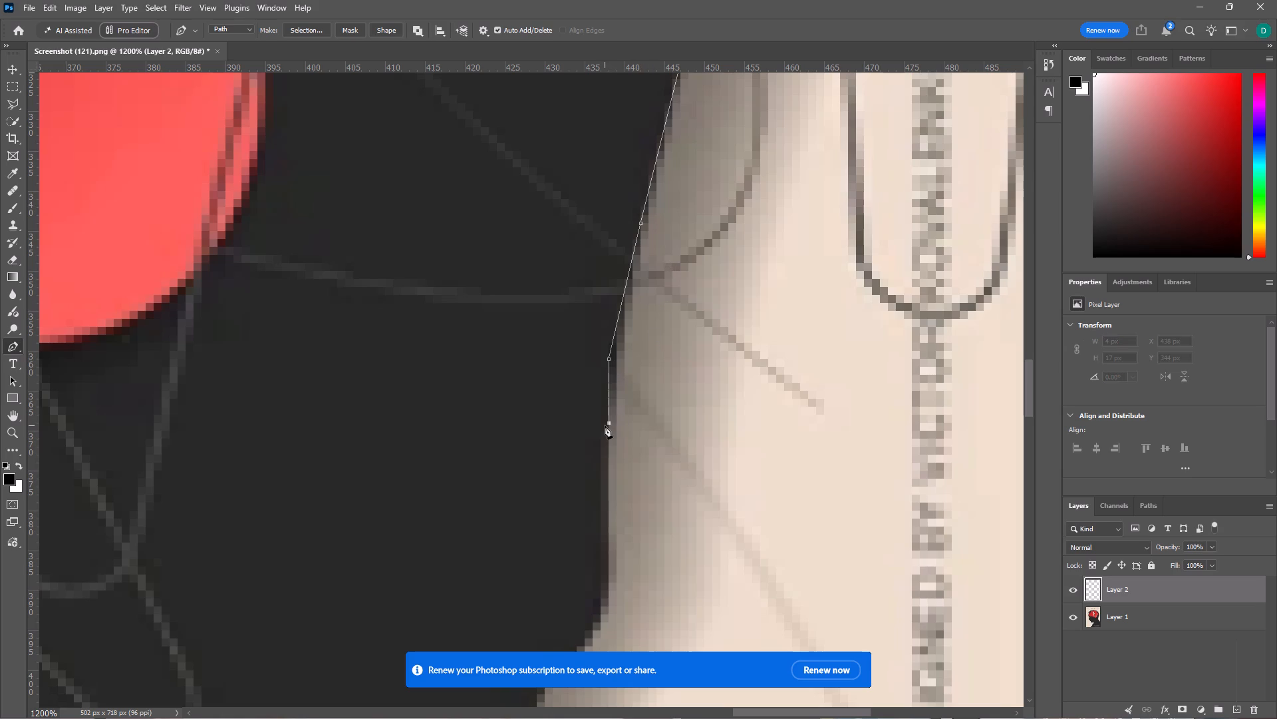
{"action": "left_click", "coordinate": [607, 594]}
Trace the nape with five anchors, around the inward bend and down its short vertical edge.
{"action": "scroll", "coordinate": [623, 449], "scroll_direction": "down", "scroll_amount": 11}
{"action": "key", "text": "space"}
{"action": "key", "text": "space"}
{"action": "key", "text": "space"}
{"action": "key", "text": "space"}
{"action": "key", "text": "space"}
{"action": "key", "text": "space"}
{"action": "key", "text": "space"}
{"action": "key", "text": "space"}
{"action": "key", "text": "space"}
{"action": "key", "text": "space"}
{"action": "key", "text": "space"}
{"action": "key", "text": "space"}
{"action": "key", "text": "space"}
{"action": "key", "text": "space"}
{"action": "left_click_drag", "start_coordinate": [634, 457], "coordinate": [763, 143]}
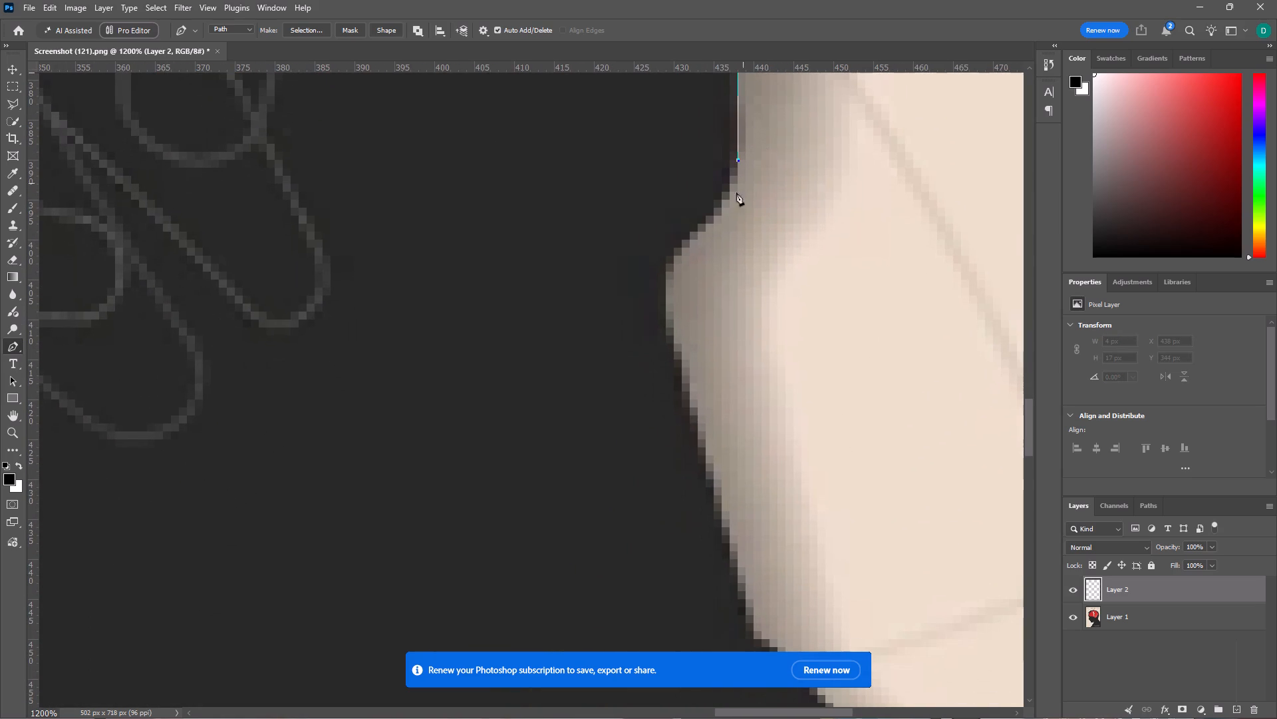
{"action": "left_click", "coordinate": [698, 225]}
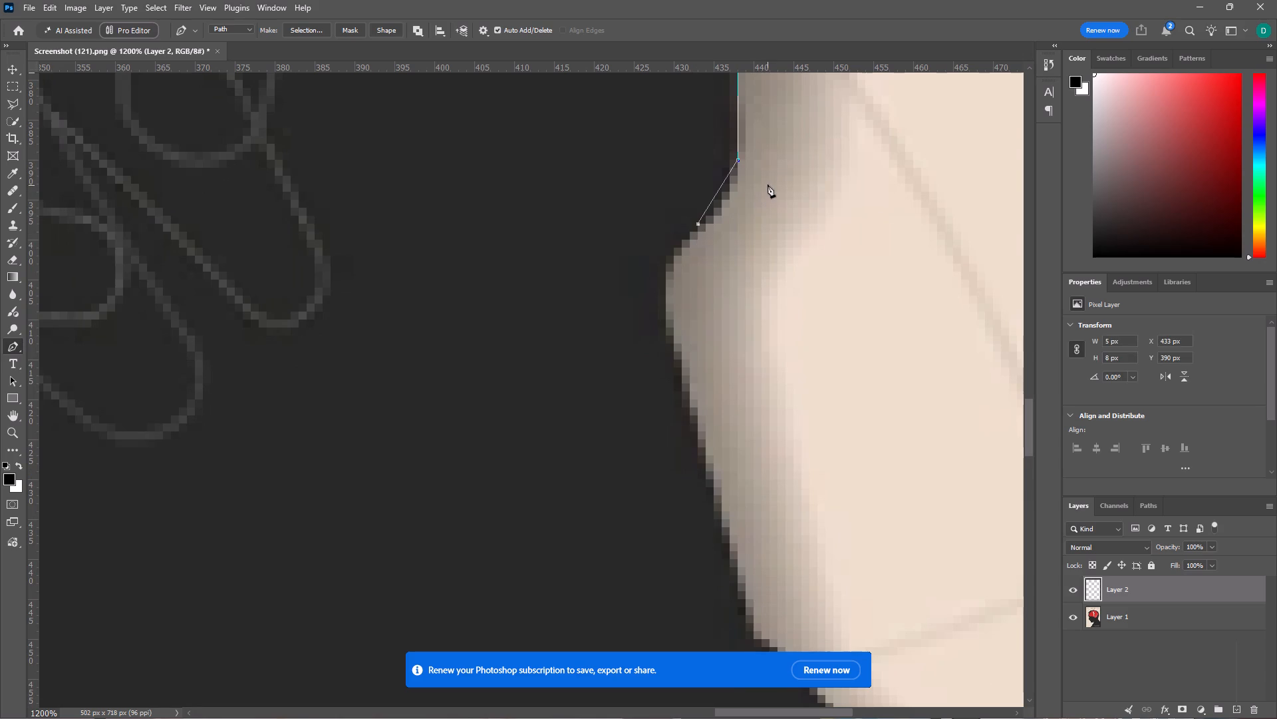
{"action": "key", "text": "ctrl+z"}
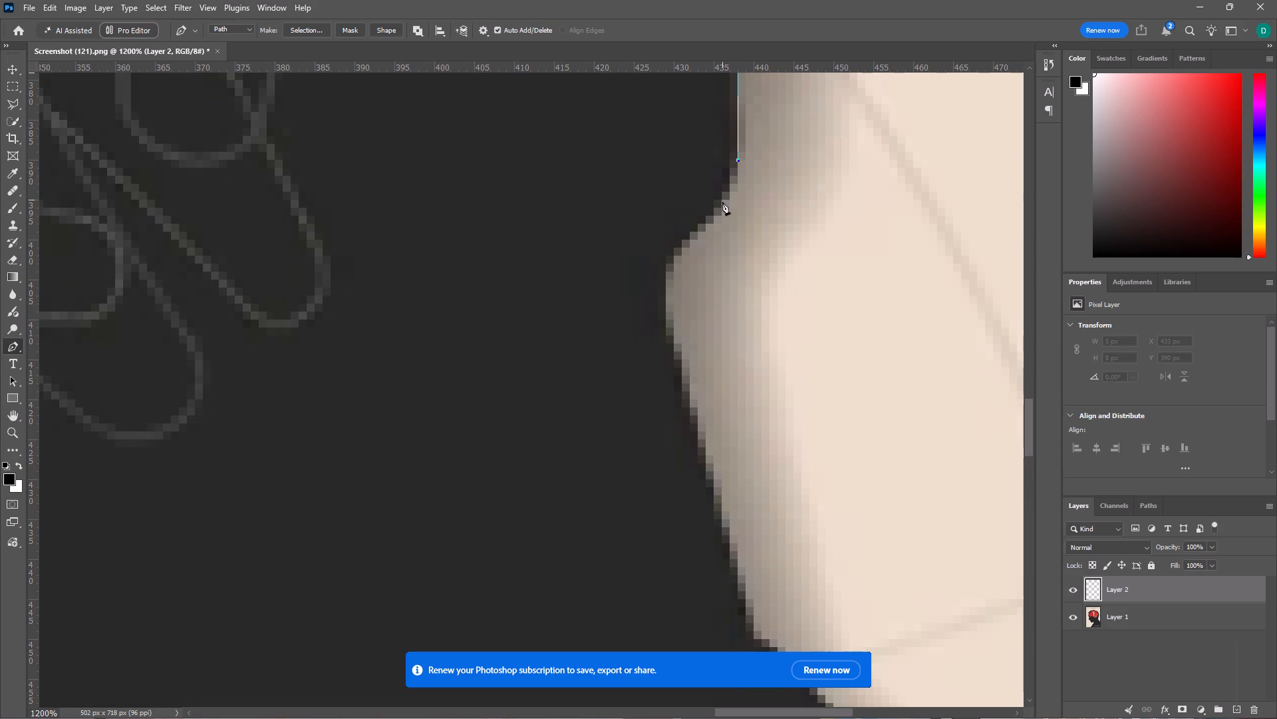
{"action": "left_click", "coordinate": [723, 196]}
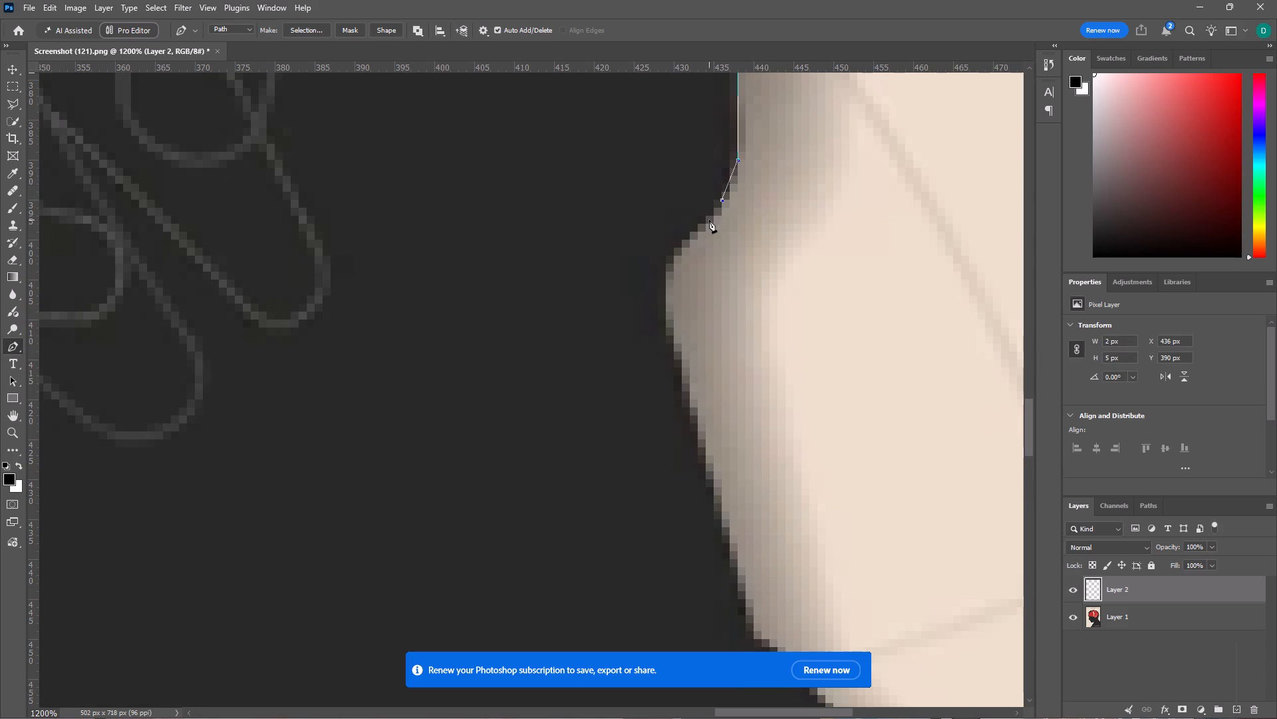
{"action": "left_click", "coordinate": [709, 220]}
{"action": "left_click", "coordinate": [684, 246]}
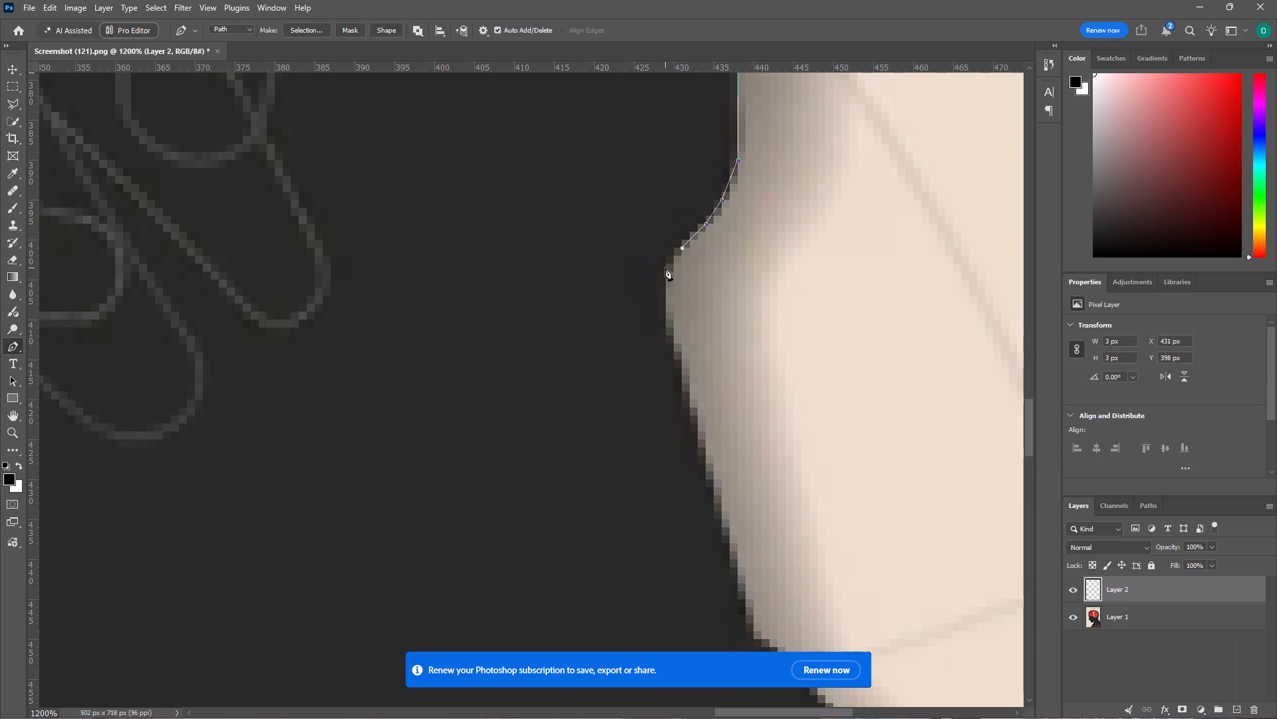
{"action": "left_click", "coordinate": [668, 267]}
{"action": "left_click", "coordinate": [669, 332]}
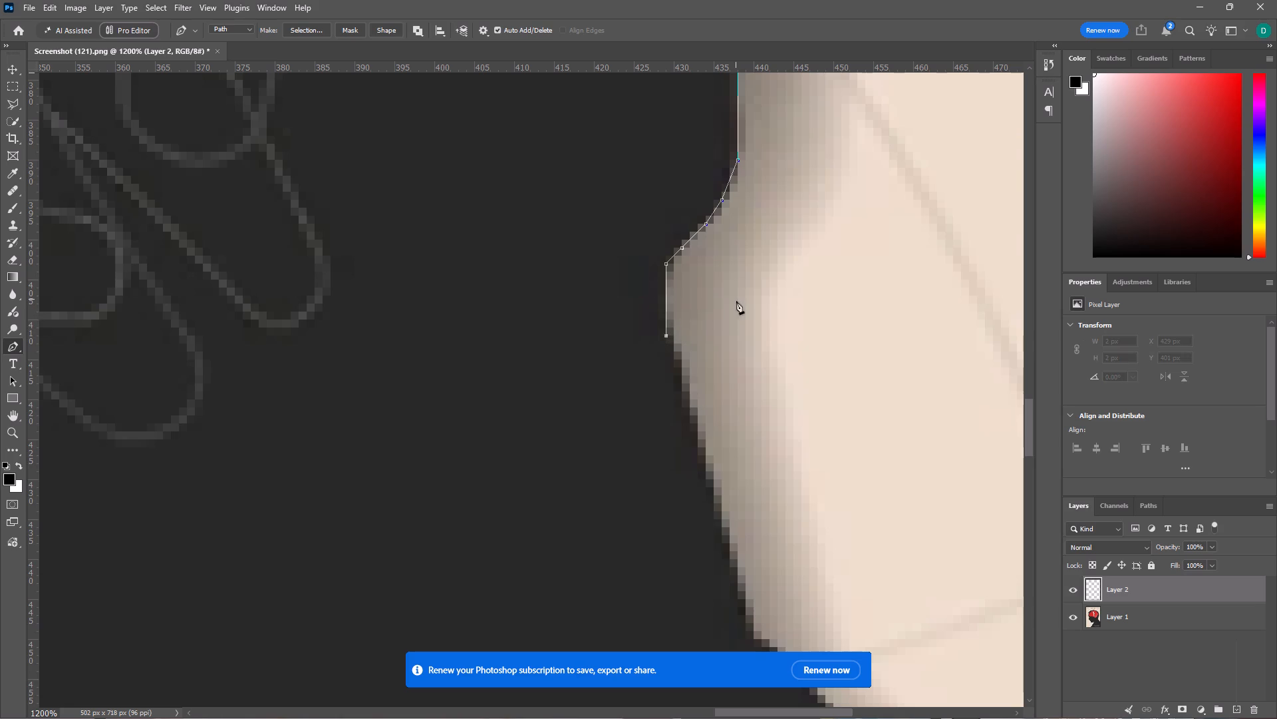
Trace the back of the neck with five anchors, down to the corner where the shoulder slope begins.
{"action": "key", "text": "space"}
{"action": "key", "text": "space"}
{"action": "key", "text": "space"}
{"action": "key", "text": "space"}
{"action": "key", "text": "space"}
{"action": "key", "text": "space"}
{"action": "key", "text": "space"}
{"action": "key", "text": "space"}
{"action": "left_click_drag", "start_coordinate": [750, 293], "coordinate": [597, 52]}
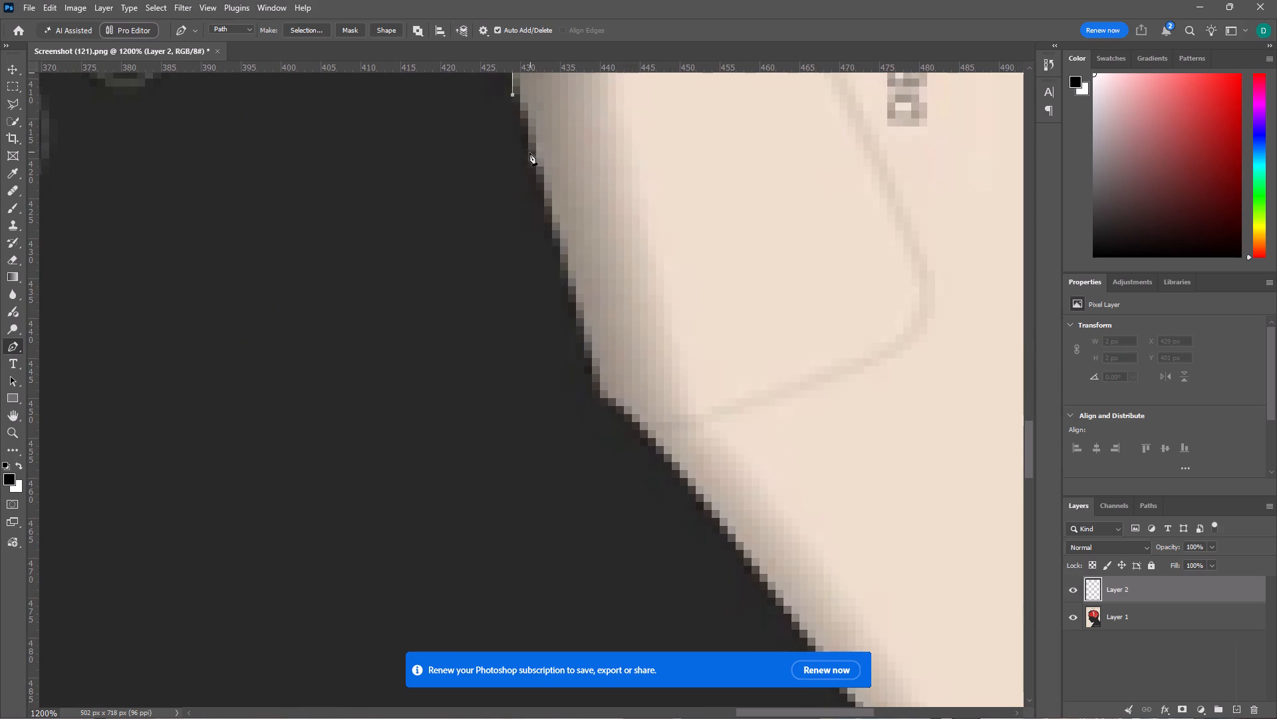
{"action": "left_click", "coordinate": [540, 178]}
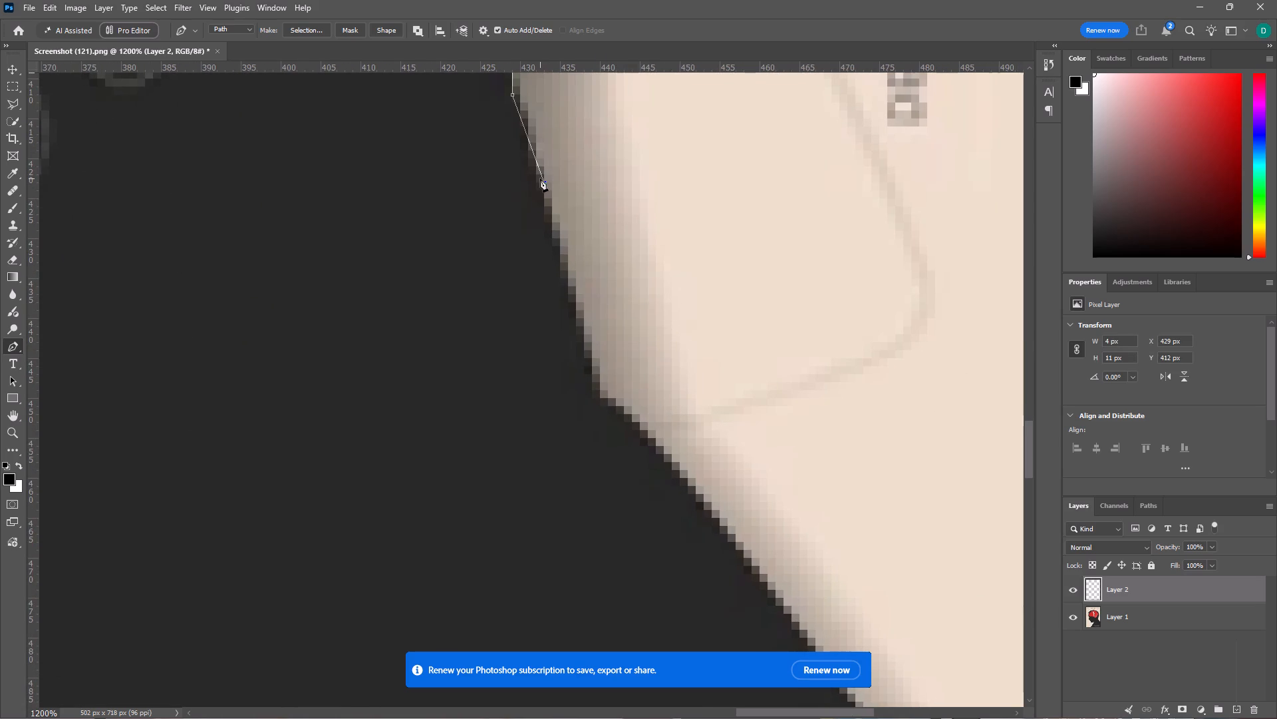
{"action": "left_click", "coordinate": [556, 246]}
{"action": "left_click", "coordinate": [579, 322]}
{"action": "left_click", "coordinate": [594, 369]}
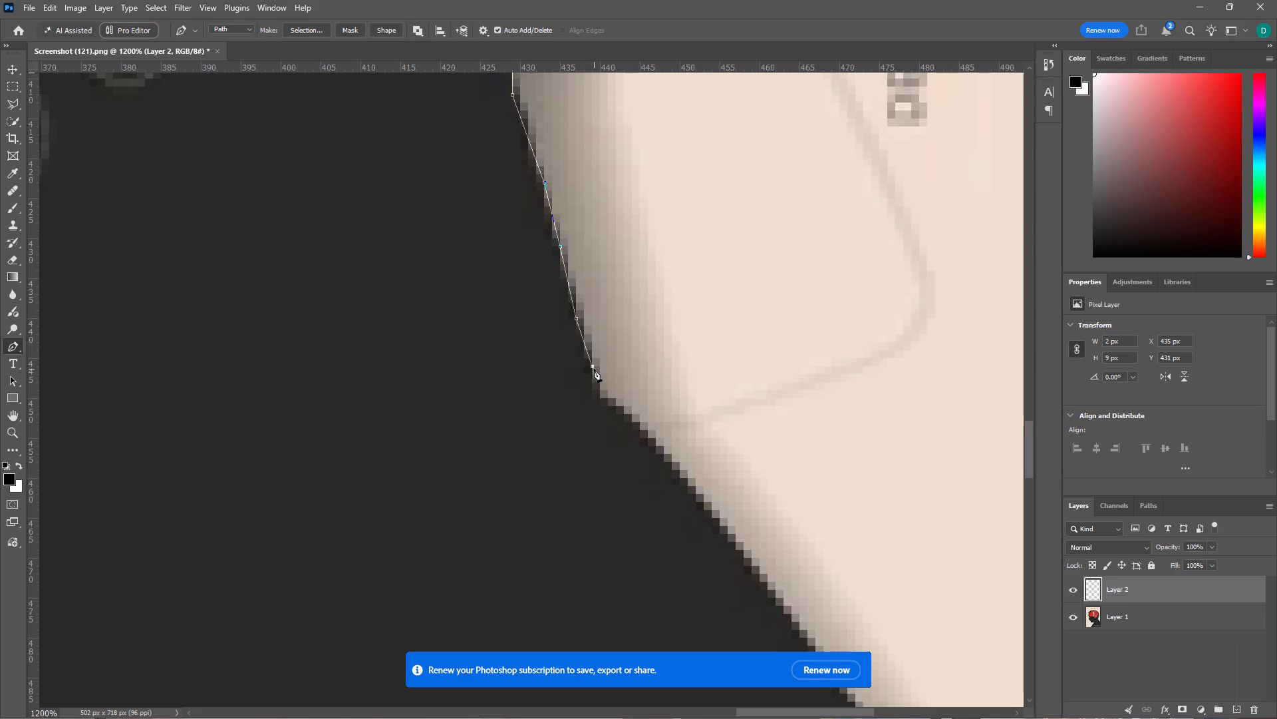
{"action": "left_click", "coordinate": [595, 397]}
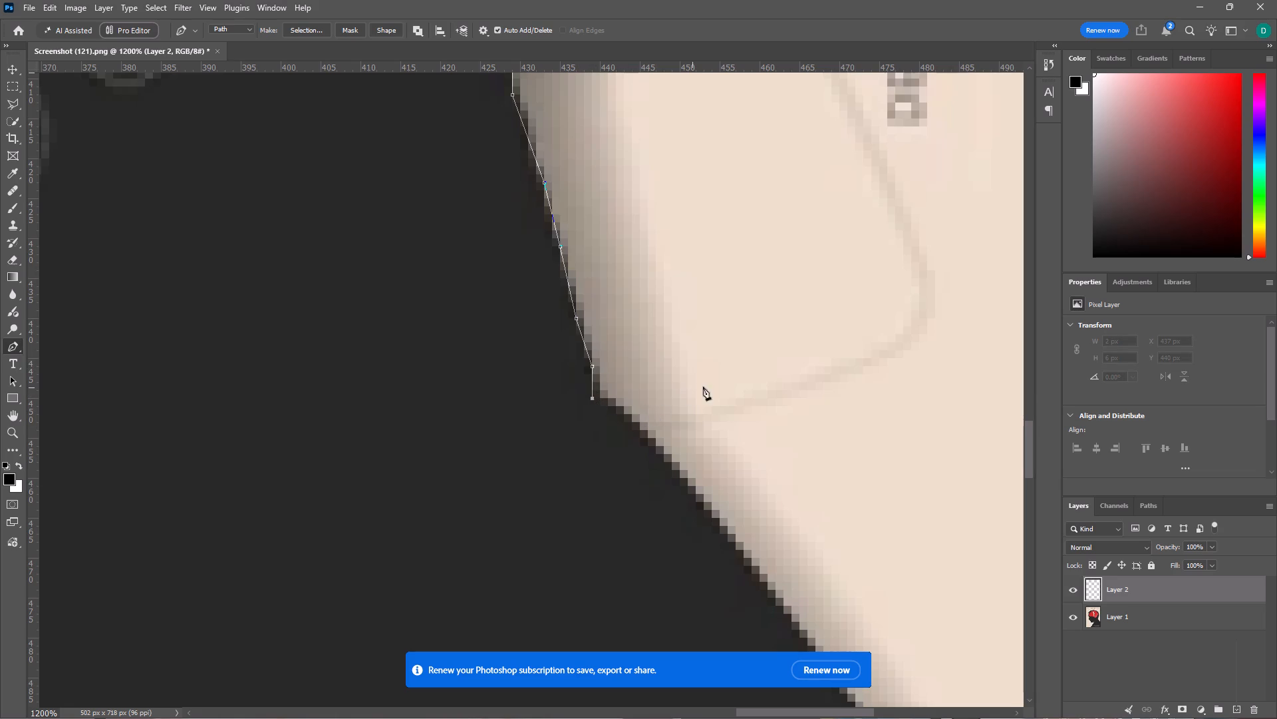
Trace the upper shoulder slope with three anchors, from the base of the neck to about halfway down.
{"action": "key", "text": "space"}
{"action": "key", "text": "space"}
{"action": "key", "text": "space"}
{"action": "key", "text": "space"}
{"action": "key", "text": "space"}
{"action": "key", "text": "space"}
{"action": "key", "text": "space"}
{"action": "key", "text": "space"}
{"action": "left_click_drag", "start_coordinate": [727, 383], "coordinate": [549, 119]}
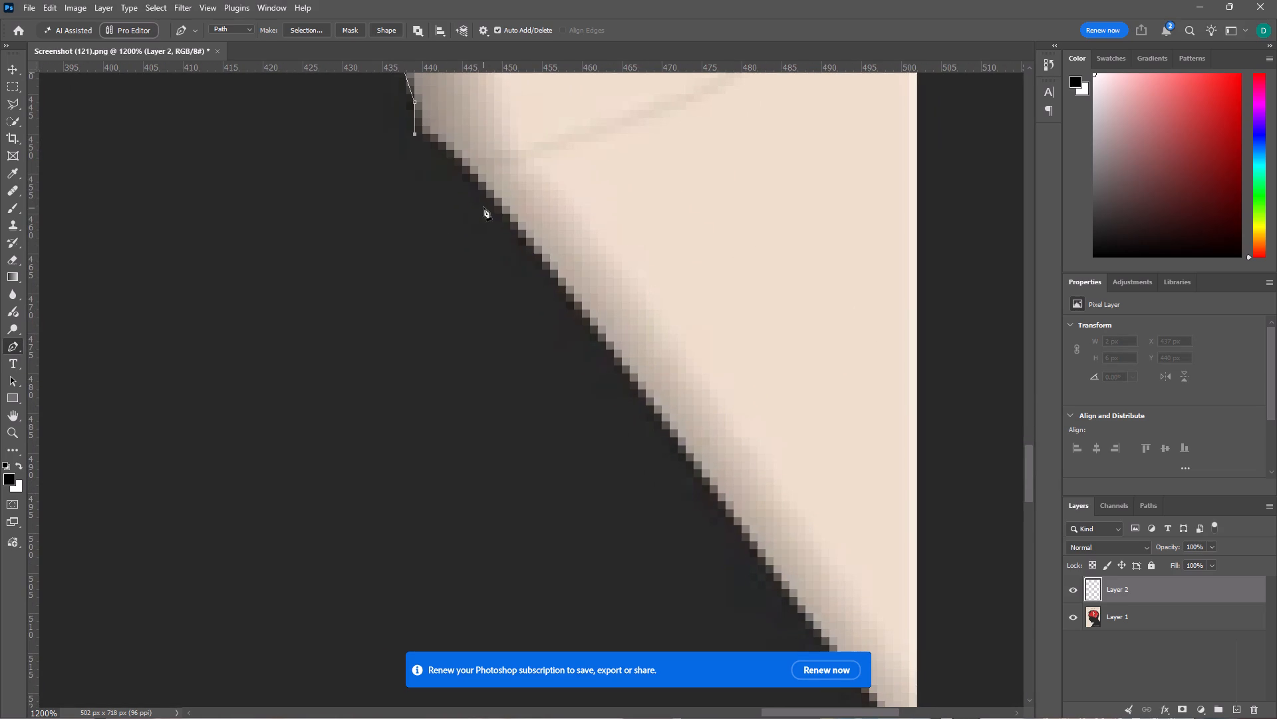
{"action": "left_click", "coordinate": [496, 202]}
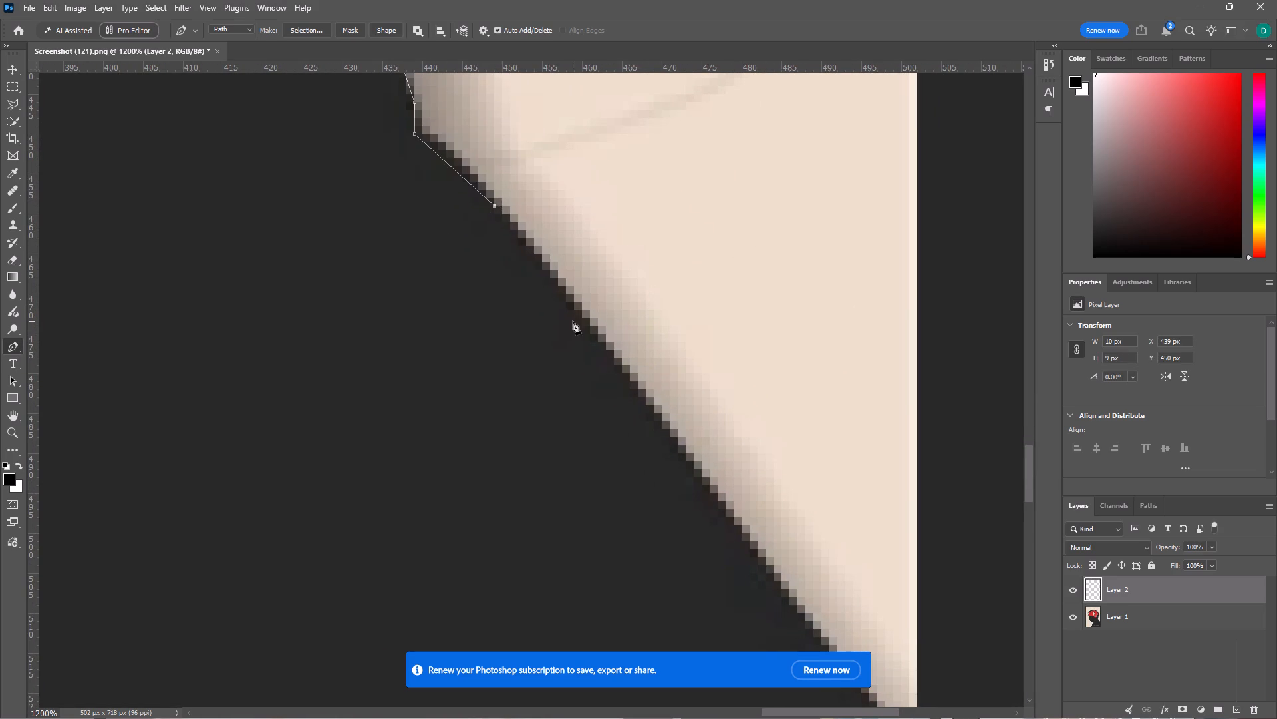
{"action": "left_click", "coordinate": [589, 332]}
{"action": "left_click", "coordinate": [675, 449]}
Trace the lower shoulder slope with six anchors, around its final bend to the point where it meets the poster's right edge.
{"action": "key", "text": "space"}
{"action": "key", "text": "space"}
{"action": "key", "text": "space"}
{"action": "key", "text": "space"}
{"action": "key", "text": "space"}
{"action": "key", "text": "space"}
{"action": "key", "text": "space"}
{"action": "key", "text": "space"}
{"action": "key", "text": "space"}
{"action": "key", "text": "space"}
{"action": "left_click_drag", "start_coordinate": [731, 529], "coordinate": [573, 356]}
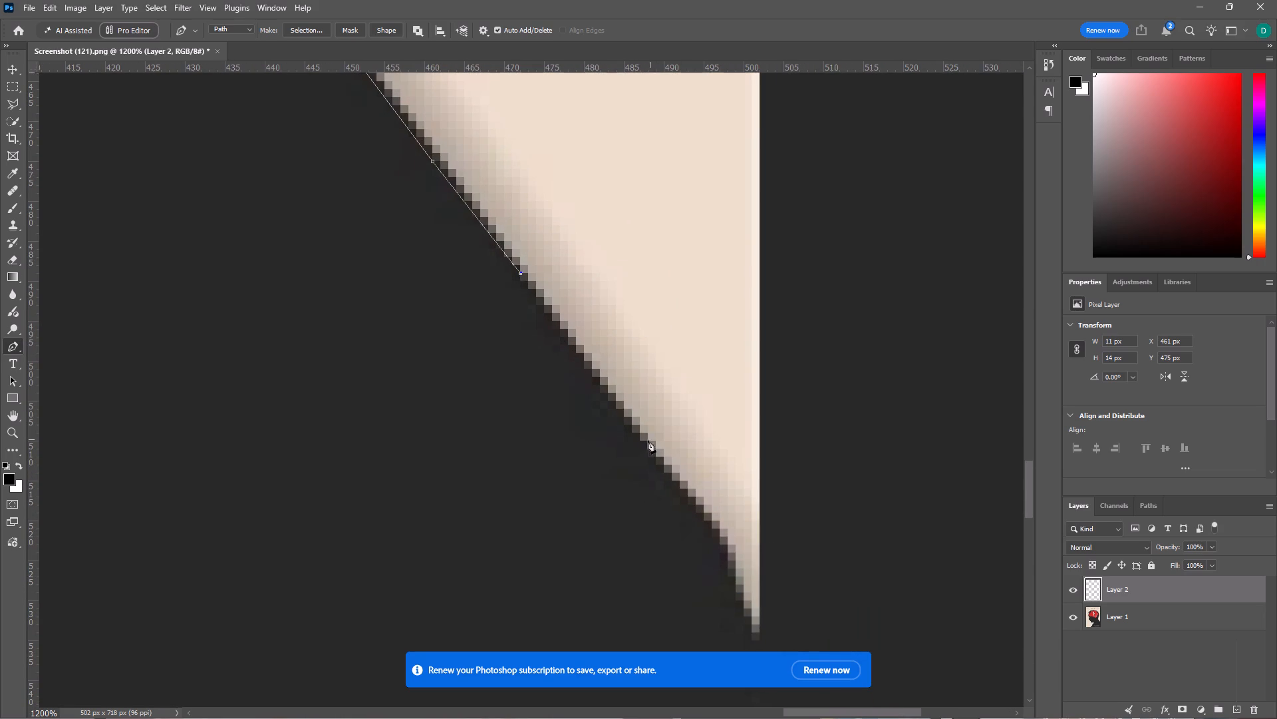
{"action": "left_click", "coordinate": [639, 437]}
{"action": "left_click", "coordinate": [699, 514]}
{"action": "left_click", "coordinate": [720, 545]}
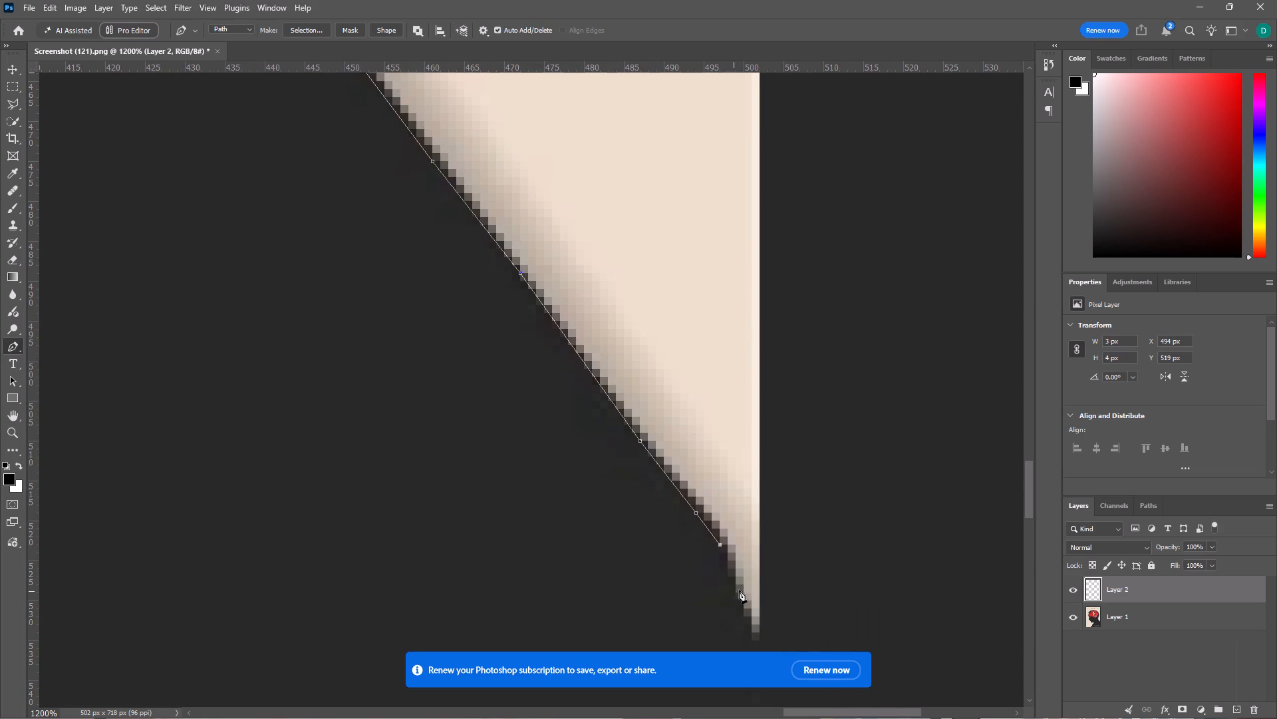
{"action": "left_click", "coordinate": [742, 588]}
{"action": "left_click", "coordinate": [752, 629]}
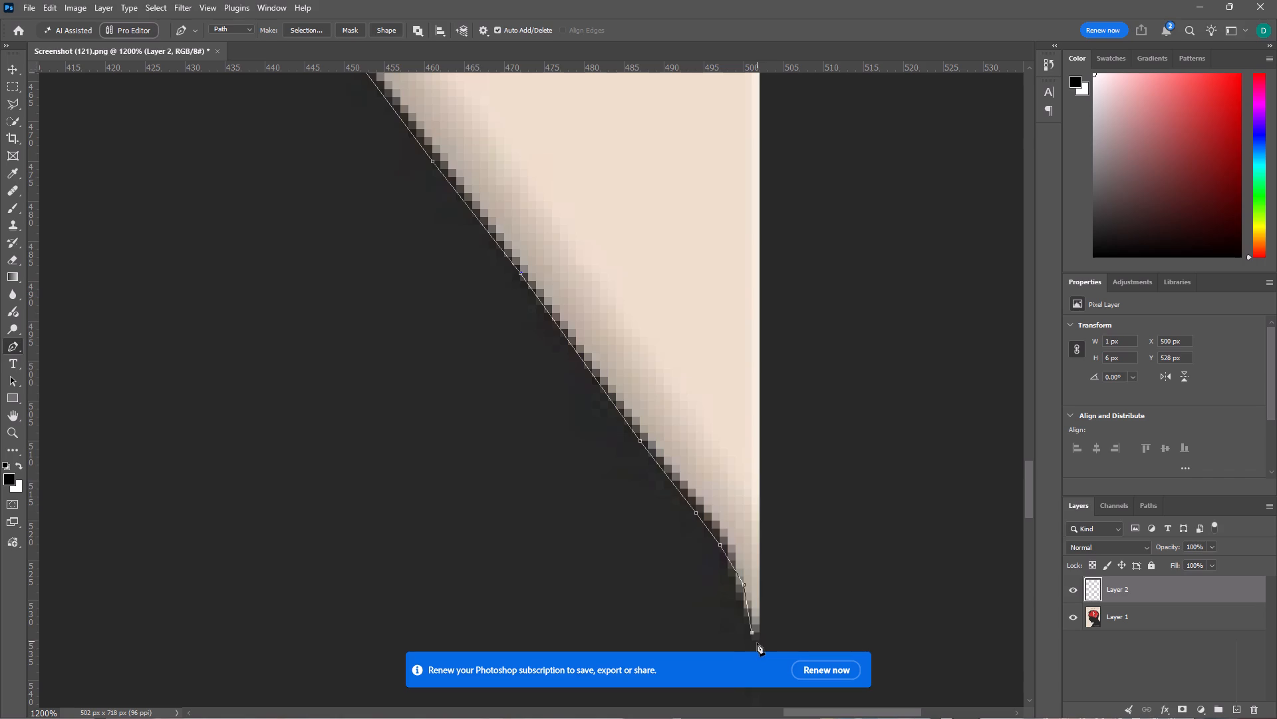
{"action": "left_click", "coordinate": [757, 642]}
Extend the path down the poster's right edge with two anchors, ending at its bottom-right corner.
{"action": "scroll", "coordinate": [774, 519], "scroll_direction": "down", "scroll_amount": 20}
{"action": "scroll", "coordinate": [811, 493], "scroll_direction": "down", "scroll_amount": 6}
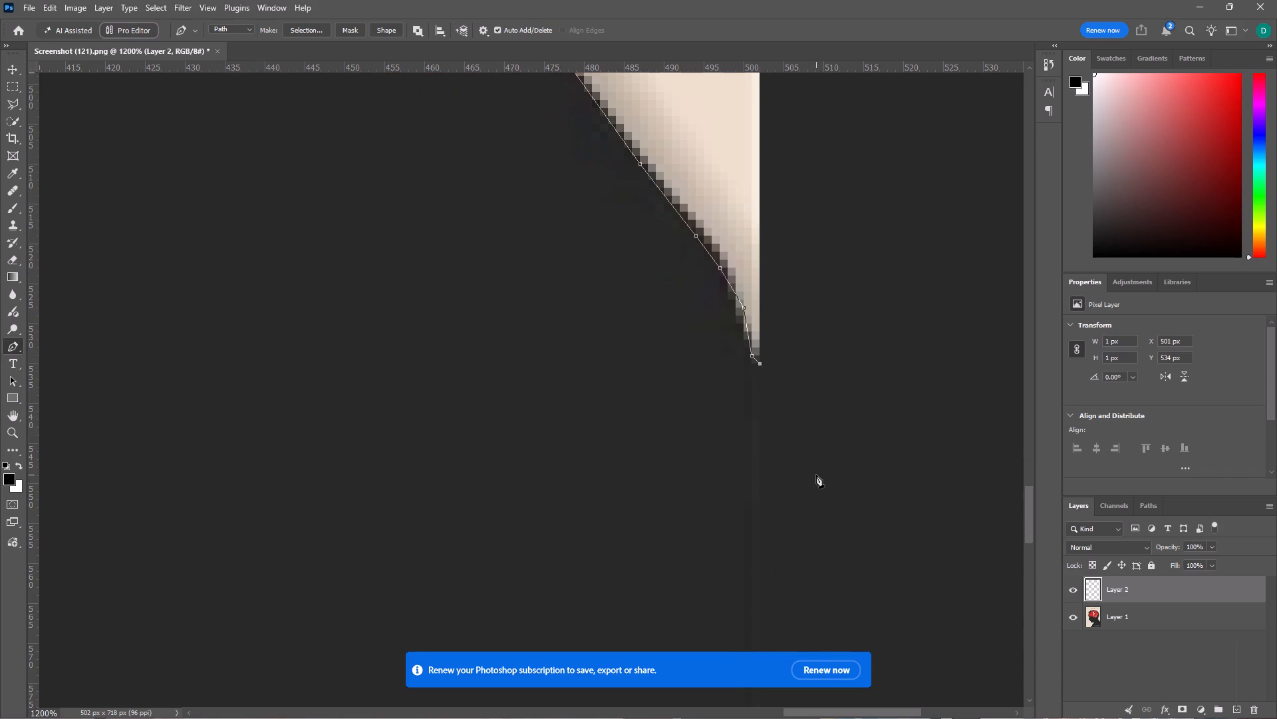
{"action": "key", "text": "ctrl+minus"}
{"action": "key", "text": "ctrl+minus"}
{"action": "key", "text": "ctrl+minus"}
{"action": "key", "text": "ctrl+minus"}
{"action": "key", "text": "ctrl+minus"}
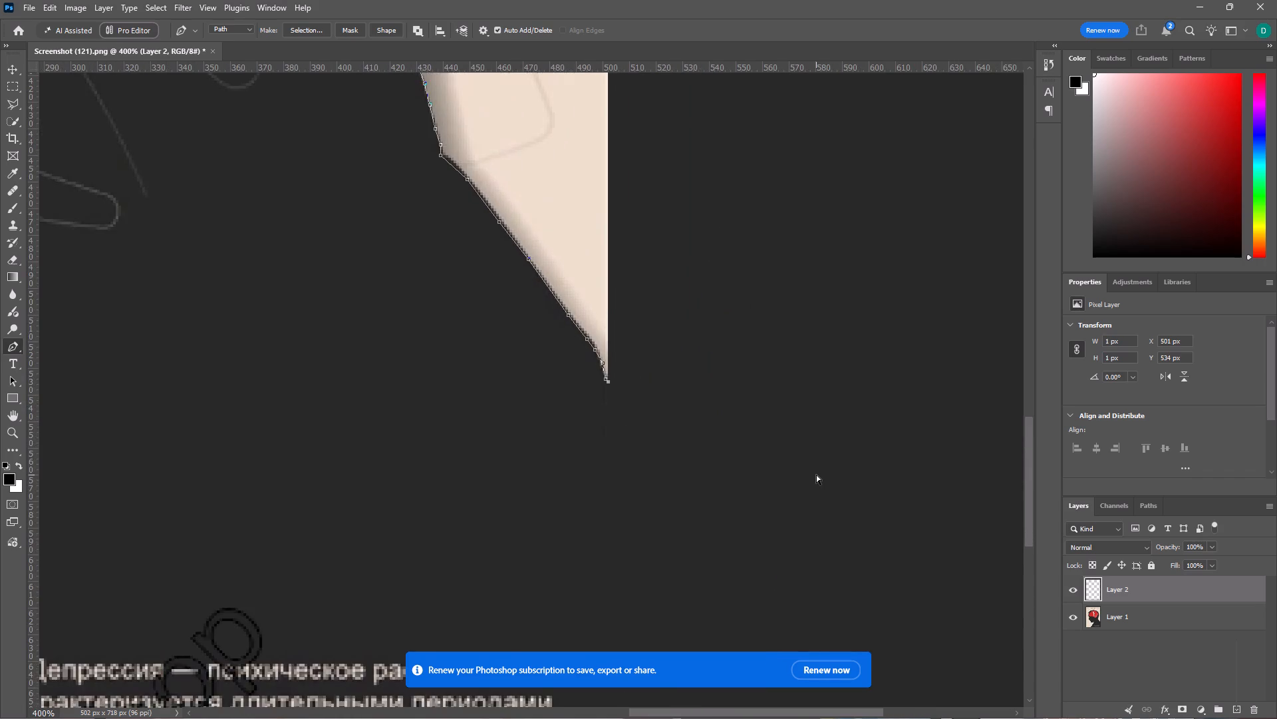
{"action": "key", "text": "ctrl+minus"}
{"action": "key", "text": "ctrl+minus"}
{"action": "key", "text": "ctrl+minus"}
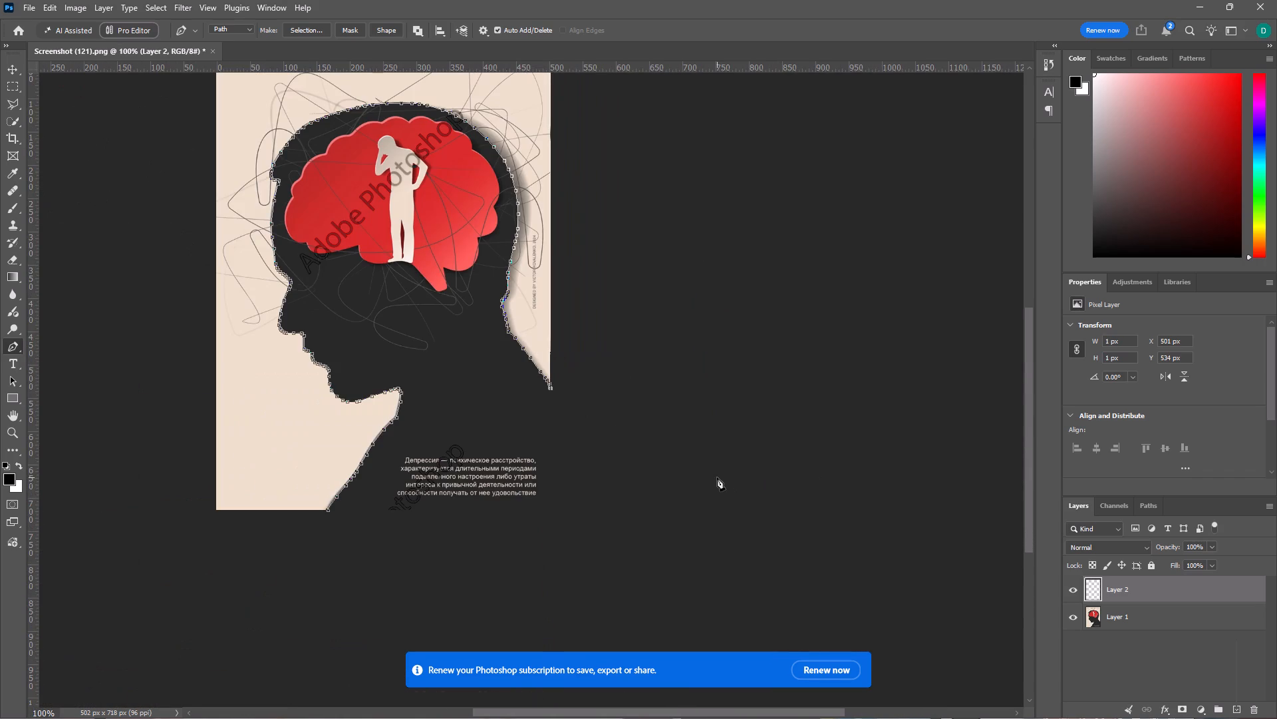
{"action": "key", "text": "ctrl+equal"}
{"action": "key", "text": "ctrl+equal"}
{"action": "key", "text": "ctrl+equal"}
{"action": "key", "text": "ctrl+equal"}
{"action": "key", "text": "ctrl+equal"}
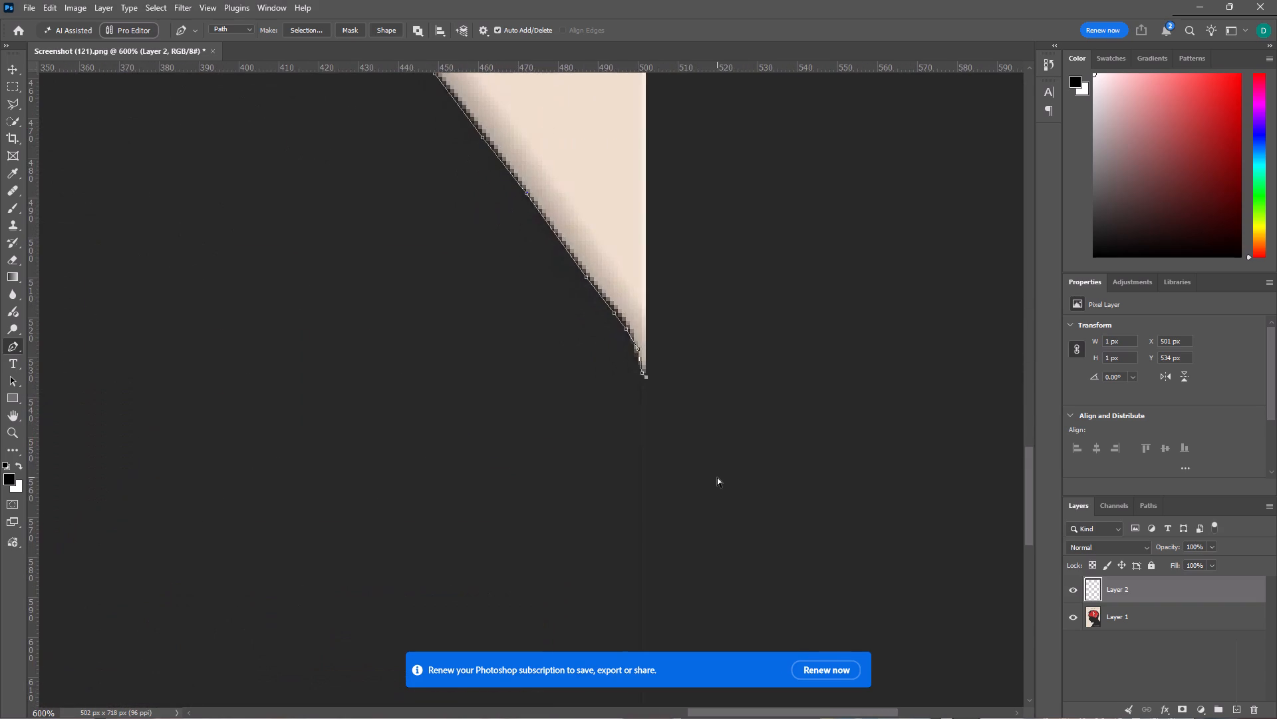
{"action": "key", "text": "ctrl+equal"}
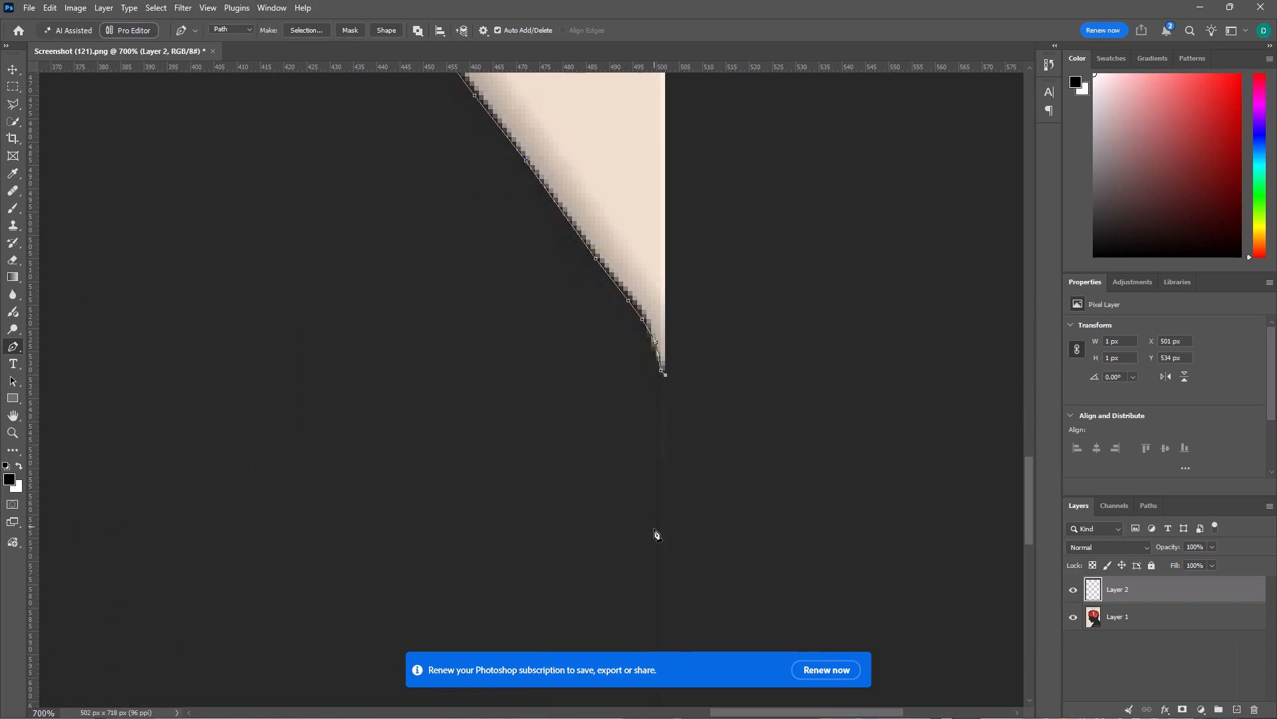
{"action": "left_click", "coordinate": [661, 535]}
{"action": "scroll", "coordinate": [710, 437], "scroll_direction": "down", "scroll_amount": 12}
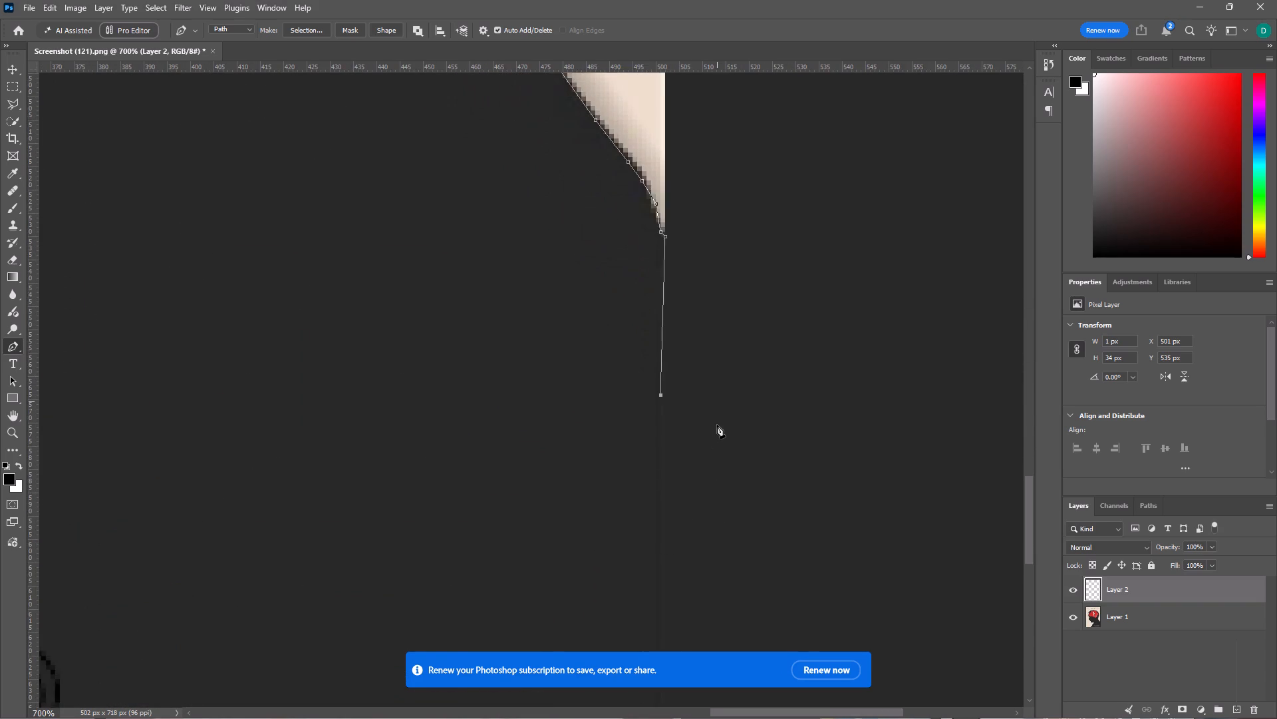
{"action": "scroll", "coordinate": [717, 425], "scroll_direction": "down", "scroll_amount": 20}
{"action": "scroll", "coordinate": [717, 425], "scroll_direction": "down", "scroll_amount": 20}
{"action": "scroll", "coordinate": [717, 425], "scroll_direction": "down", "scroll_amount": 4}
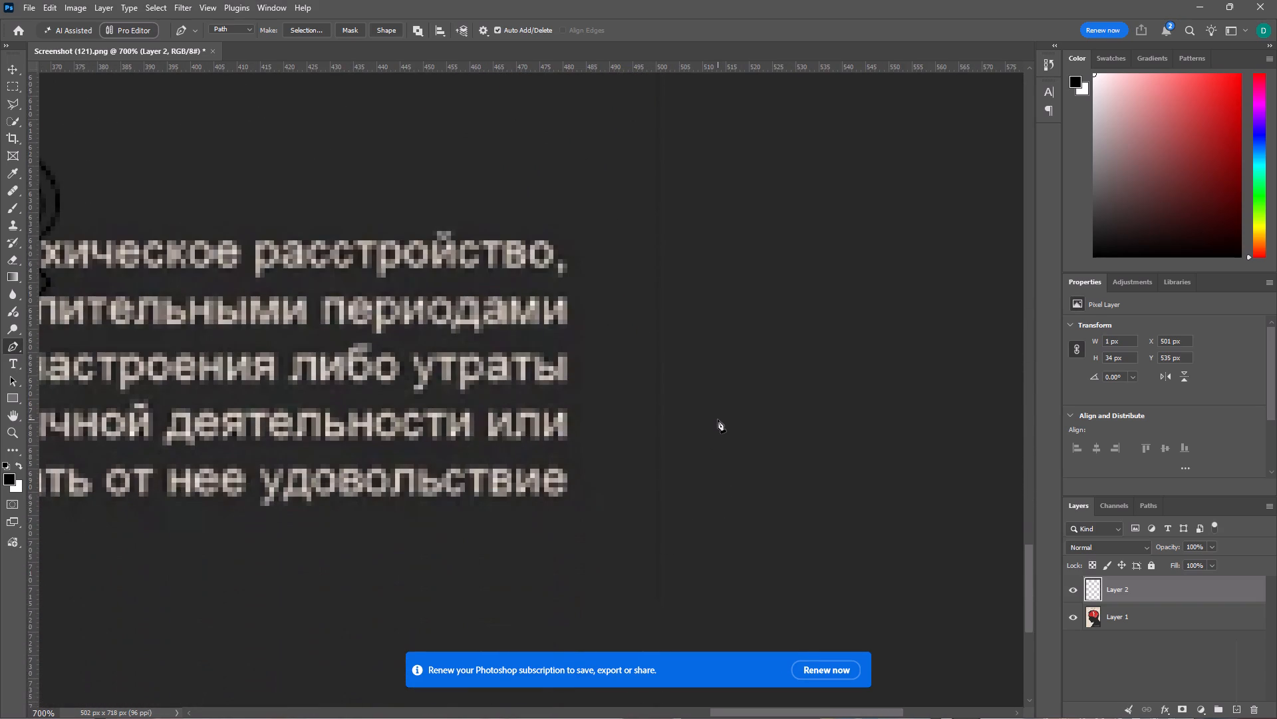
{"action": "scroll", "coordinate": [718, 419], "scroll_direction": "down", "scroll_amount": 14}
{"action": "left_click", "coordinate": [664, 485]}
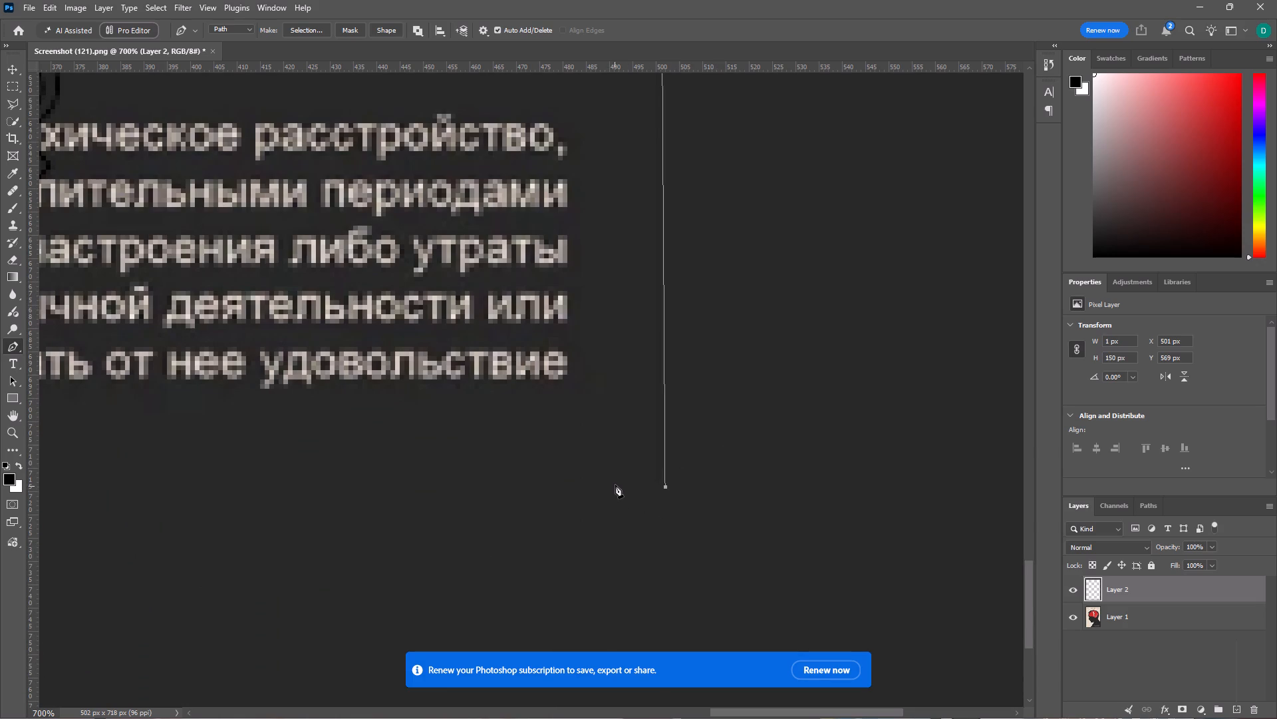
Add an anchor just below the bottom-right corner and close the silhouette path at its starting anchor at the front neck base.
{"action": "key", "text": "ctrl+minus"}
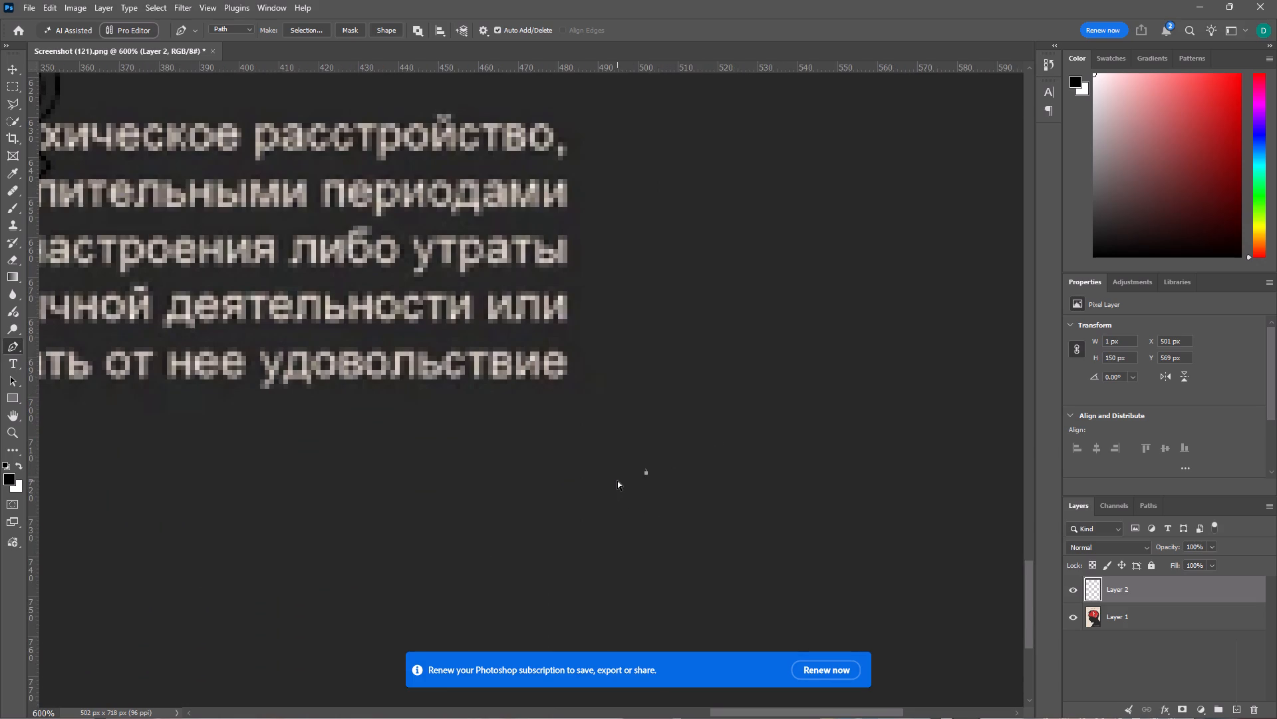
{"action": "key", "text": "ctrl+minus"}
{"action": "key", "text": "ctrl+minus"}
{"action": "key", "text": "ctrl+minus"}
{"action": "key", "text": "ctrl+minus"}
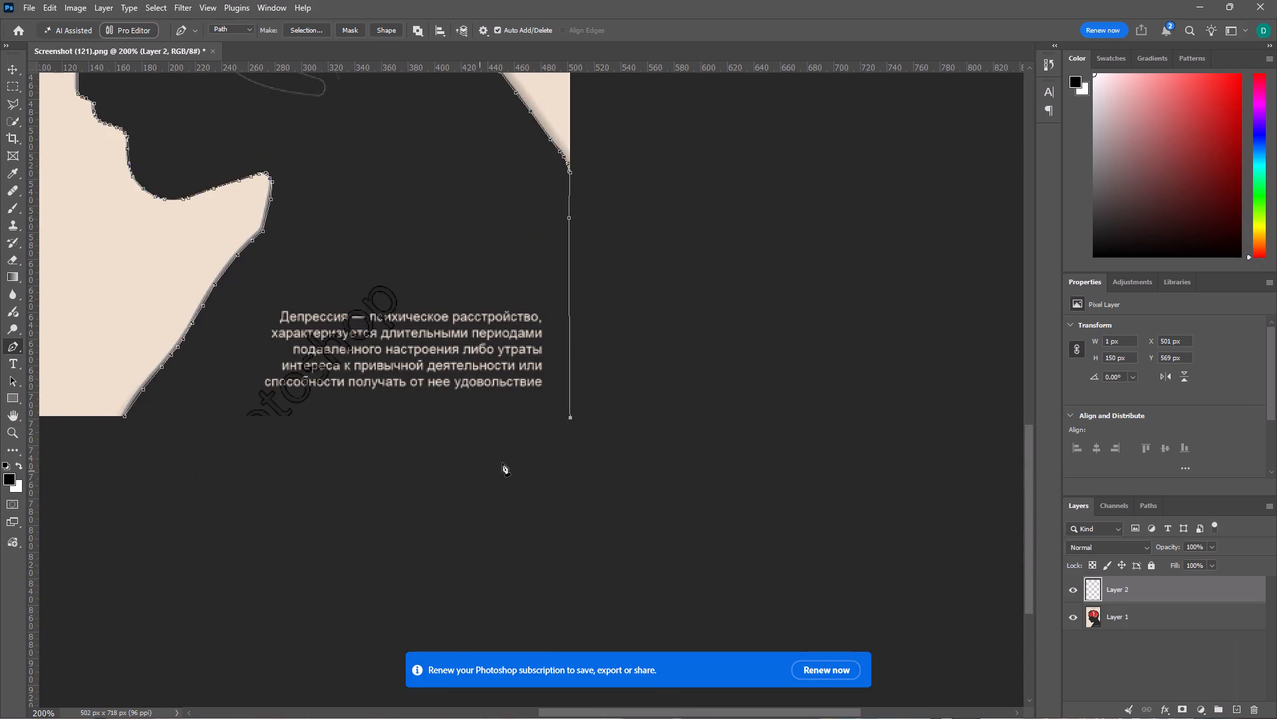
{"action": "left_click", "coordinate": [572, 427]}
{"action": "left_click", "coordinate": [124, 415]}
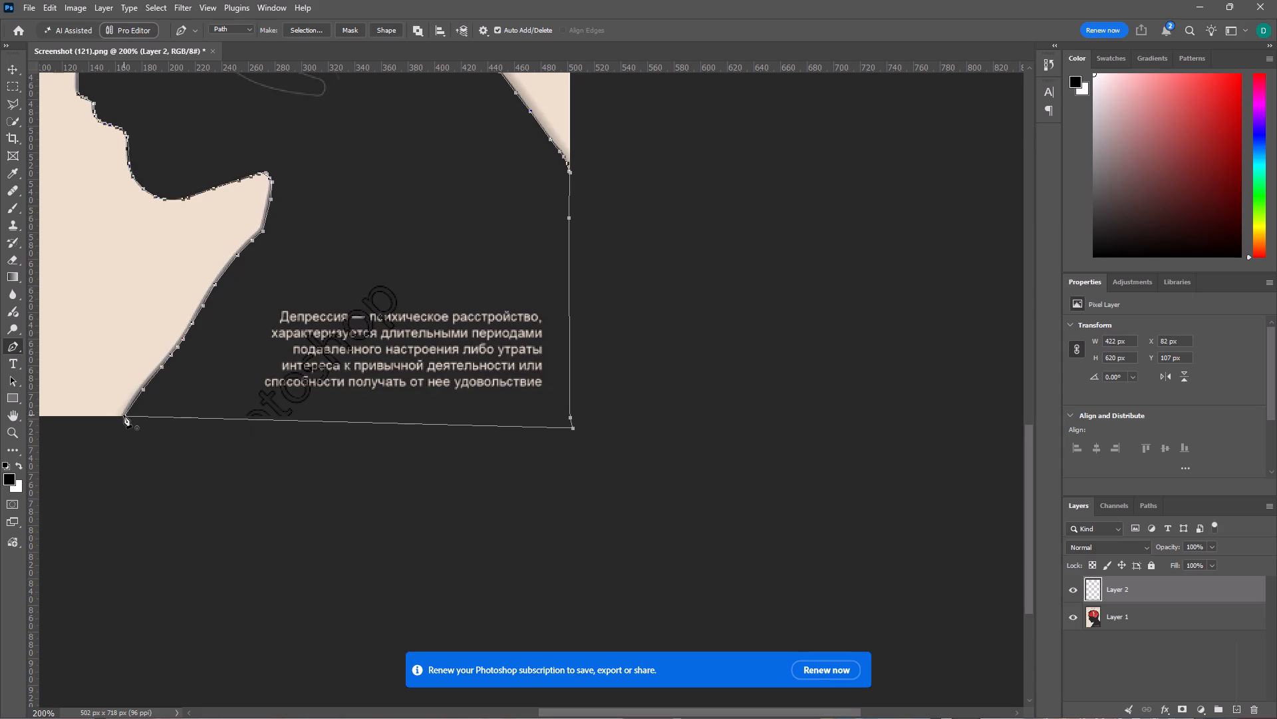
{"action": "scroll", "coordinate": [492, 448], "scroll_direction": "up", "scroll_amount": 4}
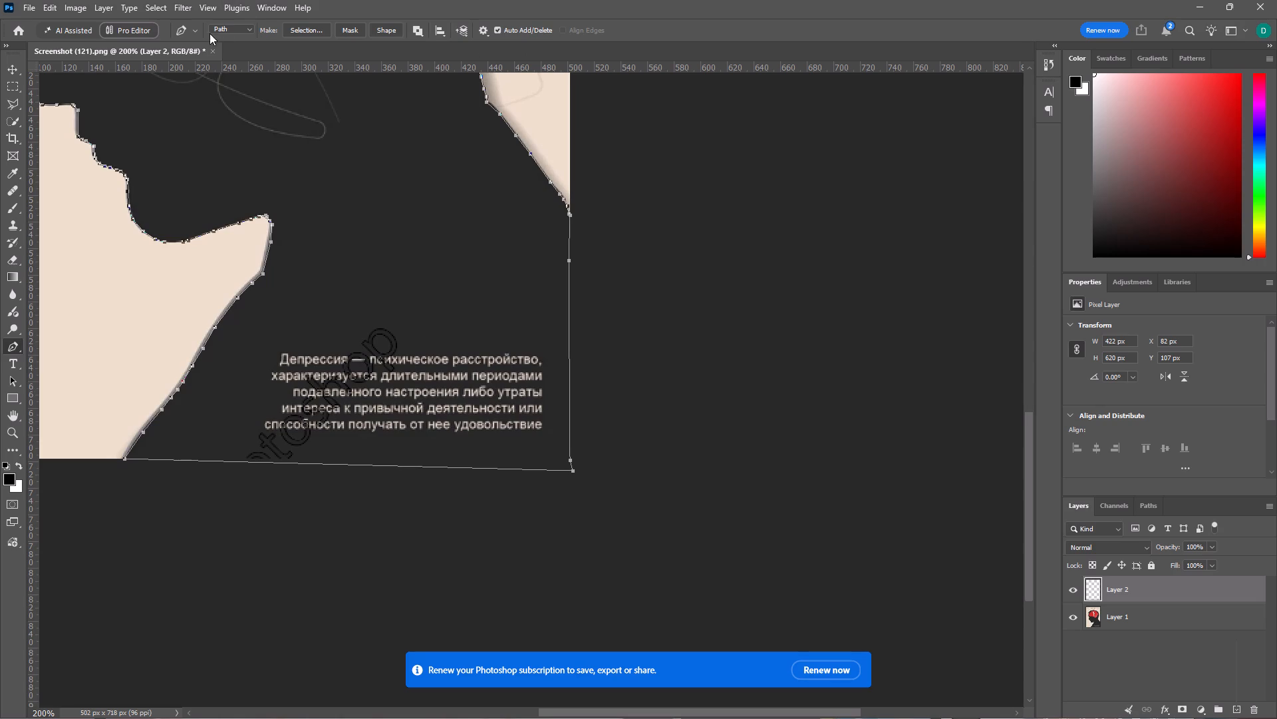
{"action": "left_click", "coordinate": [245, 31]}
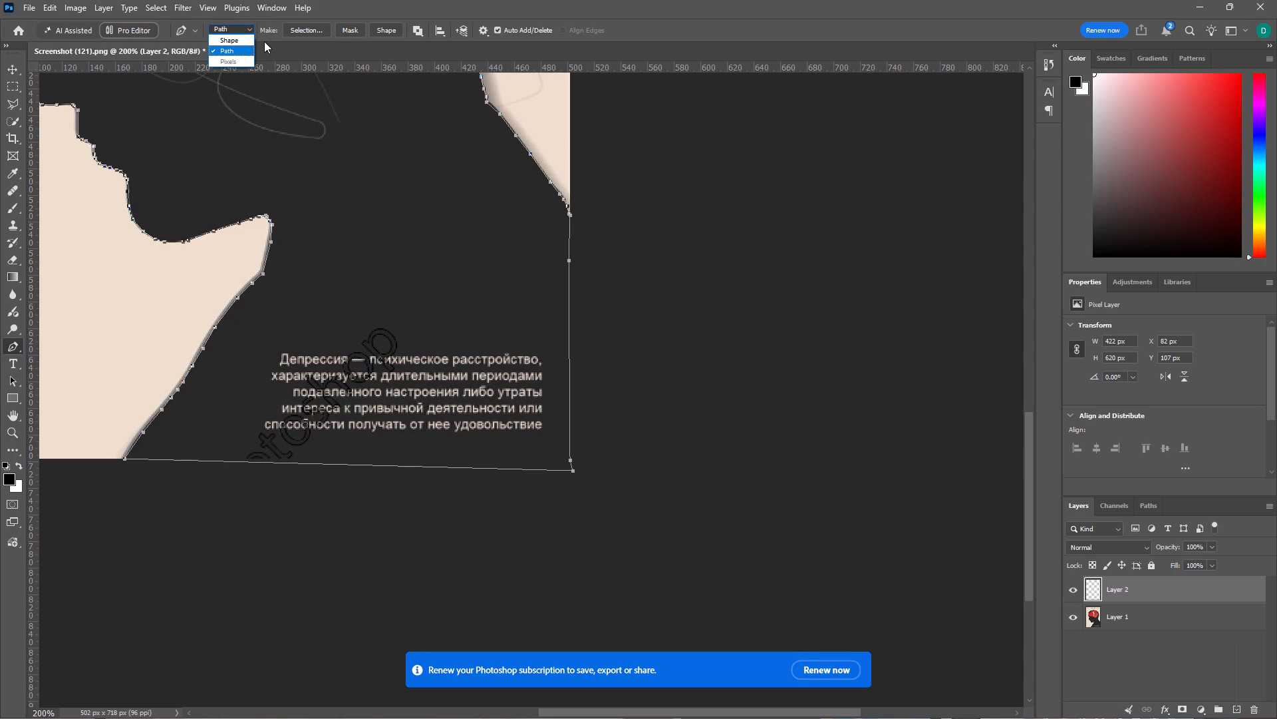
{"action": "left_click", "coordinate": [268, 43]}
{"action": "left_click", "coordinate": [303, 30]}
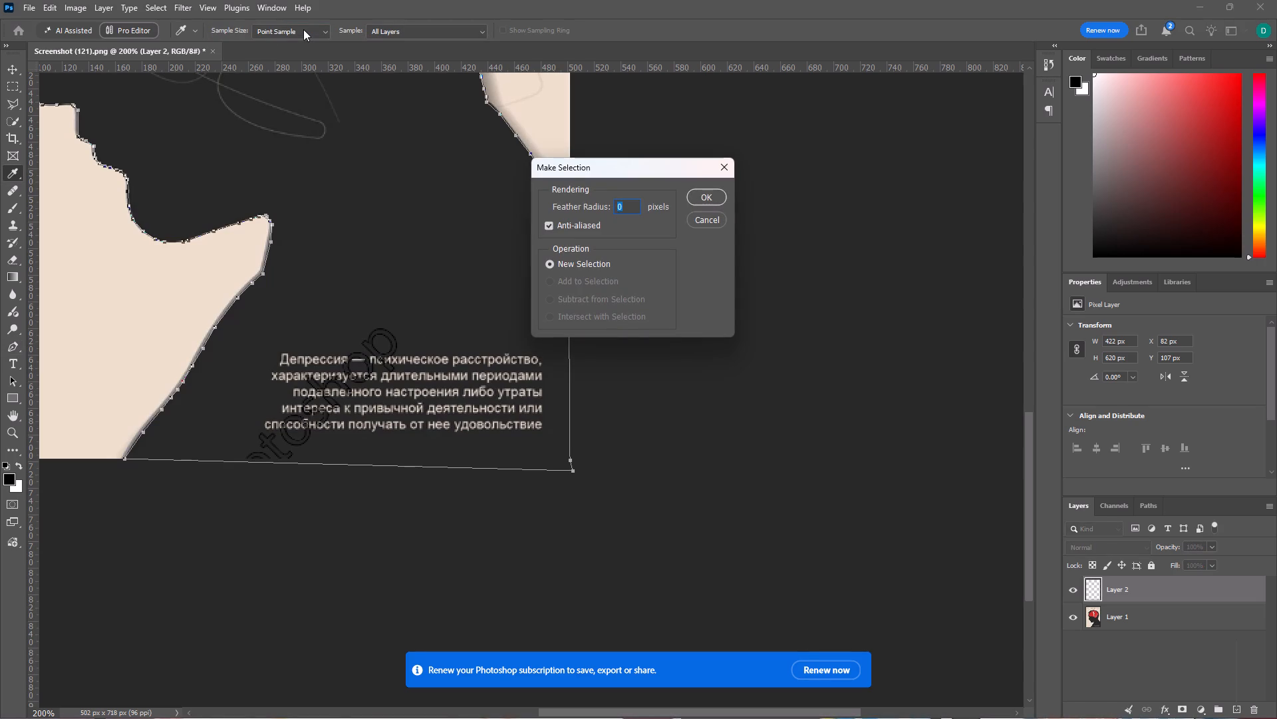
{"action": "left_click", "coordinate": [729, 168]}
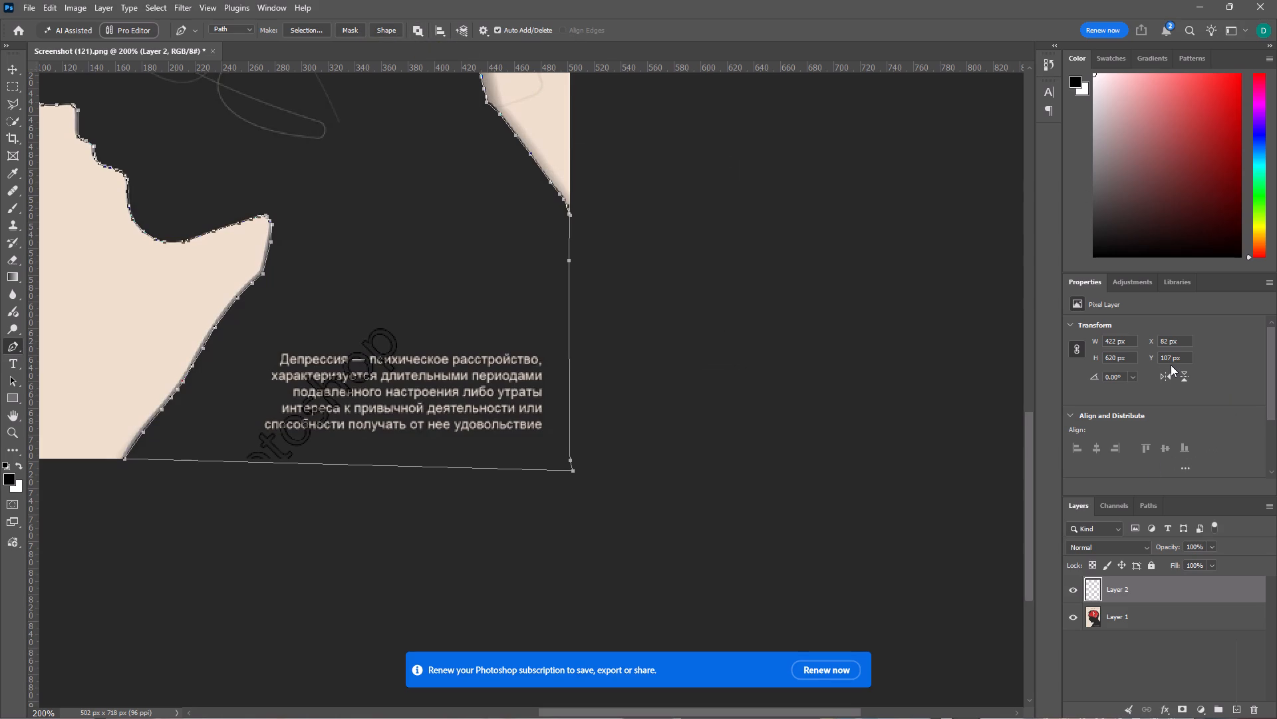
Convert the closed silhouette path to a selection and fill it with the black foreground colour on Layer 2.
{"action": "key", "text": "ctrl+Return"}
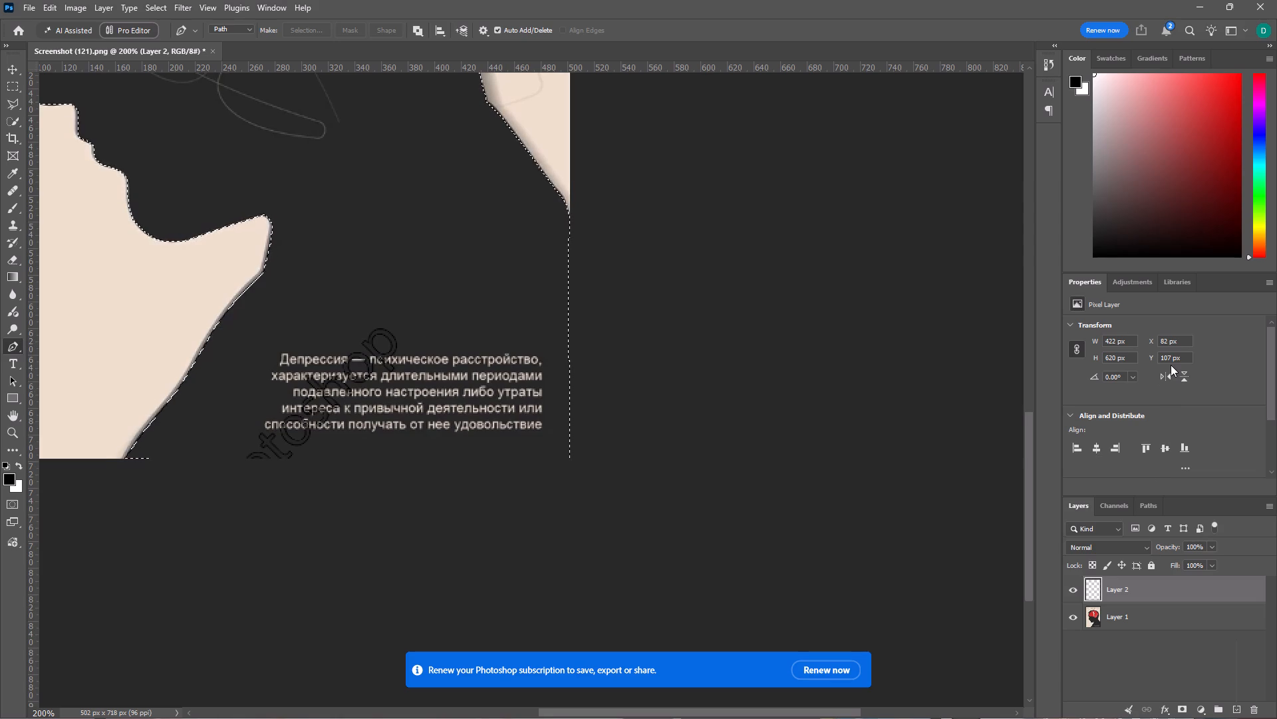
{"action": "key", "text": "alt+BackSpace"}
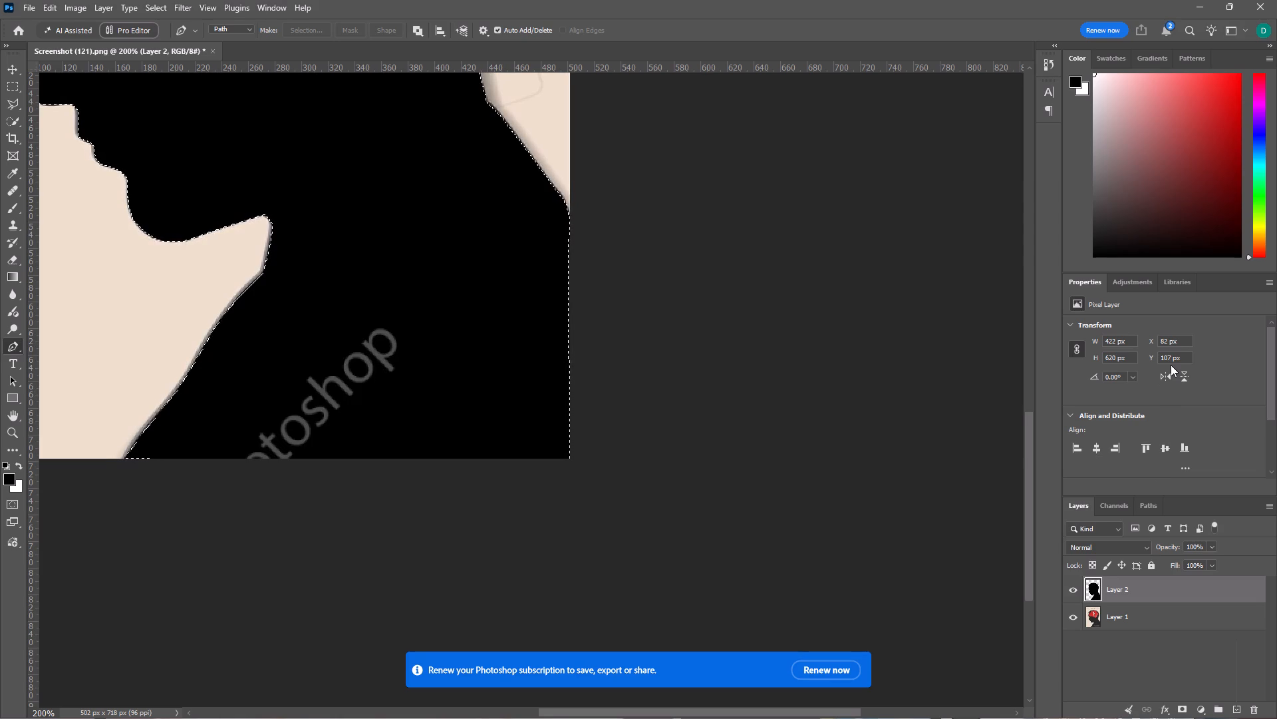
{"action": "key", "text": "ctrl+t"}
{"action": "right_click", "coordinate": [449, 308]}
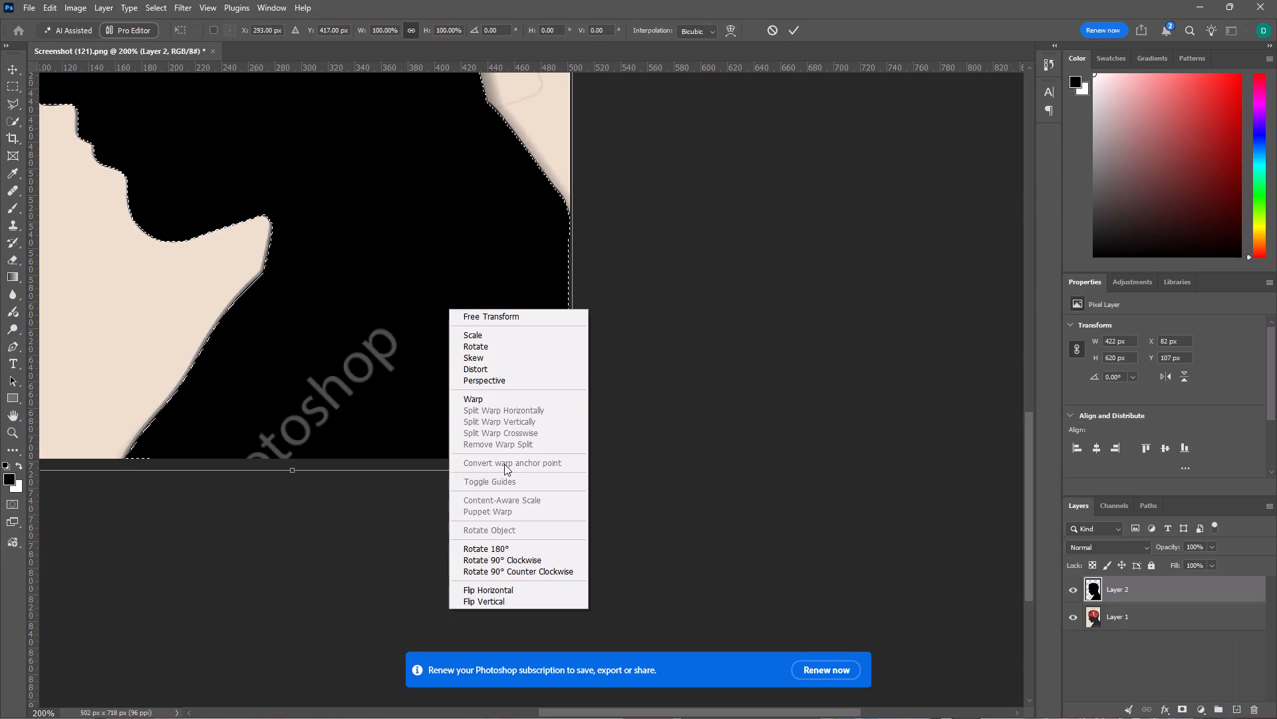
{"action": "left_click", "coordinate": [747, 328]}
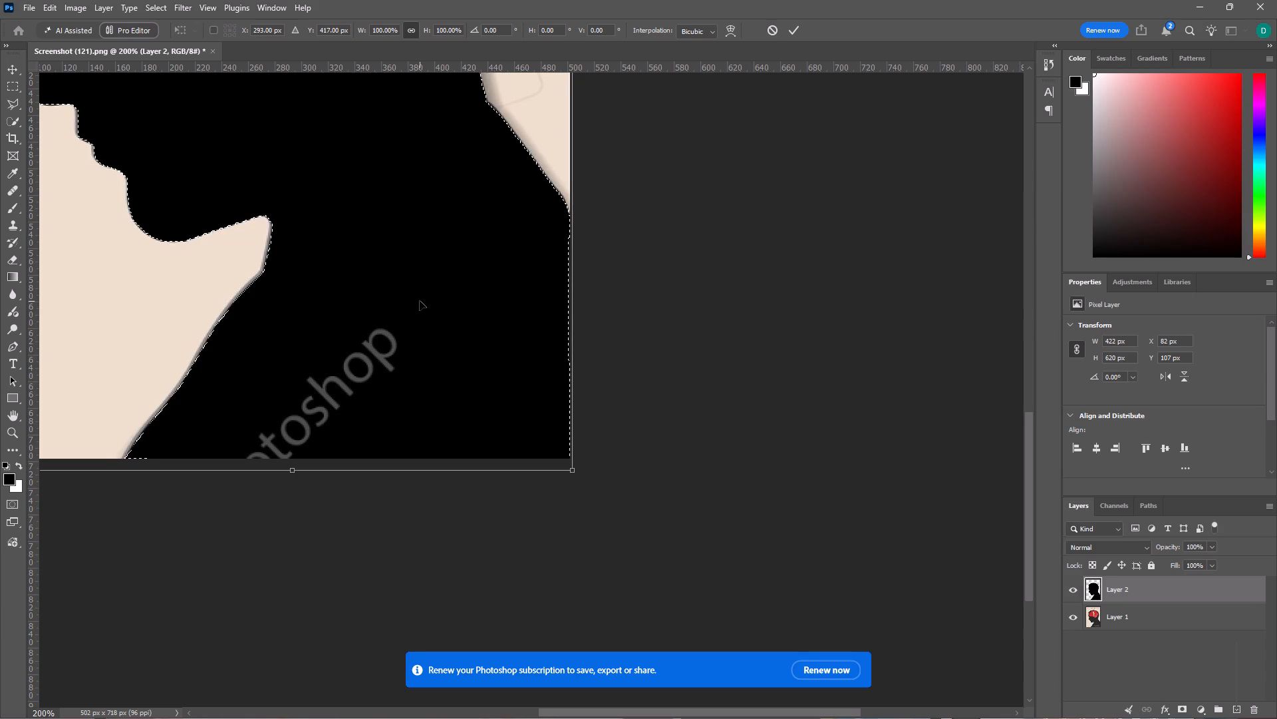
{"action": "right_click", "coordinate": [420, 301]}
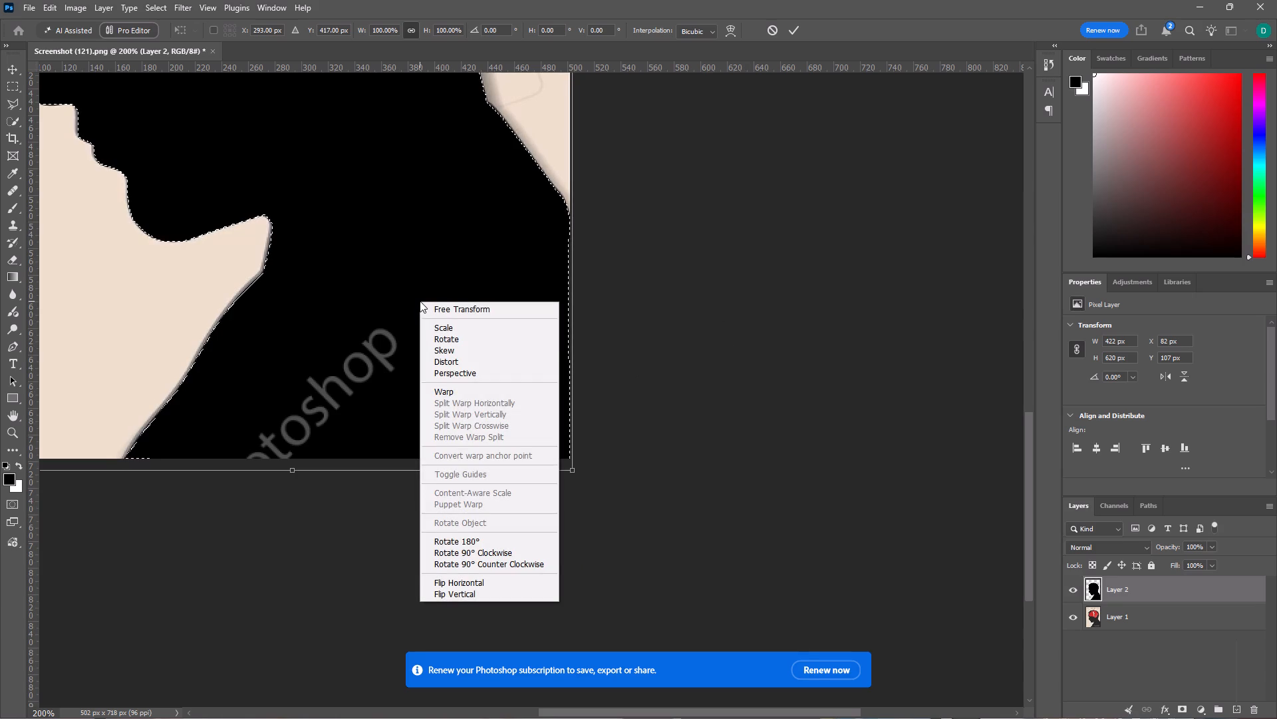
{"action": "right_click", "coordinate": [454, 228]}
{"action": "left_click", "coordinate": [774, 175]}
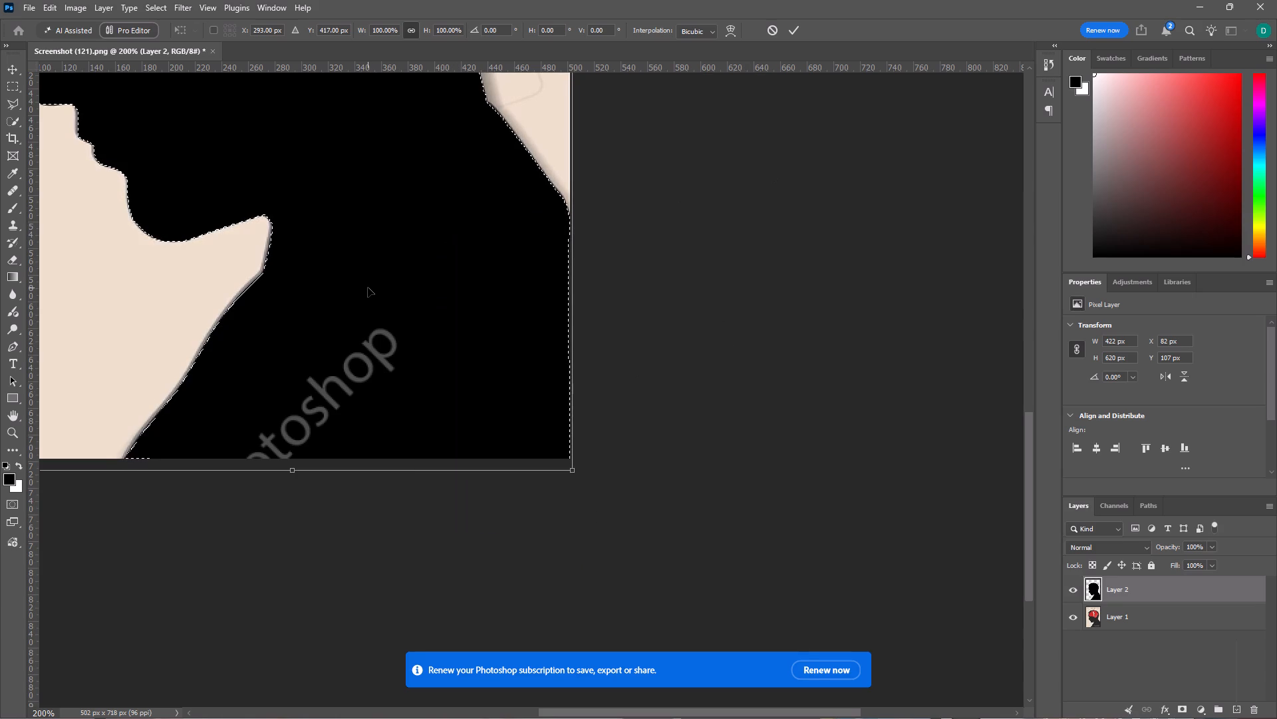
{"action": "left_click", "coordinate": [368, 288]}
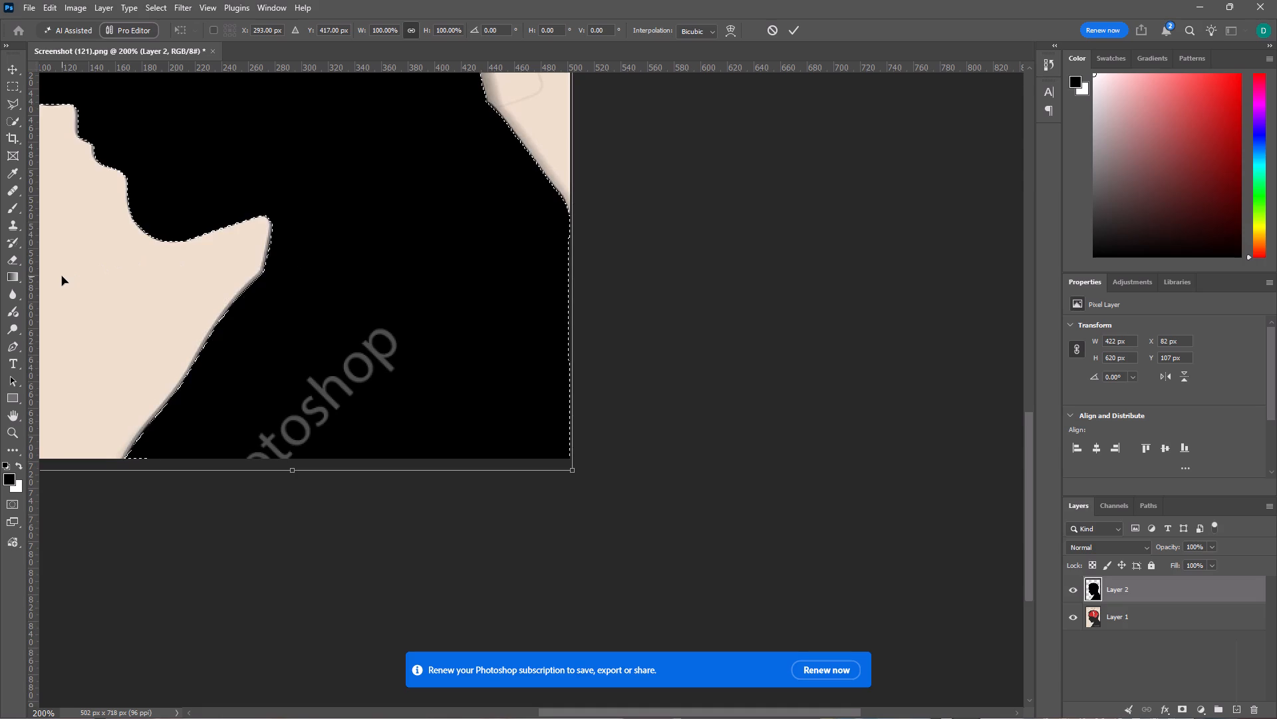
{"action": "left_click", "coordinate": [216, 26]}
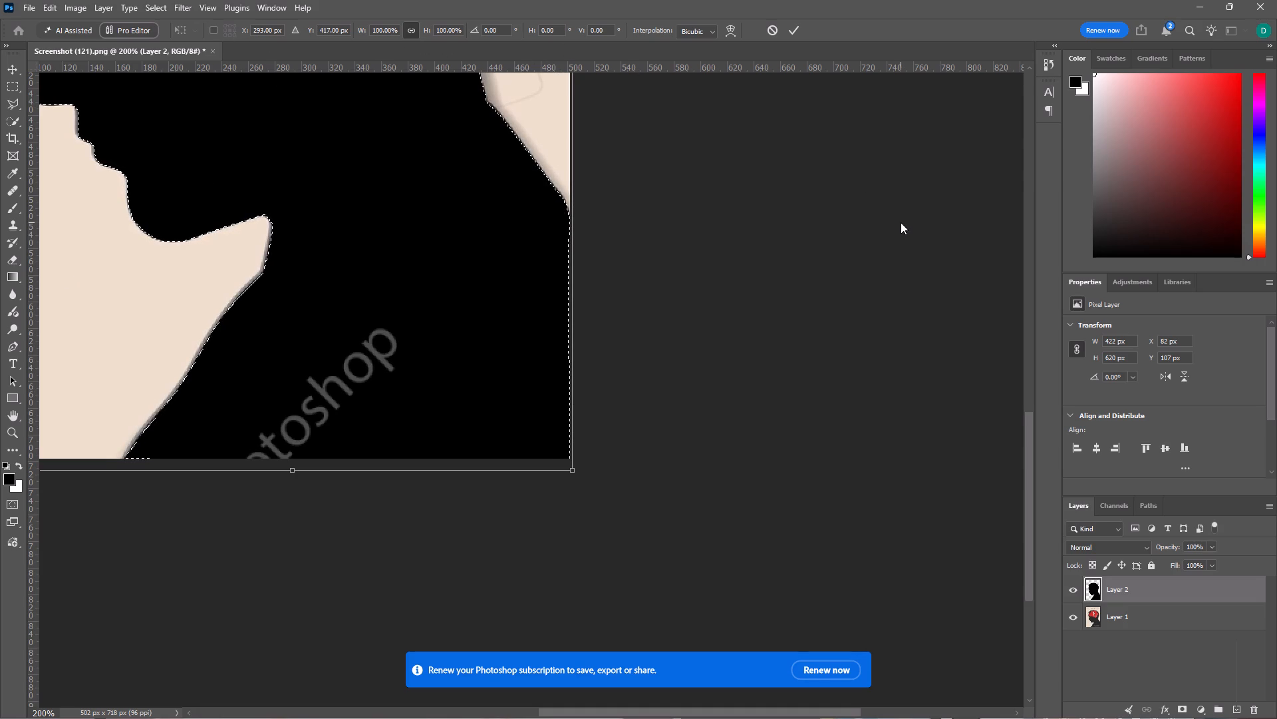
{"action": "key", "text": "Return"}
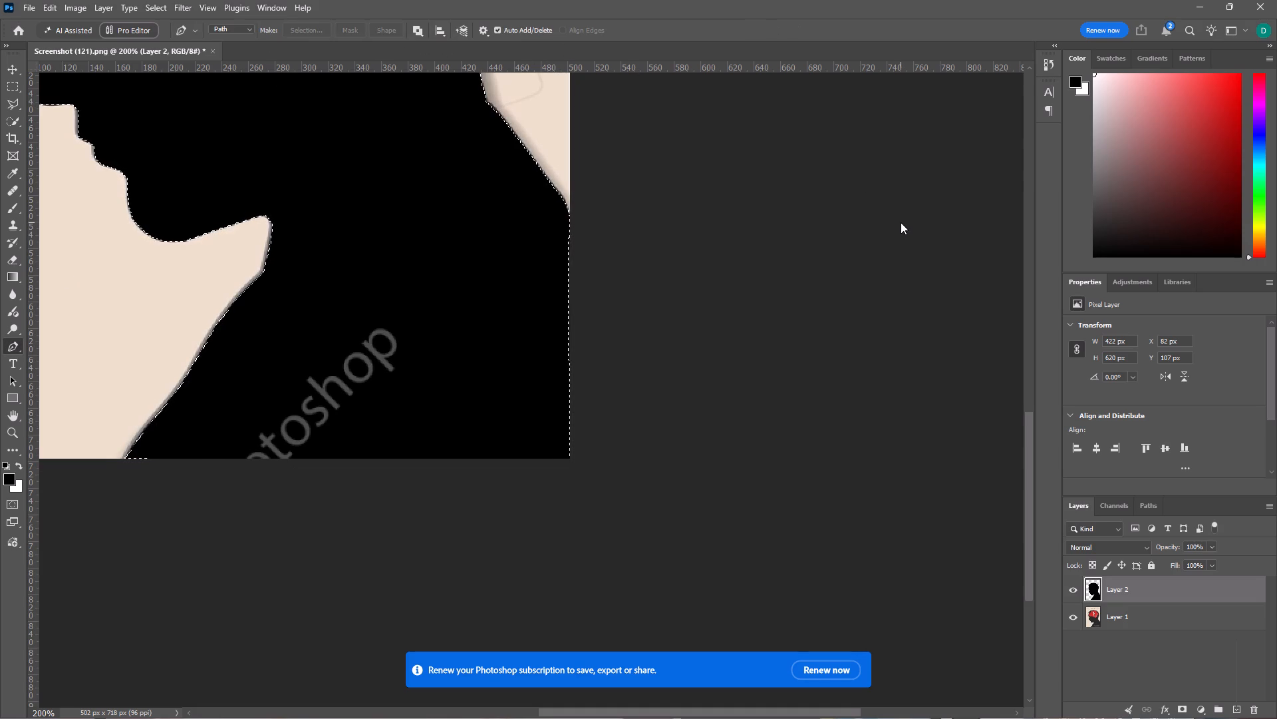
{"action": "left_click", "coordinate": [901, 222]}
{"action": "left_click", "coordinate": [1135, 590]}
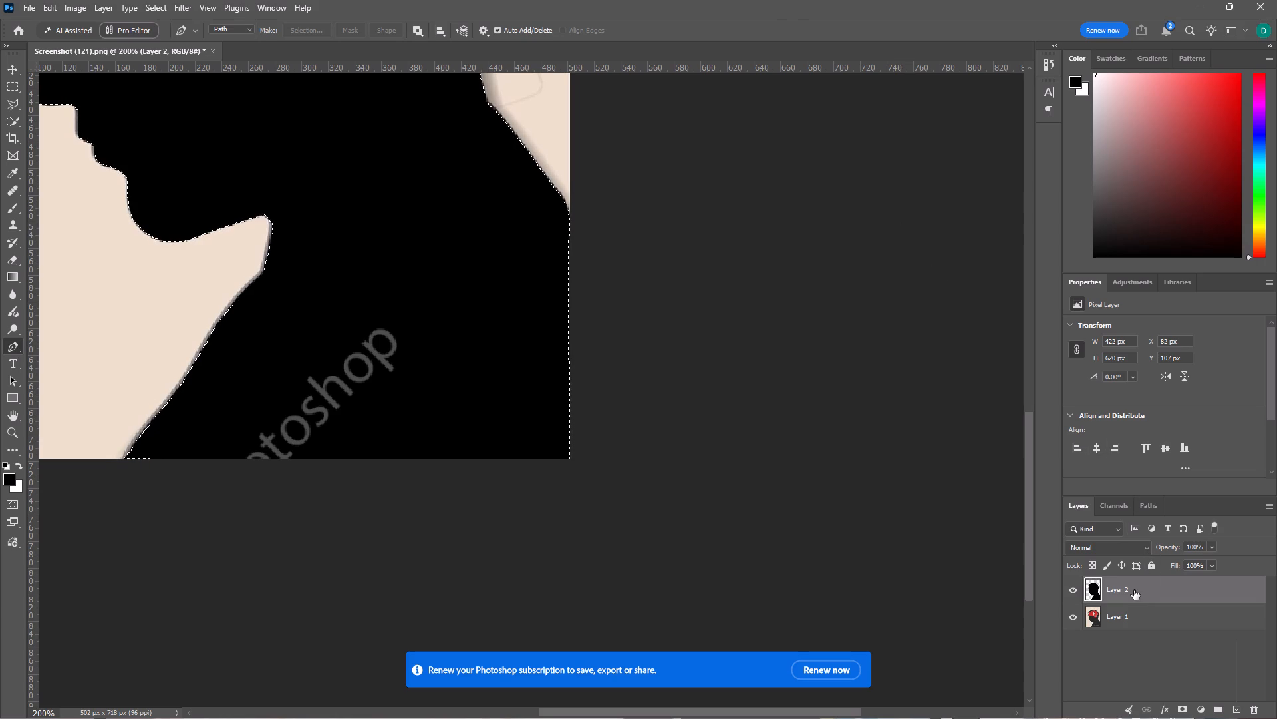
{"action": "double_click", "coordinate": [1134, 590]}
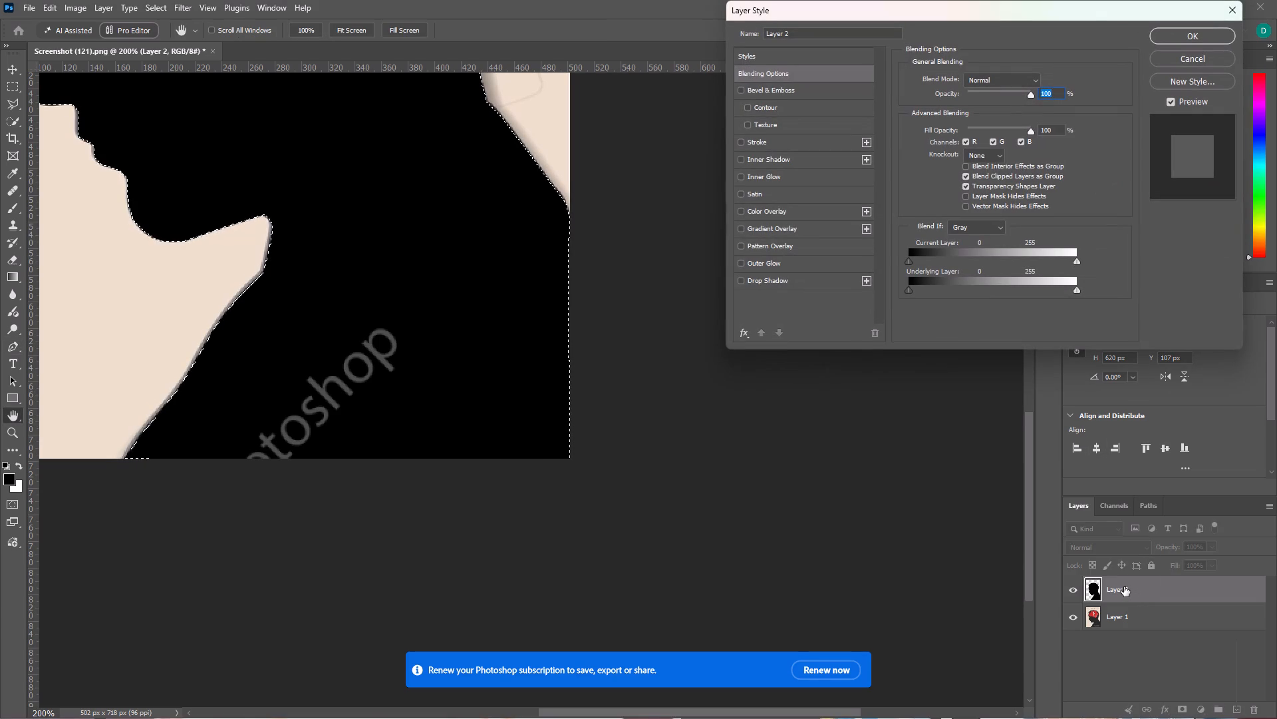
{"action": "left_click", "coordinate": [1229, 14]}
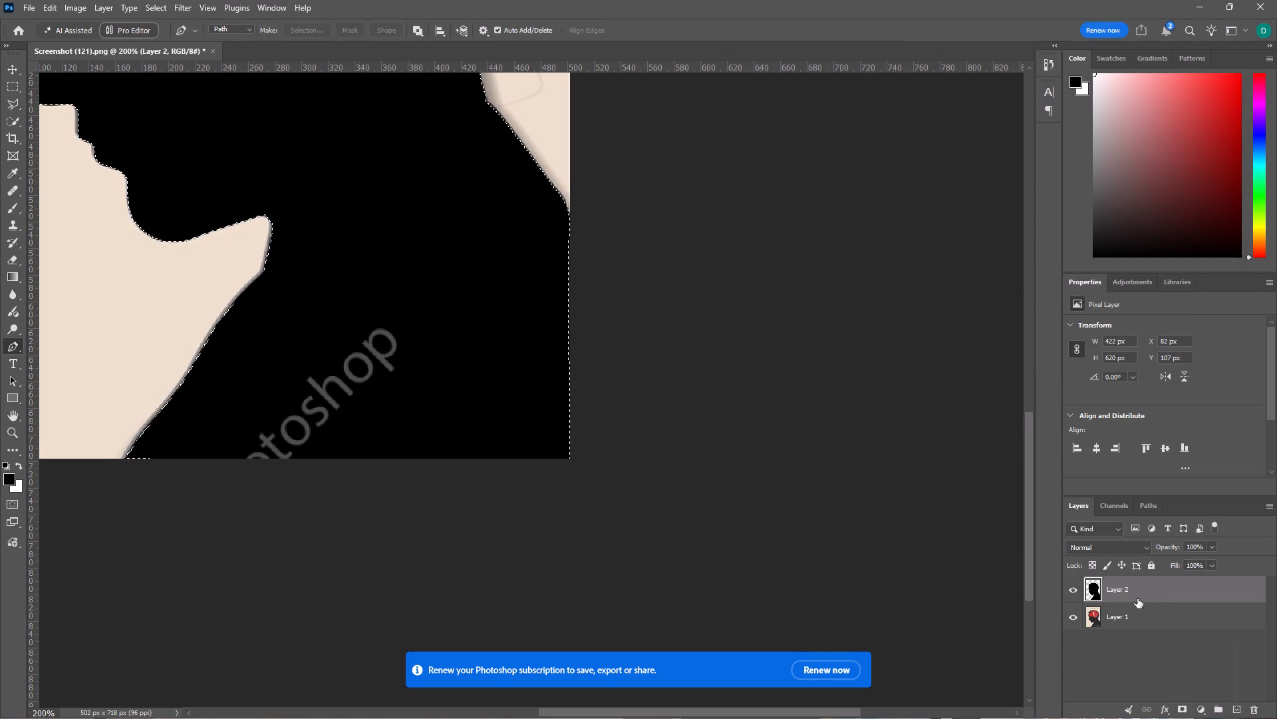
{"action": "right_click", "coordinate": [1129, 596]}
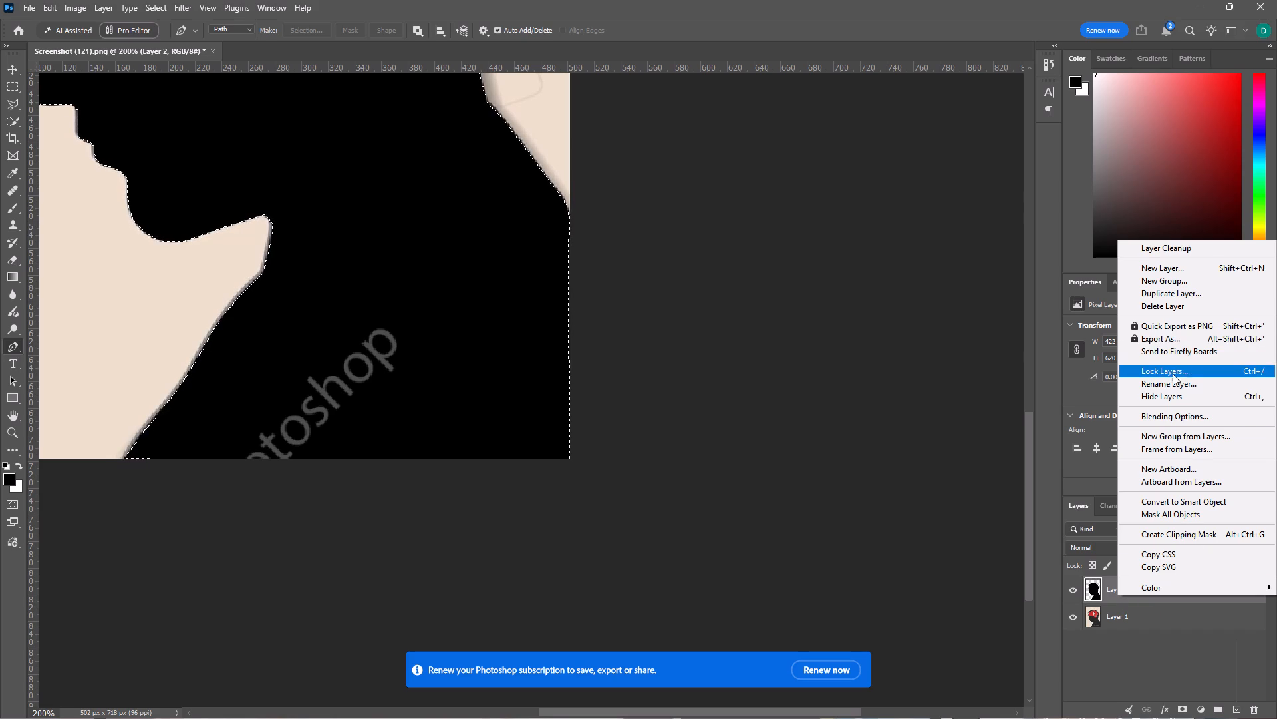